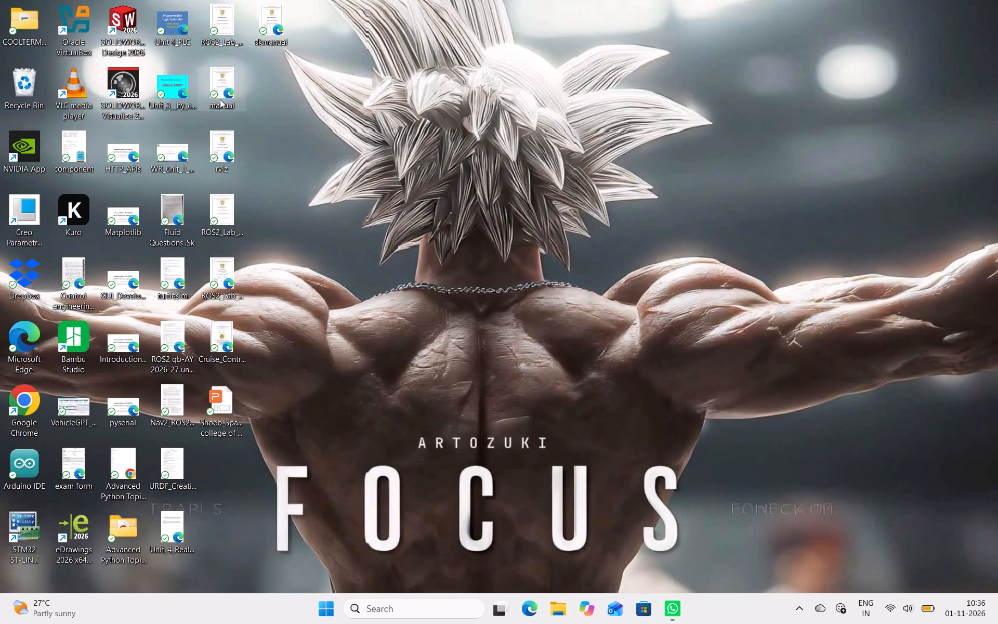
Open the complete Heat_Exchanger_Temperature_Control_Report PDF from the Downloads folder.
click(547, 614)
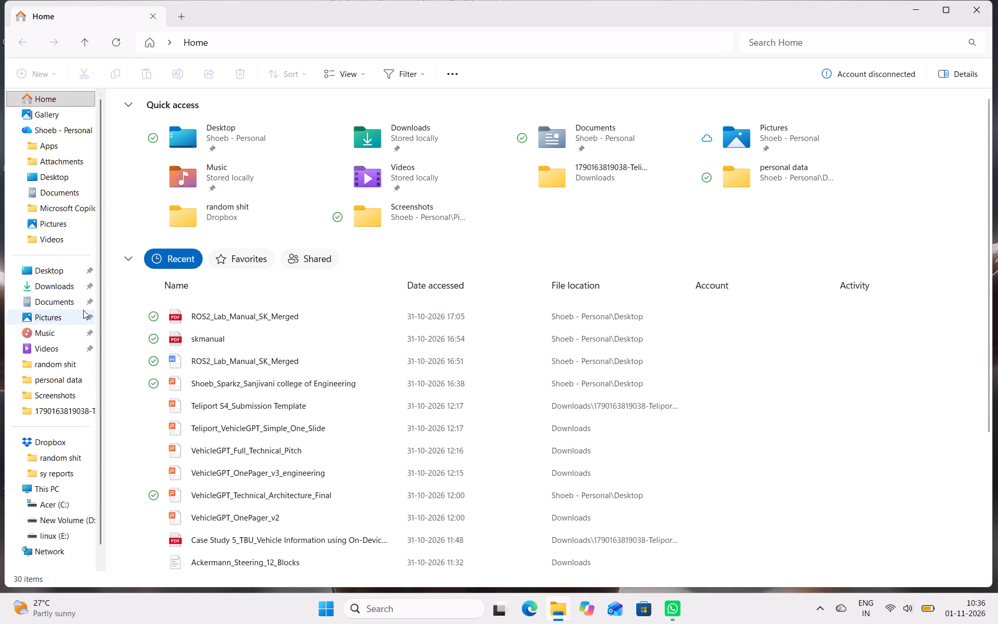
click(61, 291)
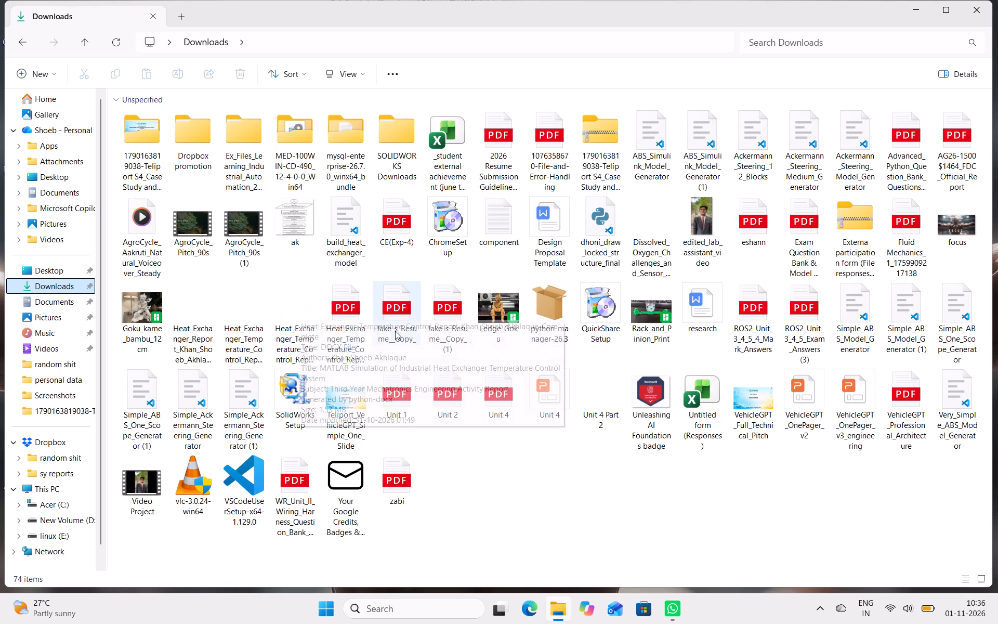
double_click(362, 326)
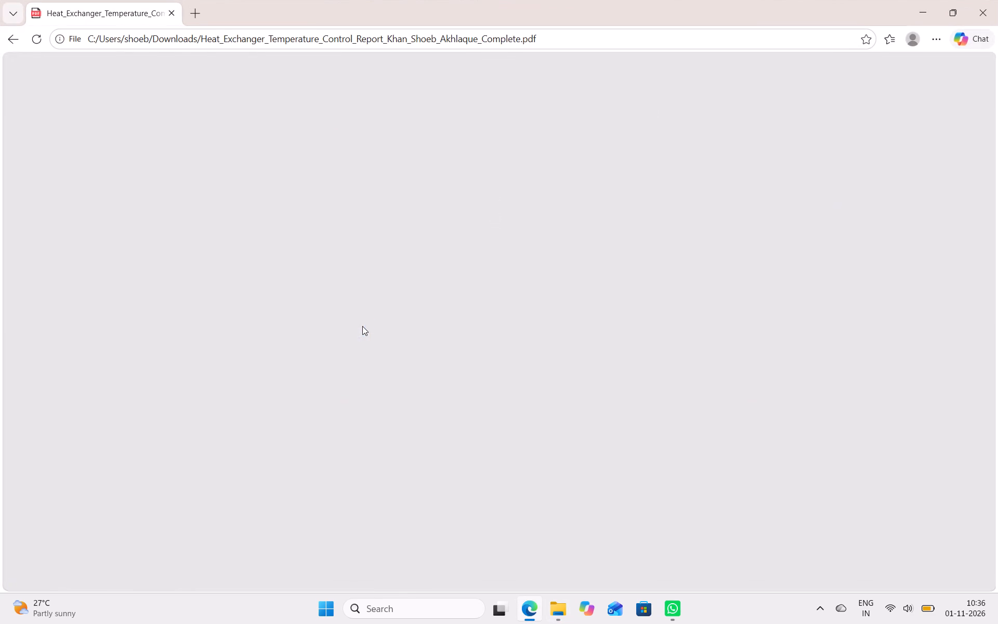
Look through the heat exchanger report PDF from its cover page to the references, and minimise it.
scroll(499, 381, down, 2)
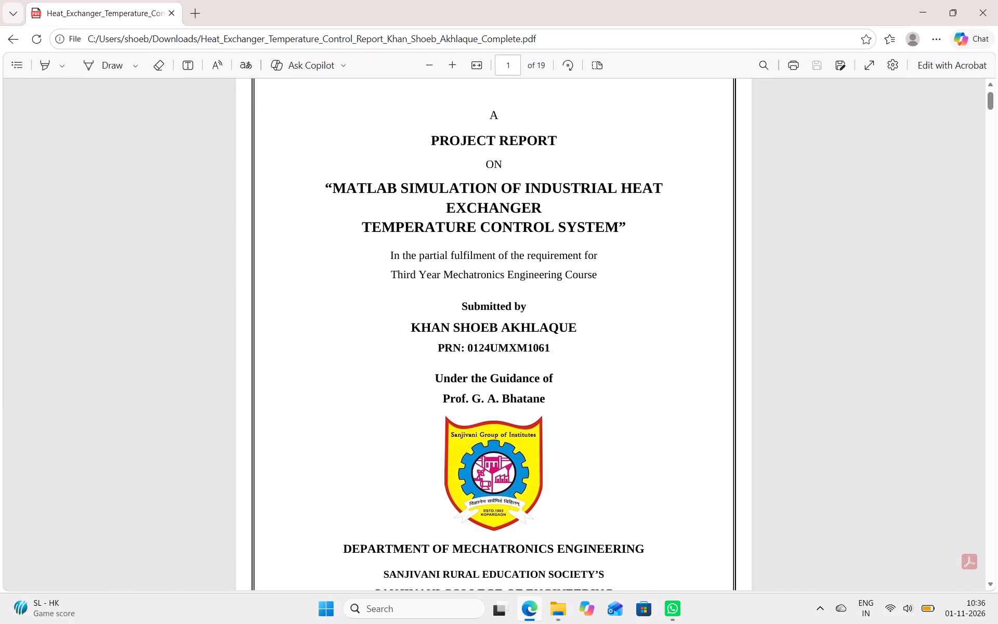
scroll(499, 381, down, 5)
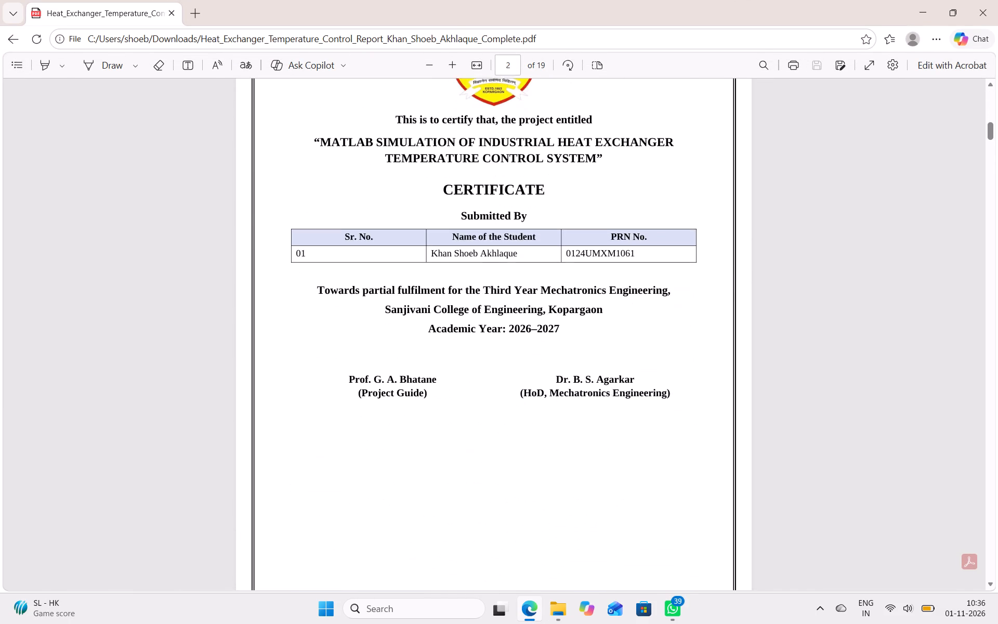
scroll(499, 381, down, 5)
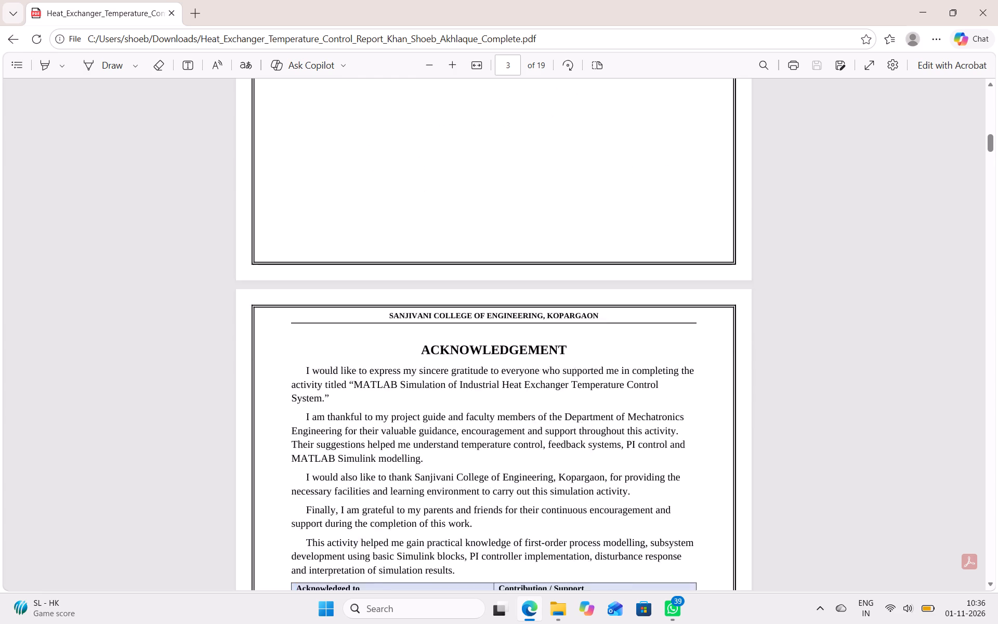
scroll(499, 381, down, 6)
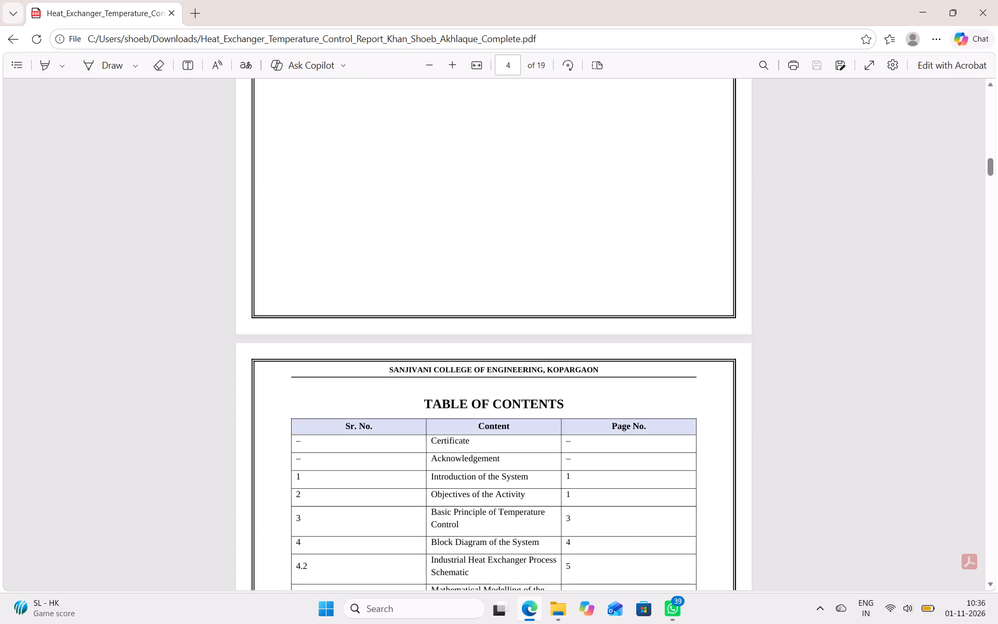
scroll(499, 381, down, 9)
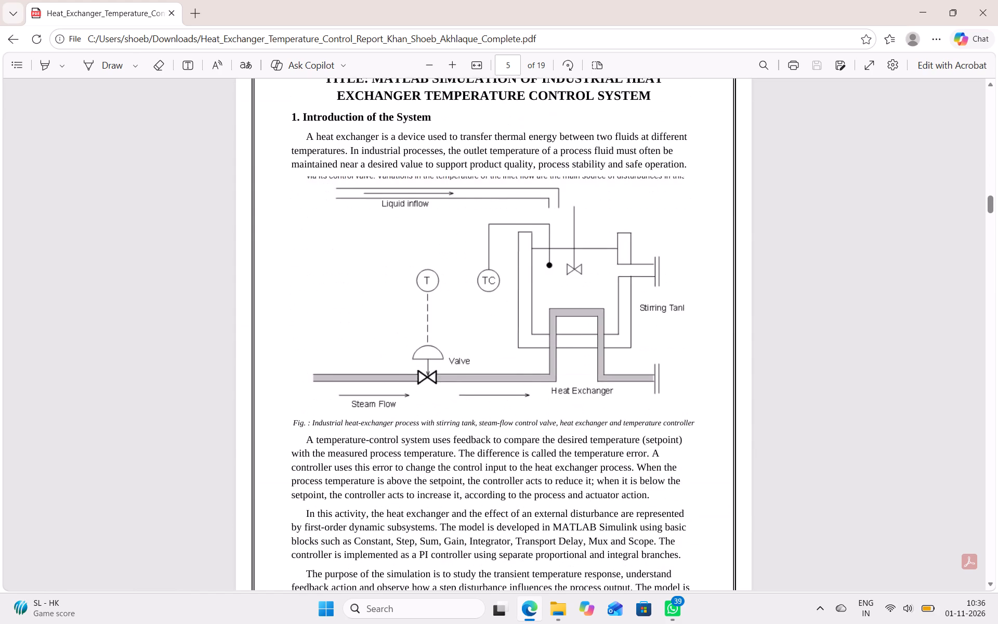
scroll(499, 381, down, 7)
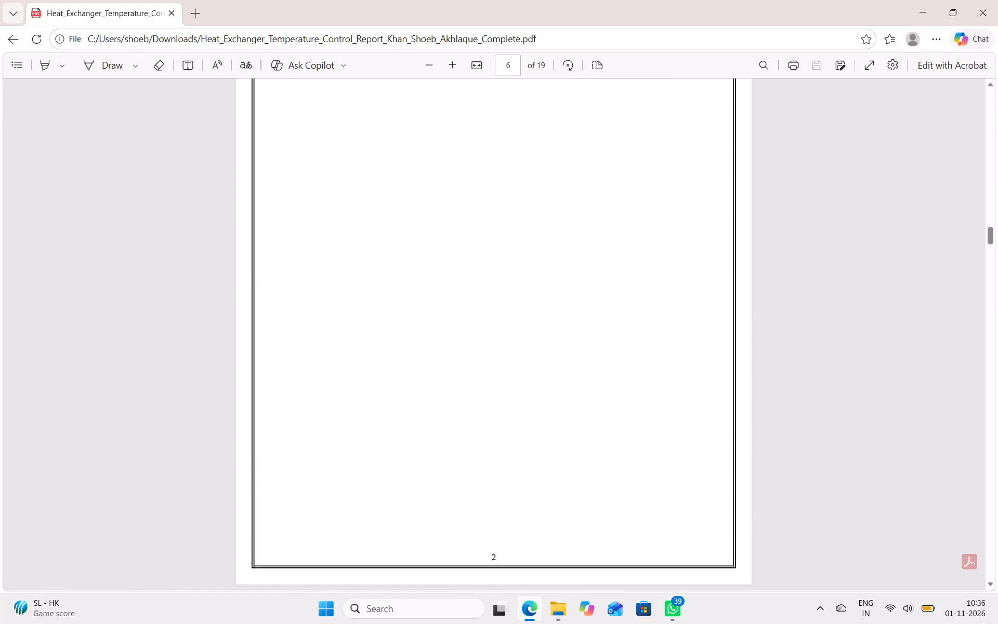
scroll(499, 381, down, 8)
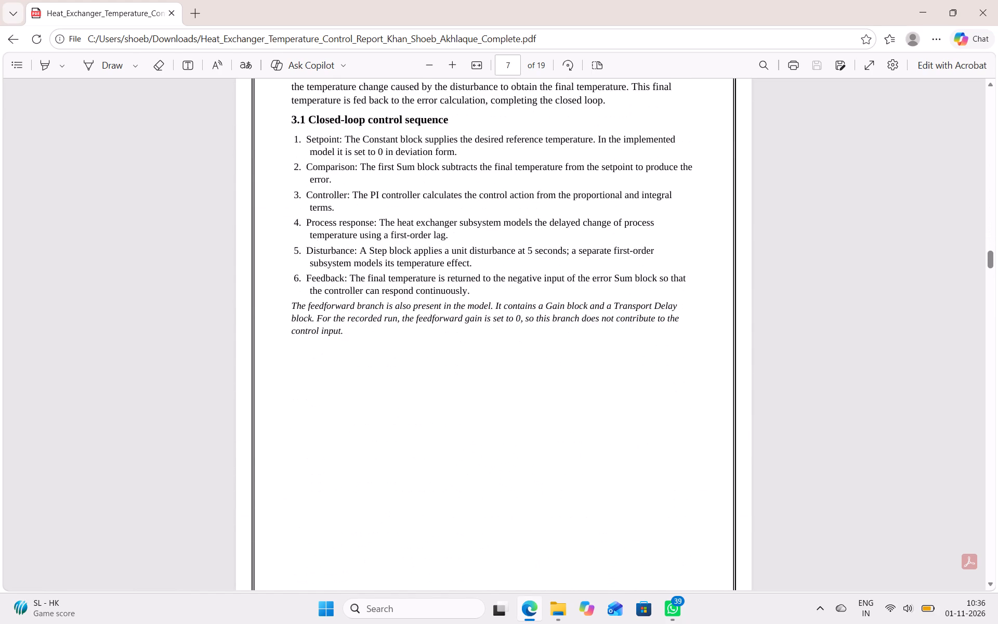
scroll(499, 381, down, 9)
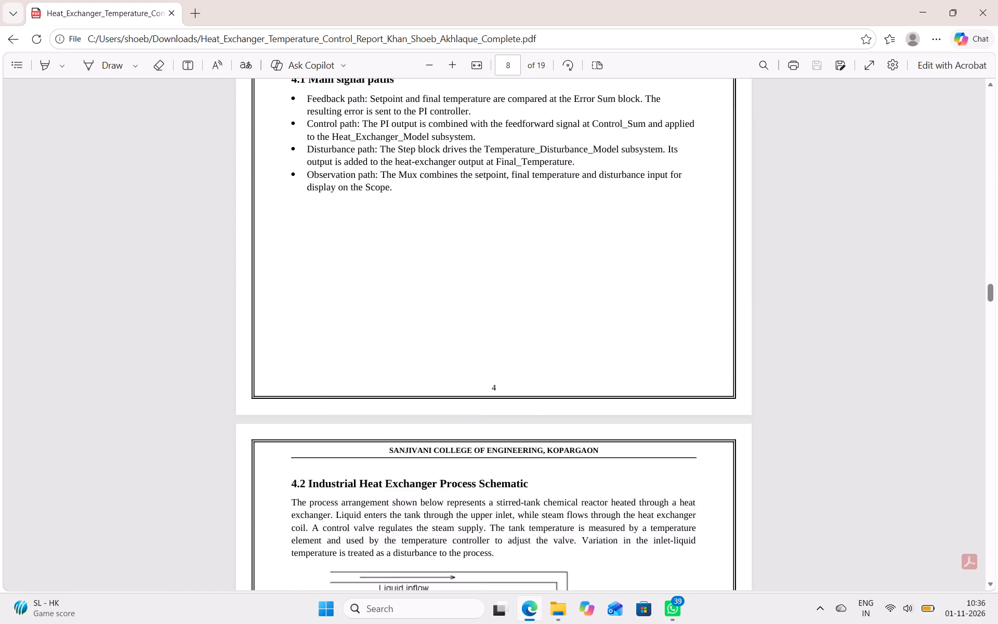
scroll(499, 381, down, 12)
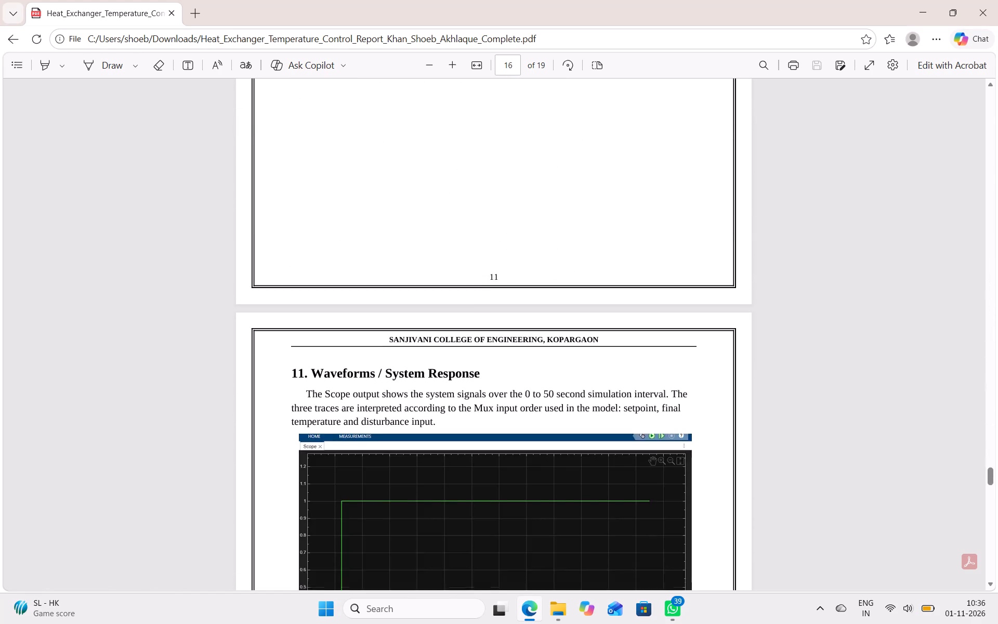
scroll(499, 381, down, 2)
scroll(499, 381, up, 7)
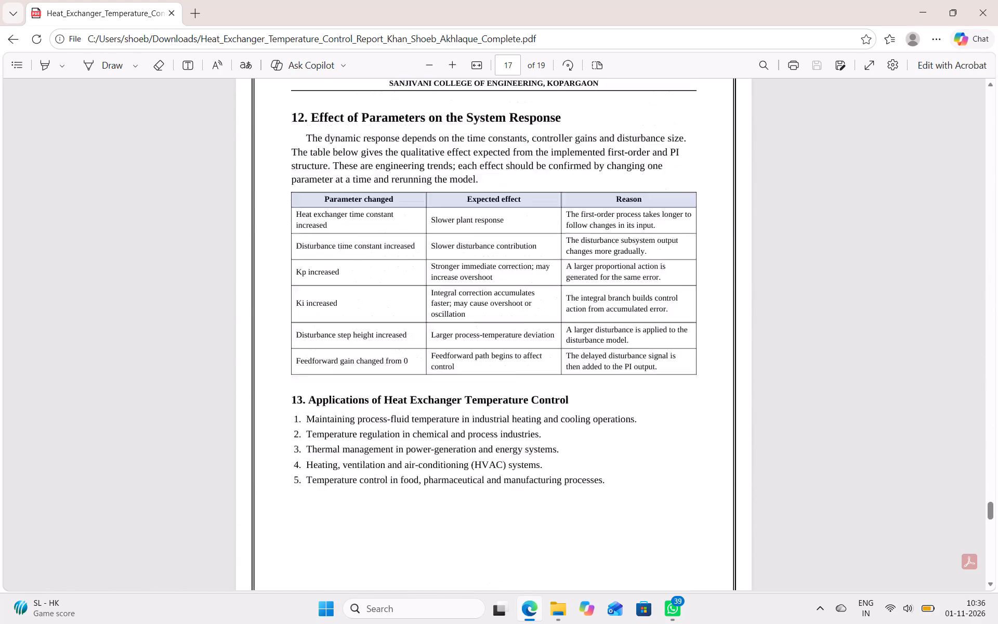
scroll(499, 381, up, 7)
scroll(499, 381, down, 10)
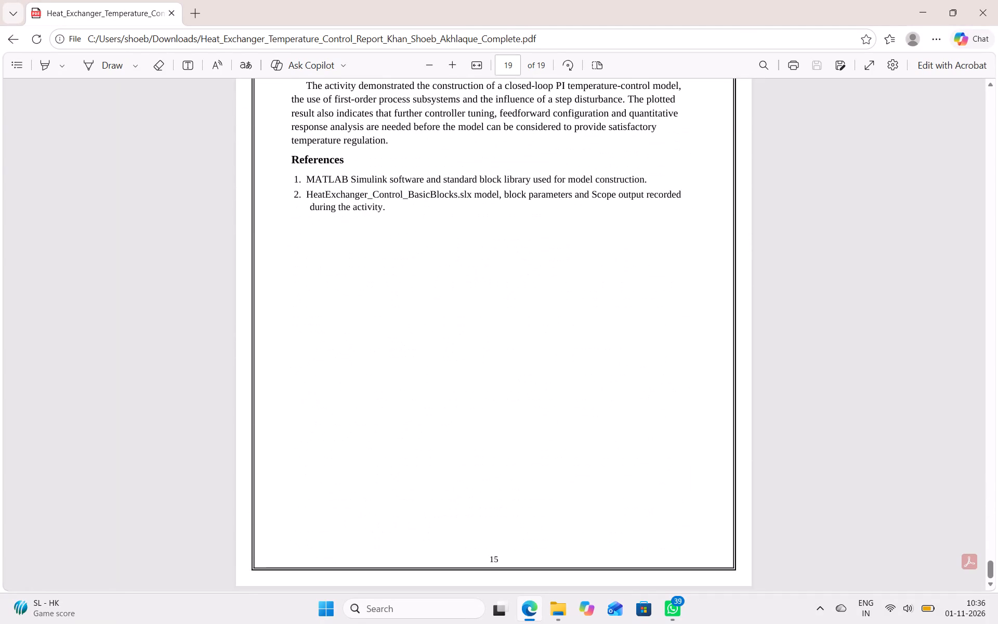
scroll(499, 381, down, 4)
click(923, 12)
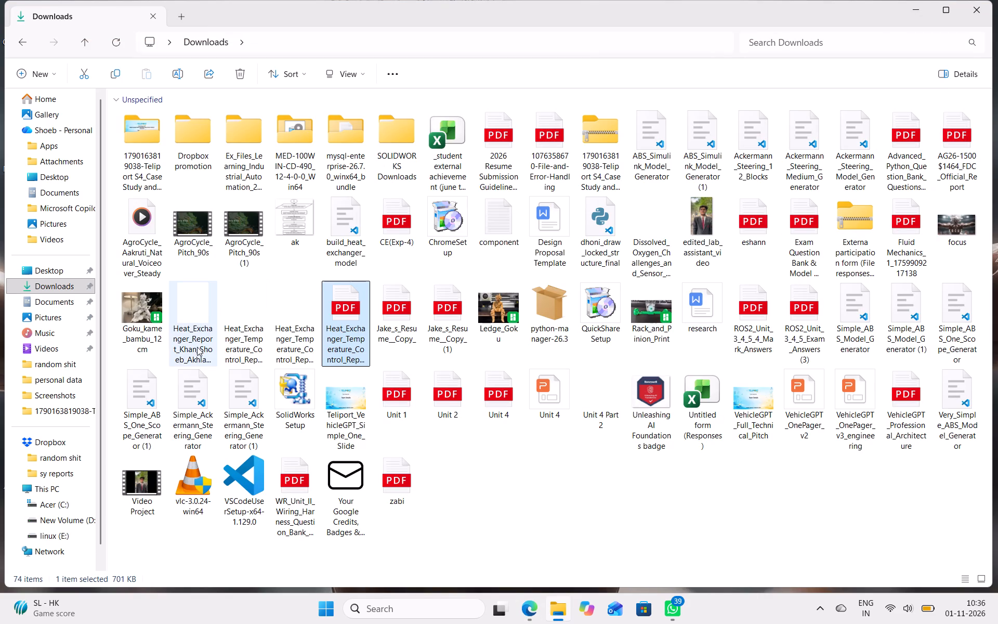
Open the Heat_Exchanger_Report Word document from Downloads, review its pages from cover to conclusion, and minimise it.
double_click(196, 344)
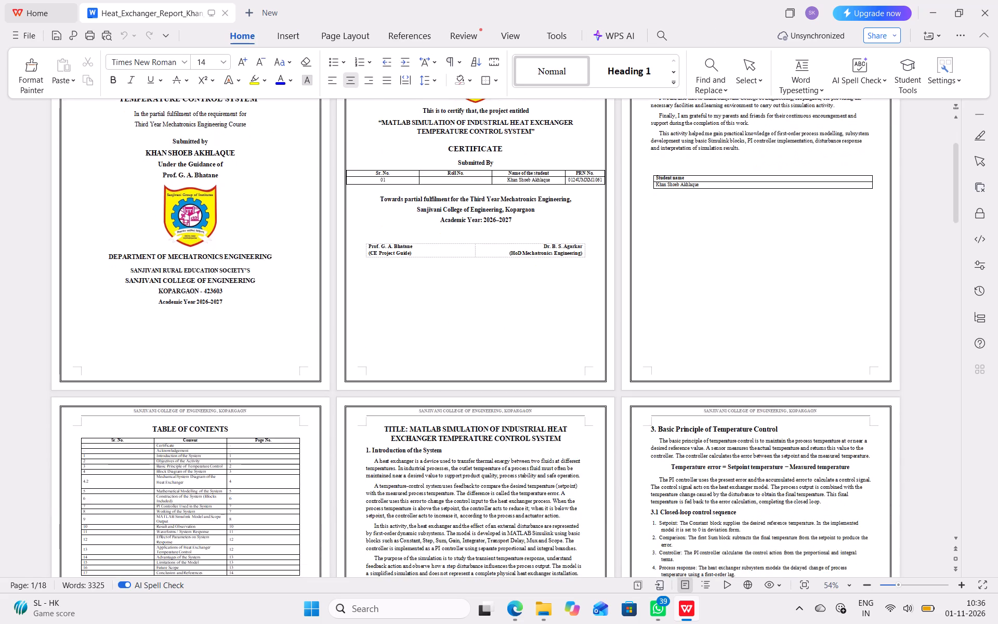
scroll(551, 253, down, 2)
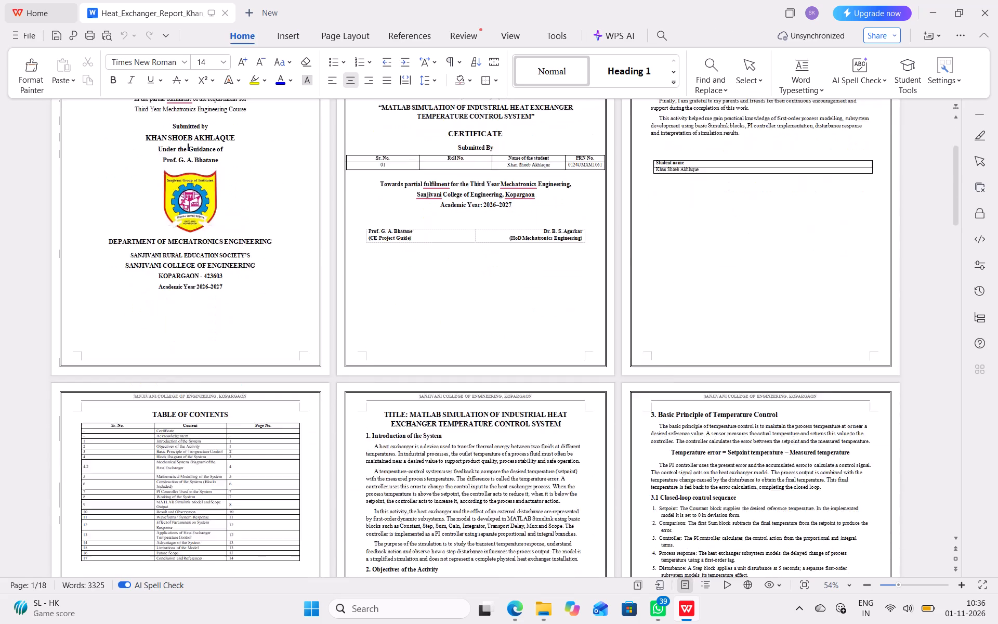
scroll(551, 253, down, 8)
scroll(551, 253, up, 1)
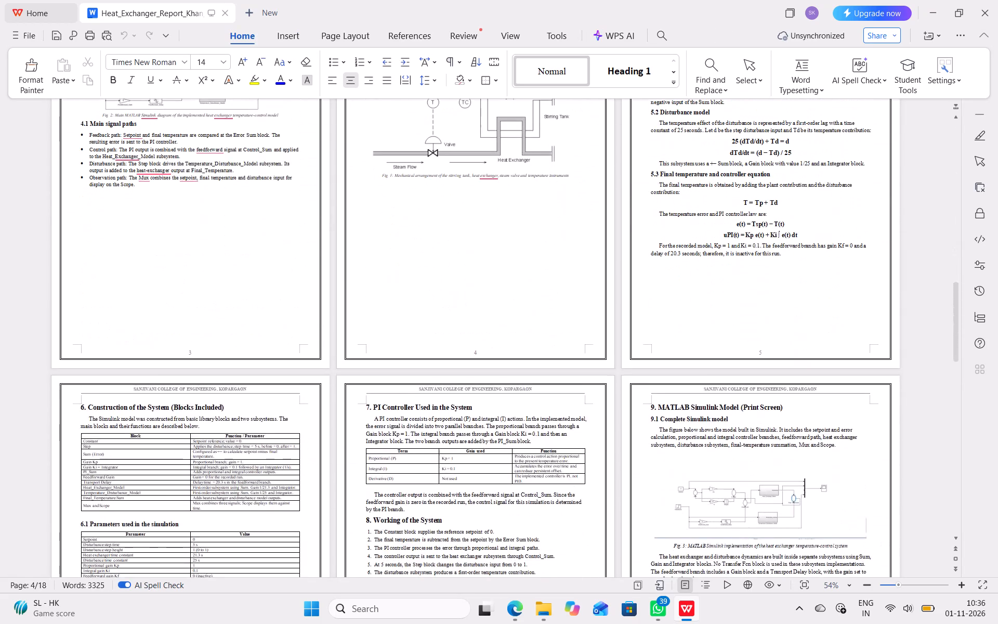
scroll(551, 253, up, 1)
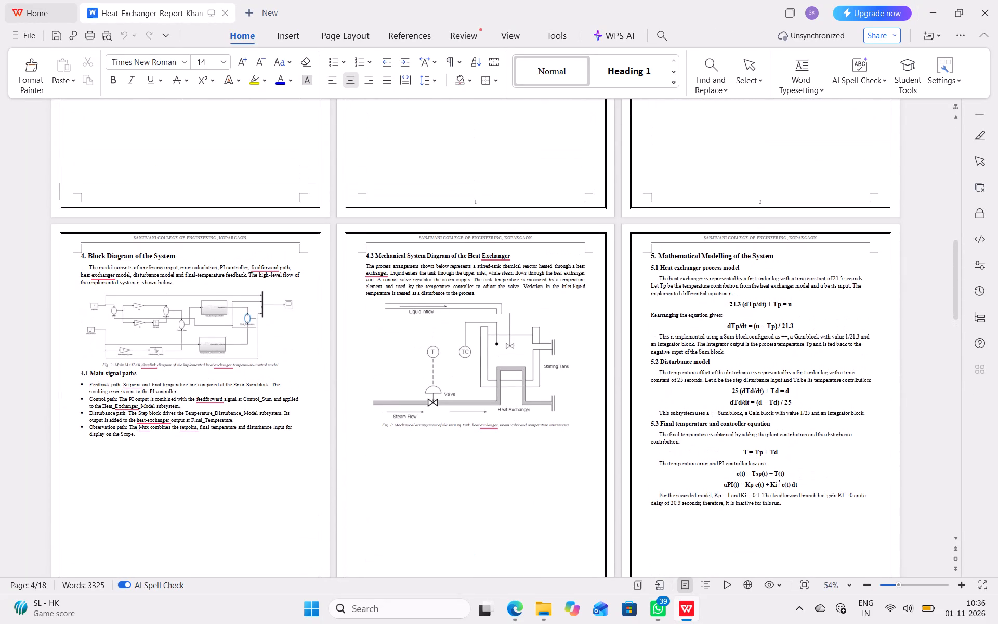
scroll(551, 253, down, 9)
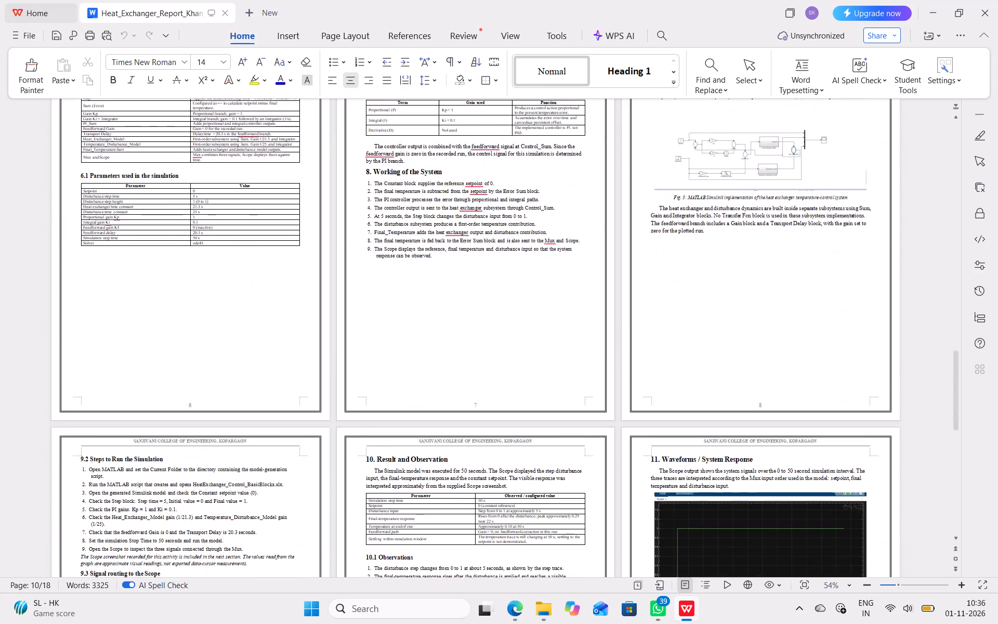
scroll(551, 253, down, 5)
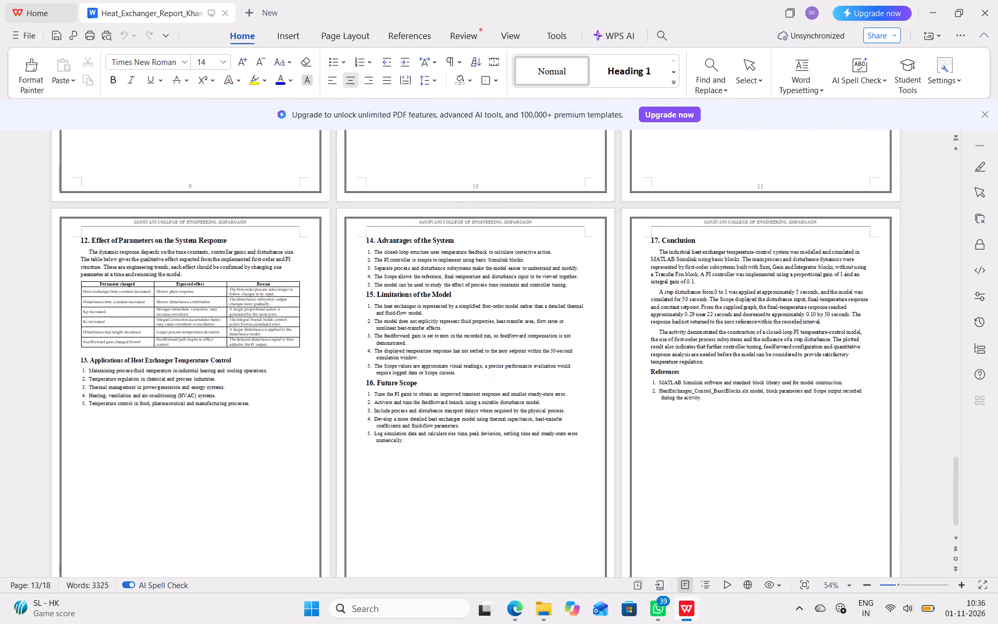
scroll(597, 310, up, 11)
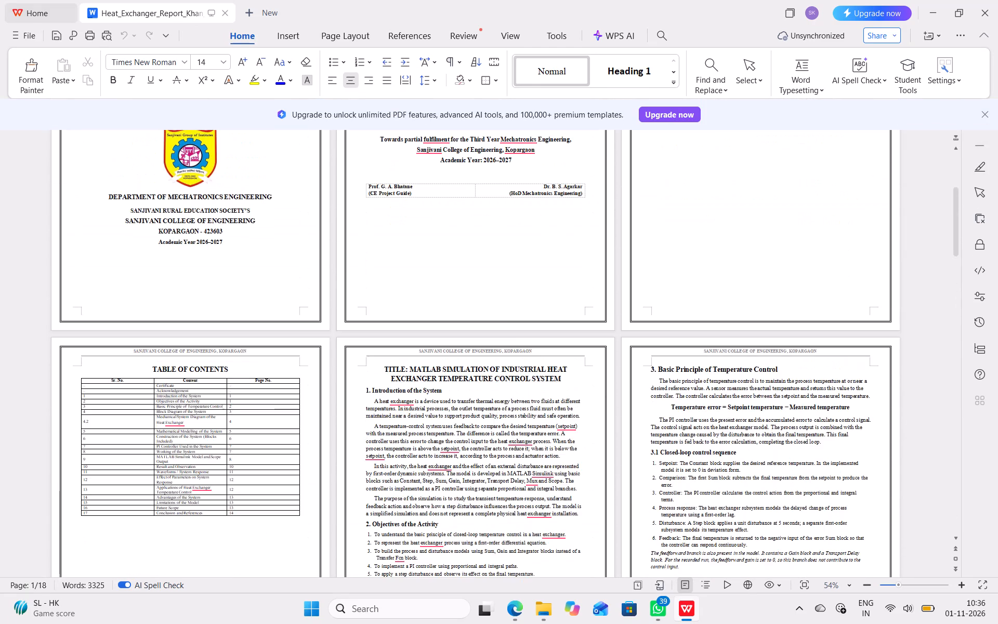
scroll(490, 330, up, 3)
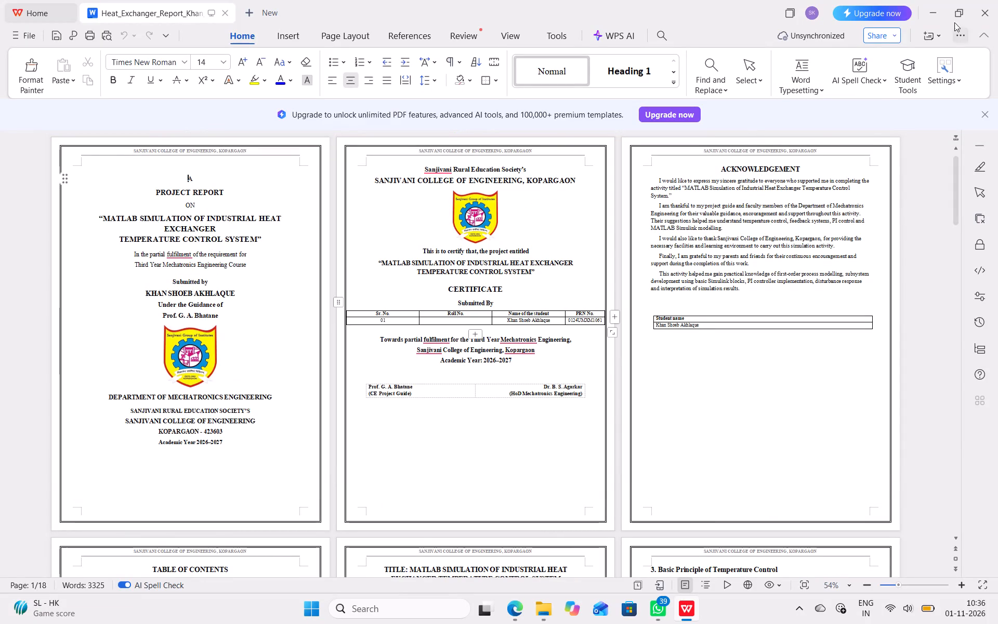
click(929, 0)
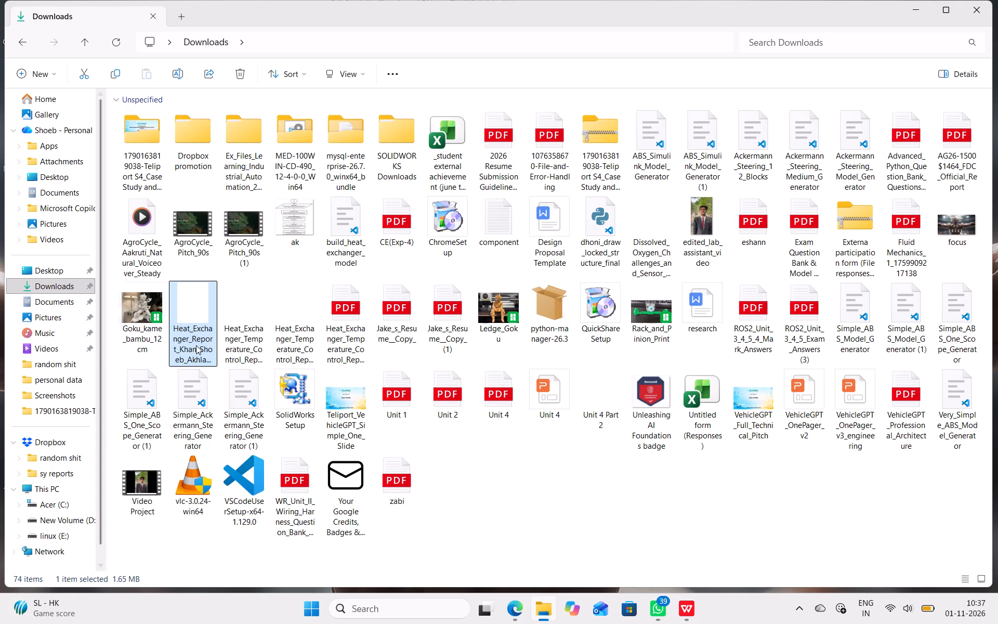
Open the Heat_Exchanger_Temperature_Control_Report Word document from Downloads, review its sections and contents table, and close the word processor.
double_click(234, 331)
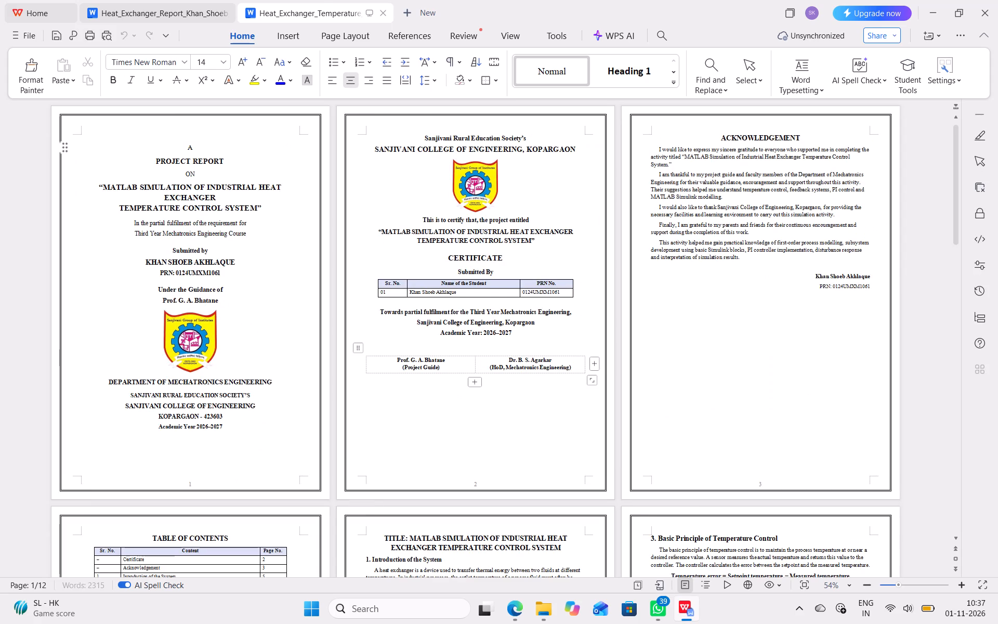
scroll(526, 375, down, 9)
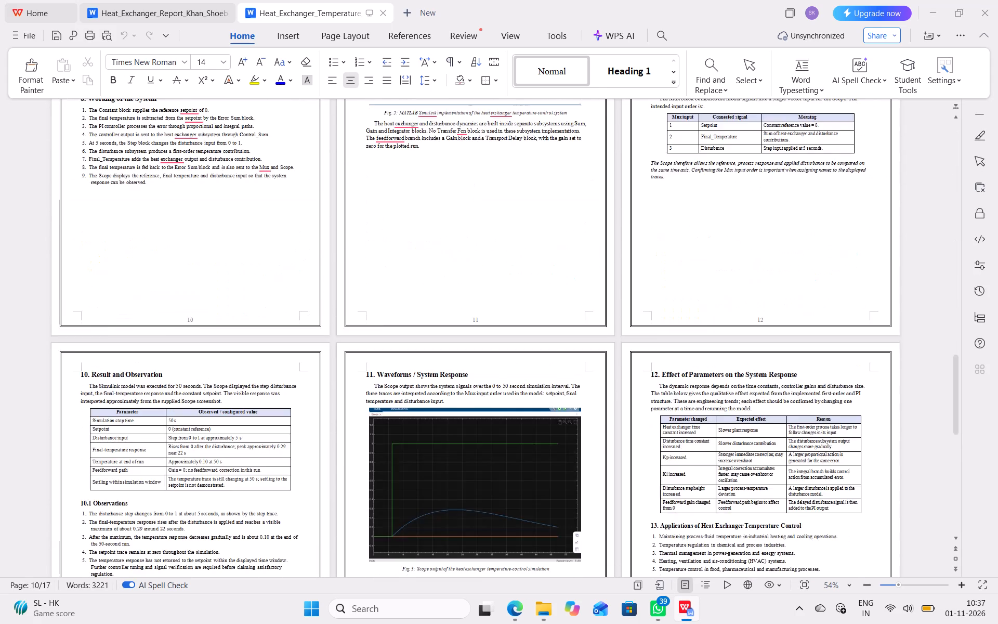
scroll(526, 375, down, 8)
scroll(526, 375, up, 3)
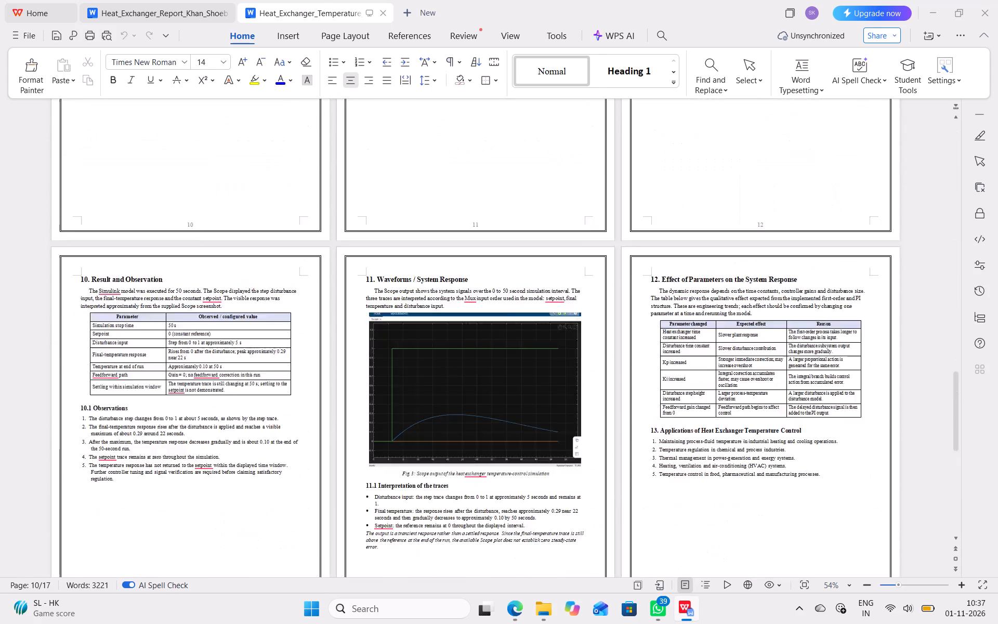
scroll(526, 375, up, 6)
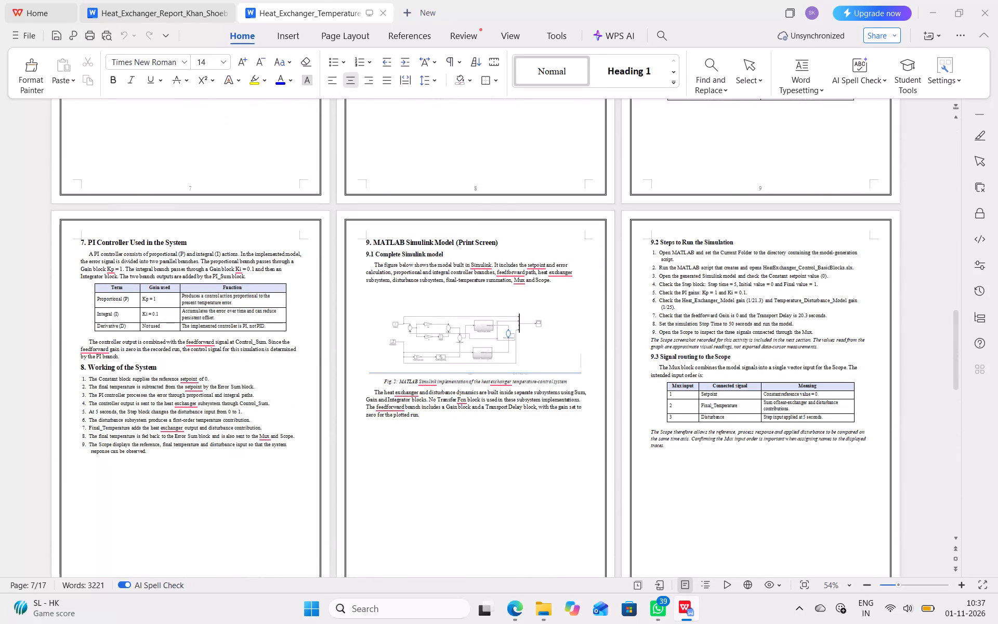
scroll(508, 367, up, 7)
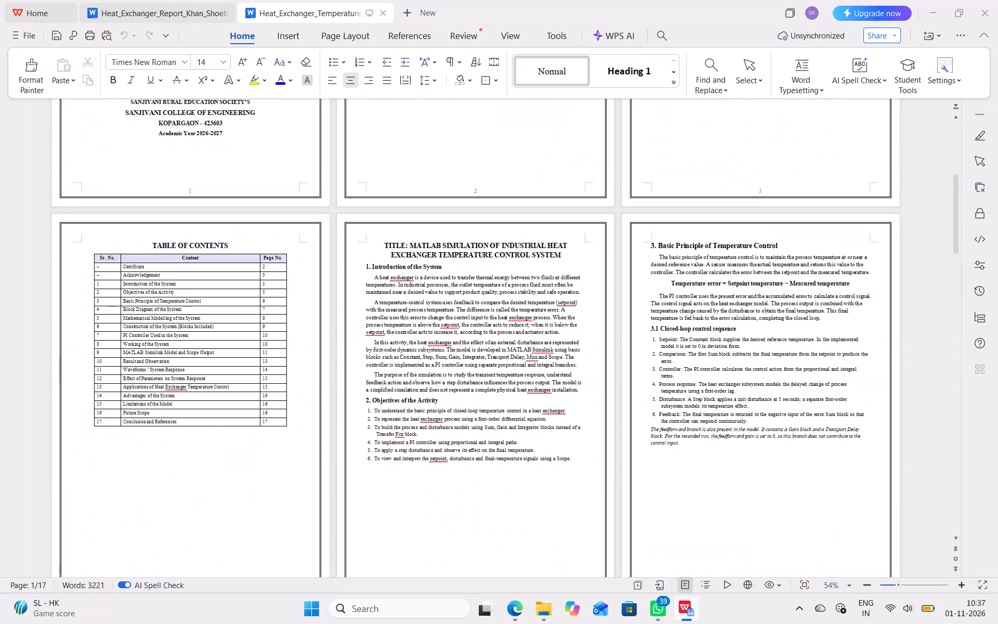
click(985, 8)
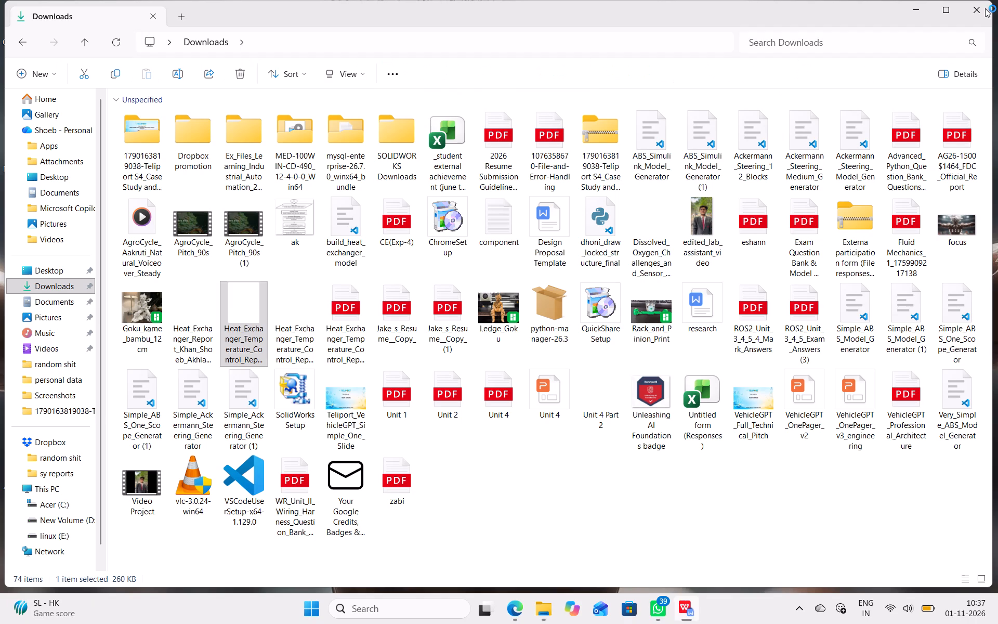
Reopen the Heat_Exchanger_Report Word document from the Downloads folder.
double_click(205, 316)
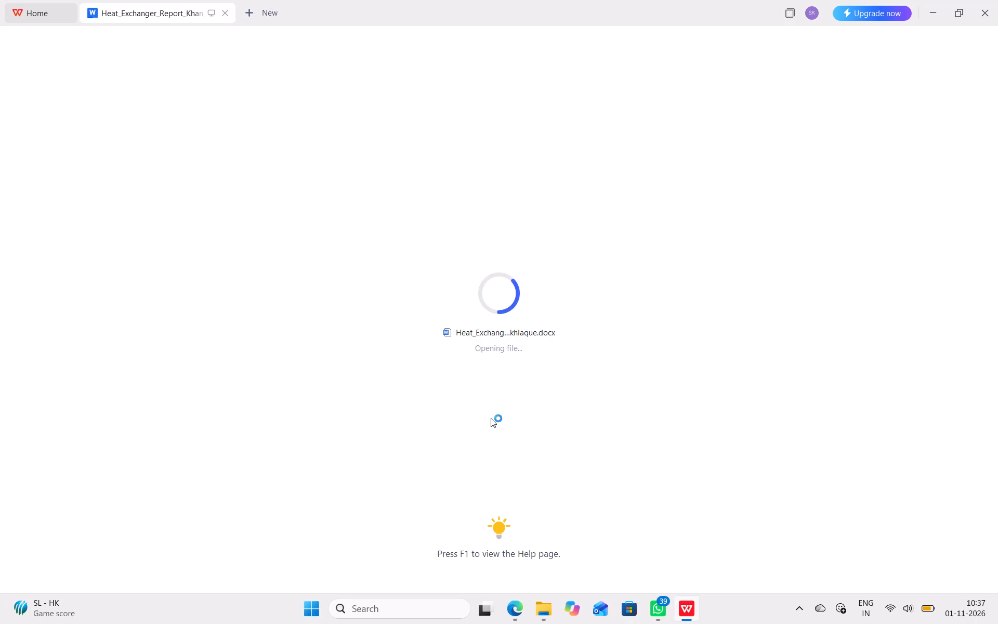
click(439, 361)
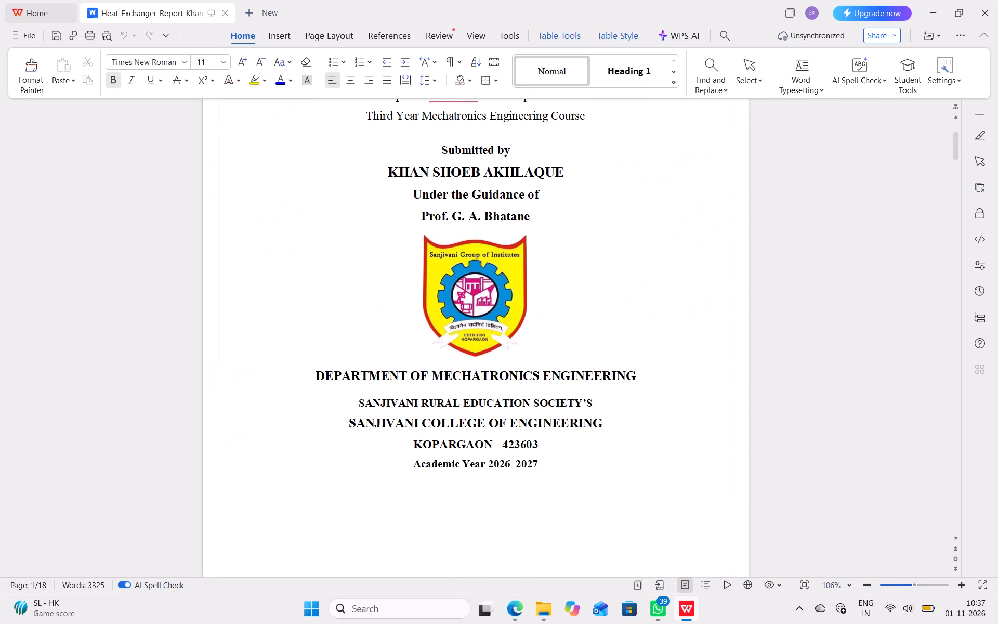
Look over the report's cover page and the certificate page that follows it.
scroll(474, 356, up, 6)
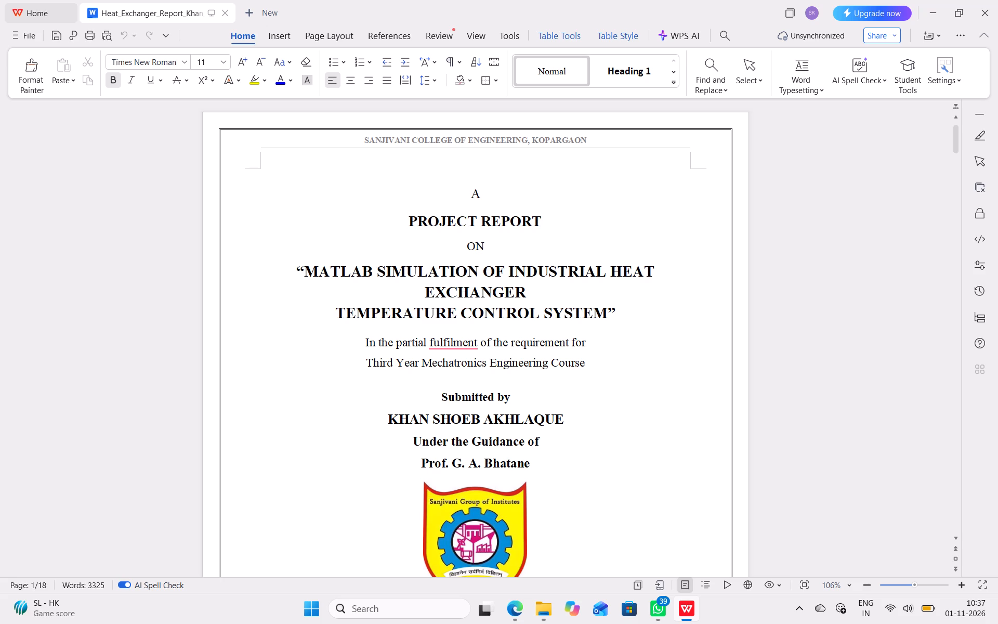
scroll(474, 356, down, 2)
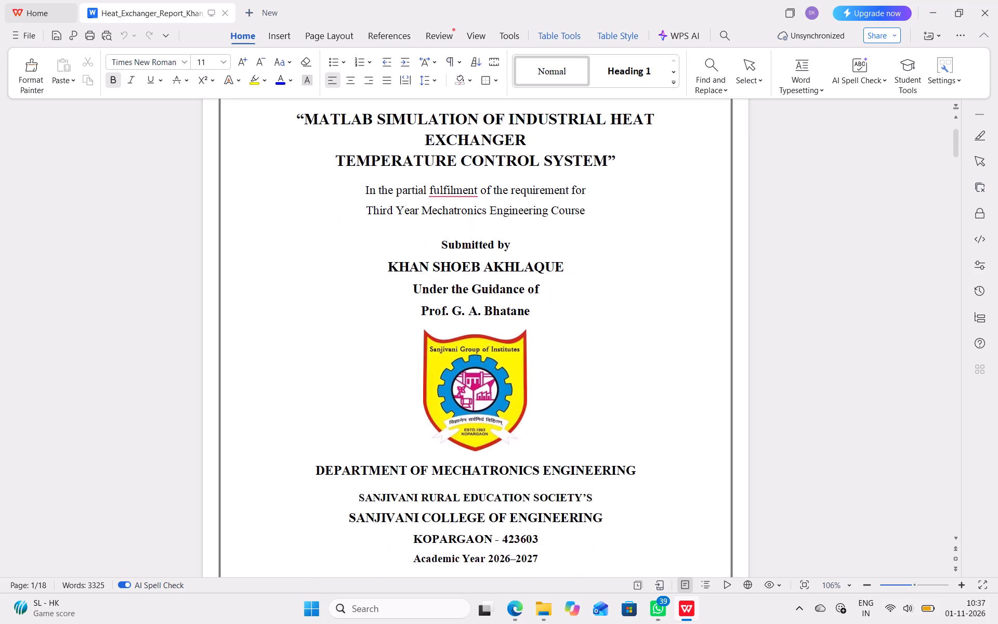
scroll(474, 356, down, 5)
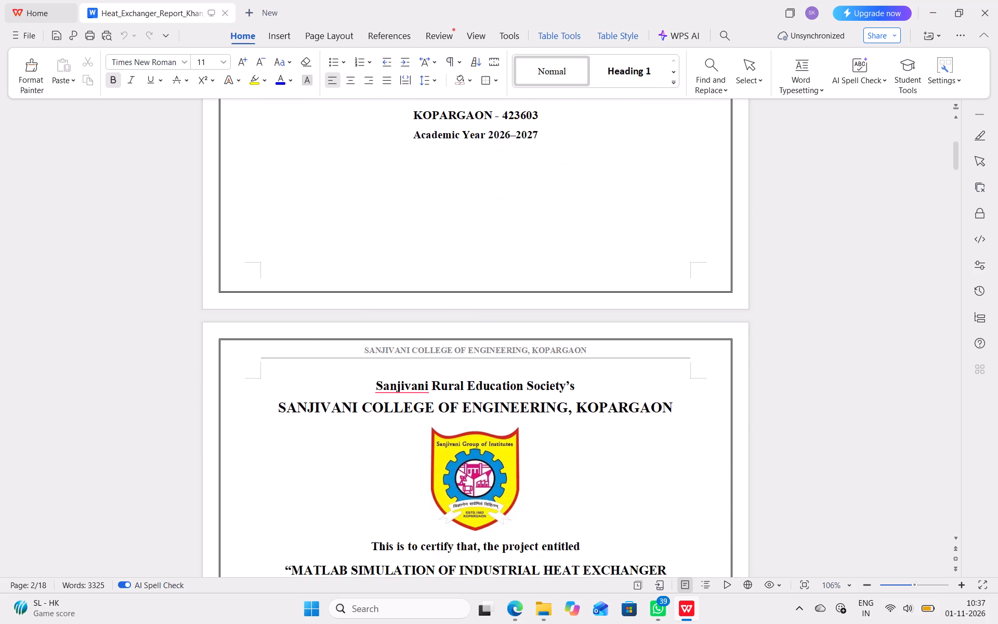
scroll(474, 356, down, 3)
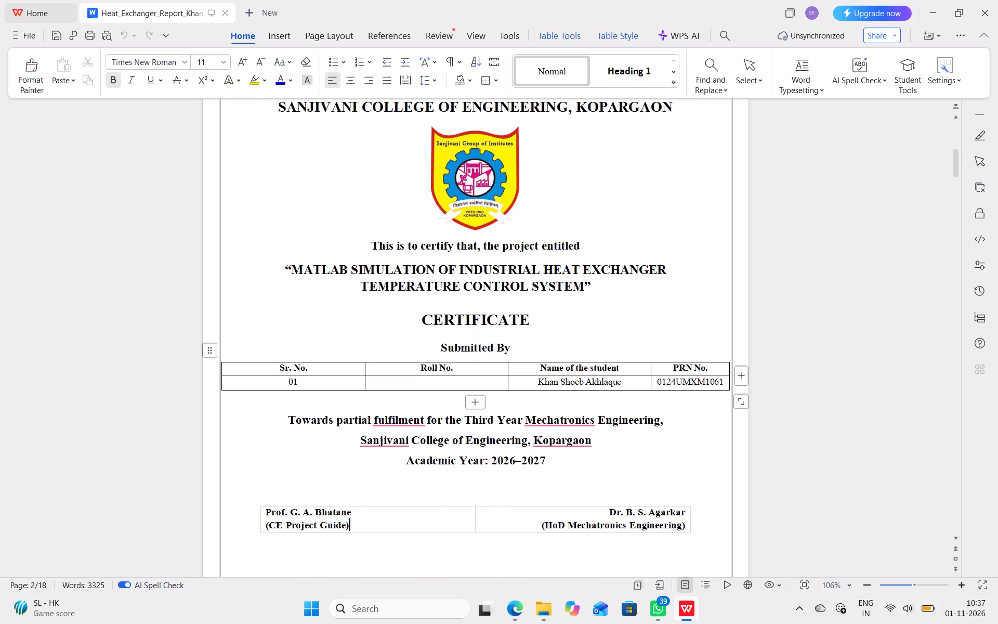
Cut the entire Roll No. column out of the student table on the certificate page.
click(432, 376)
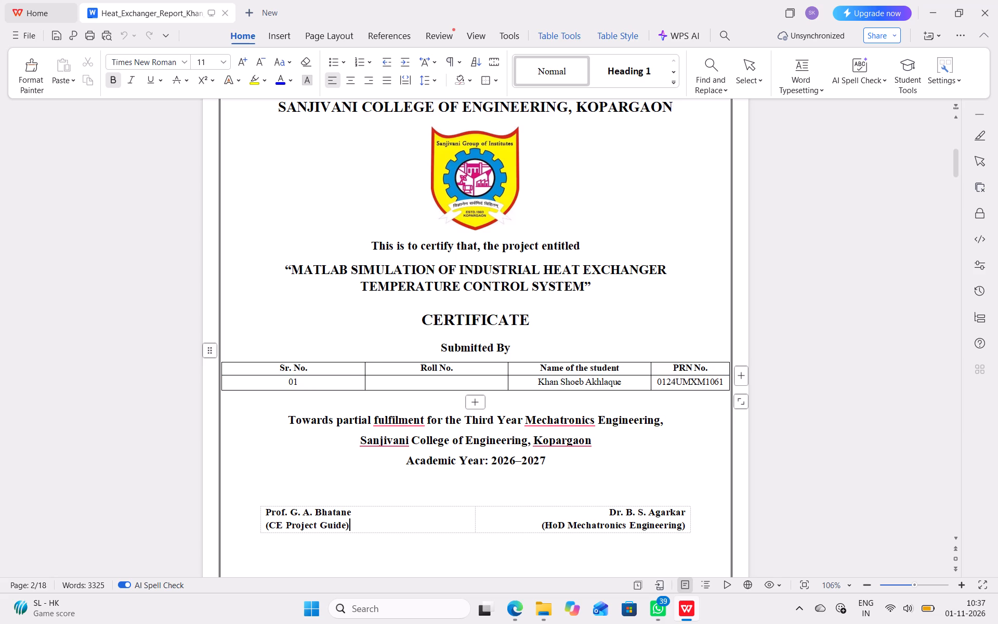
click(377, 361)
drag(370, 361, 395, 376)
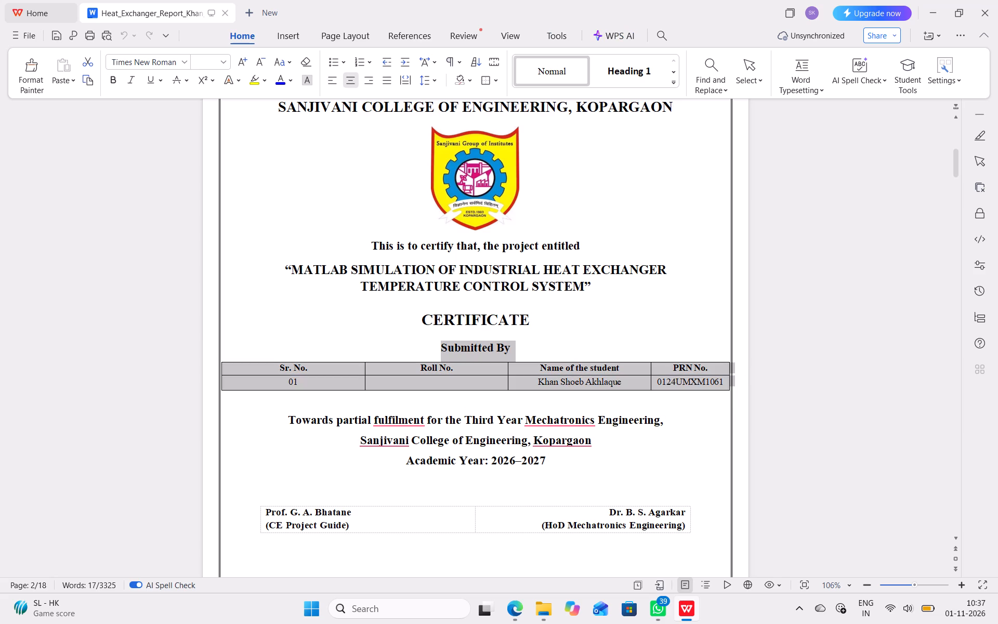
drag(395, 376, 388, 346)
click(388, 346)
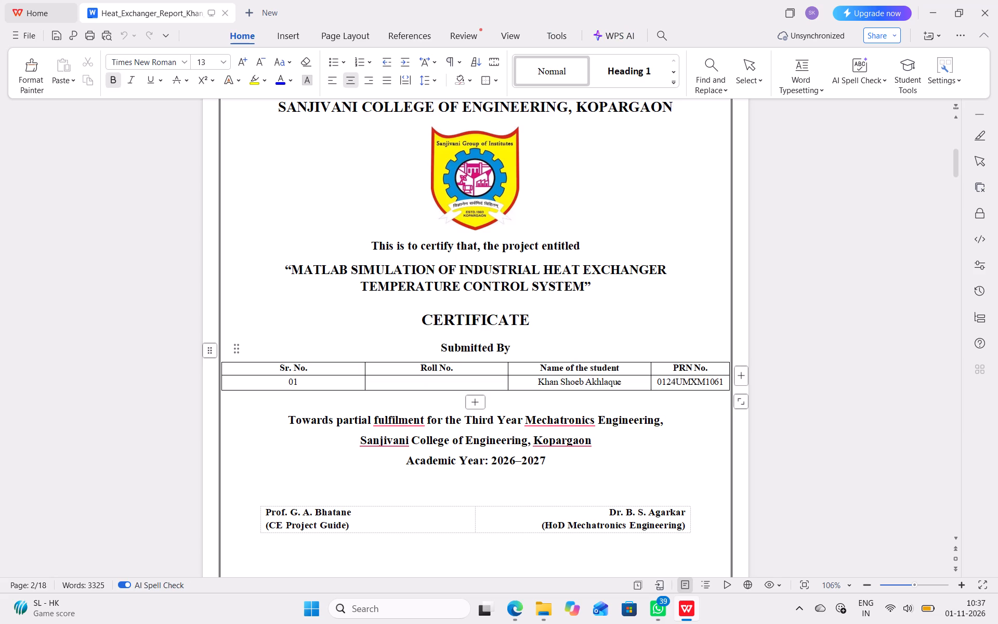
drag(474, 388, 455, 370)
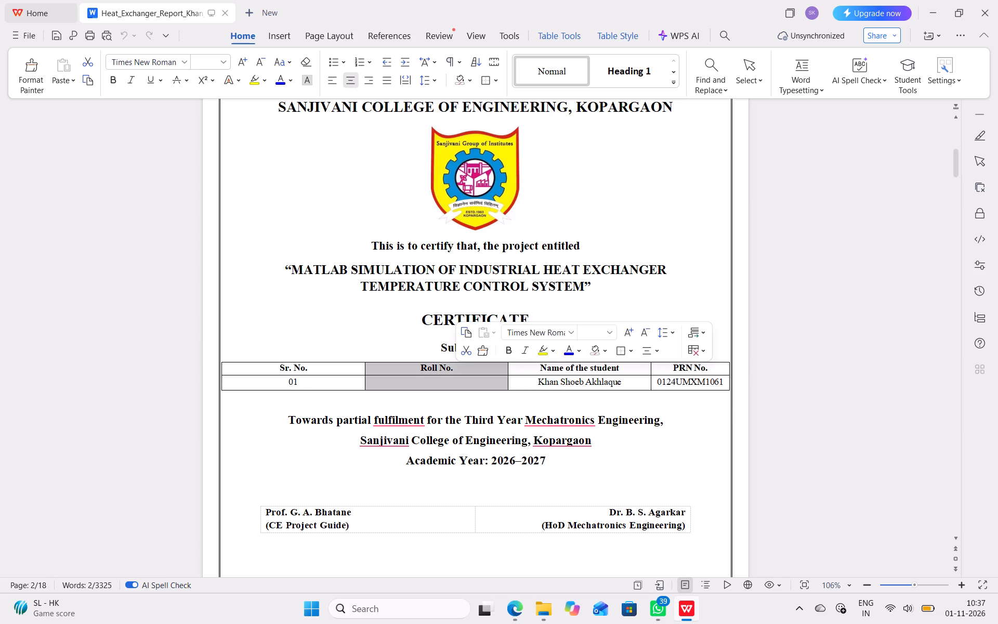
key(Delete)
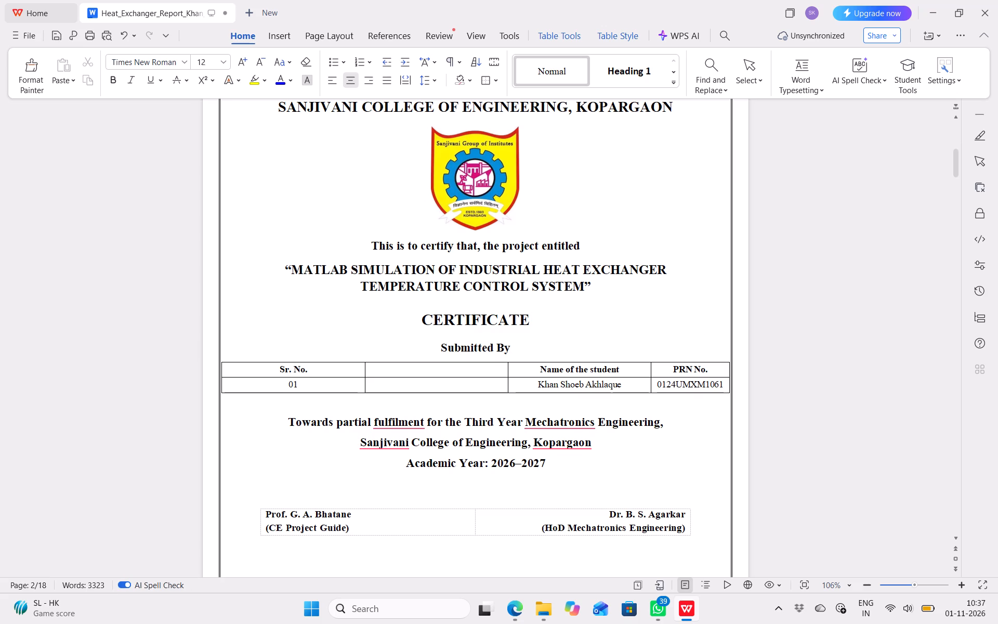
key(ctrl+z)
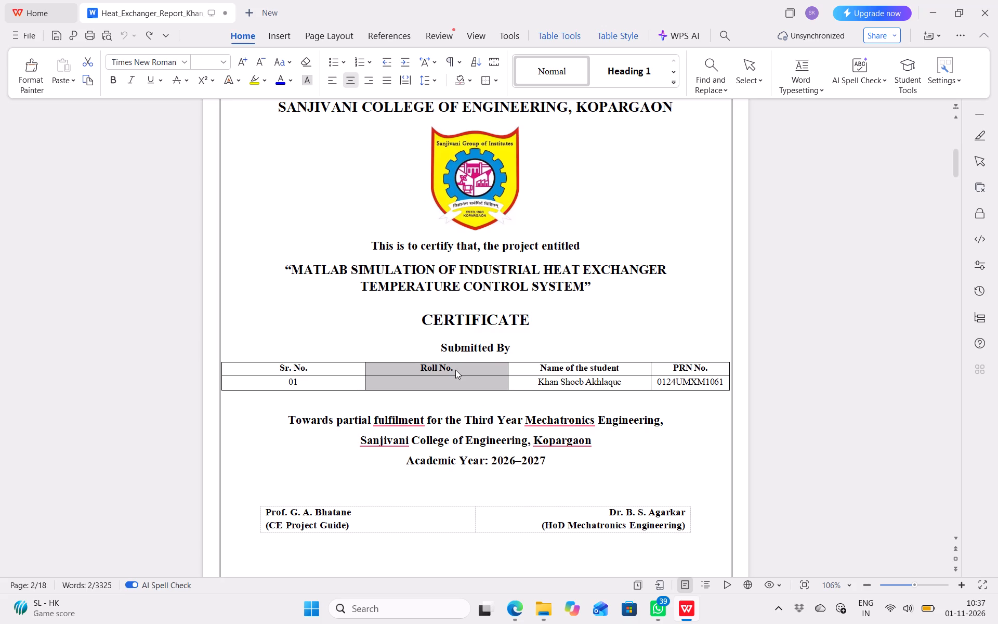
right_click(455, 370)
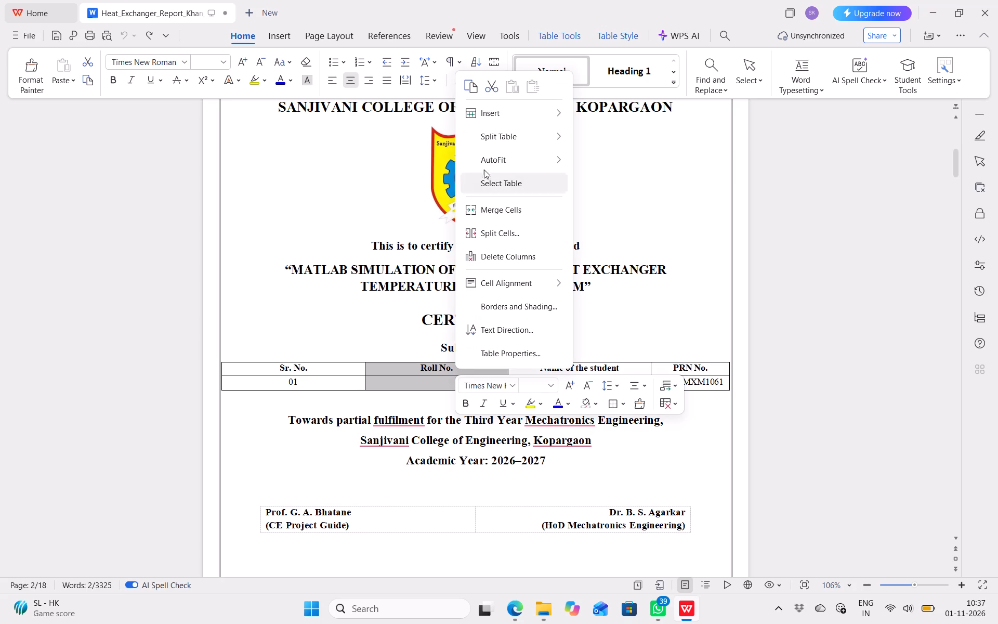
click(496, 90)
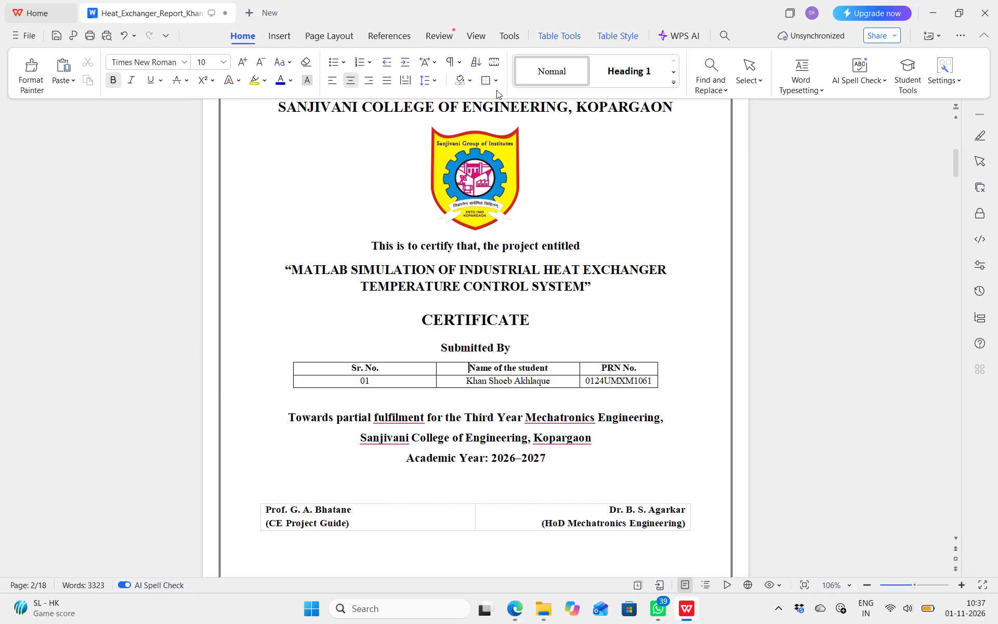
Narrow the Sr. No. column of the certificate's student table, giving the freed width to the student name column.
click(357, 323)
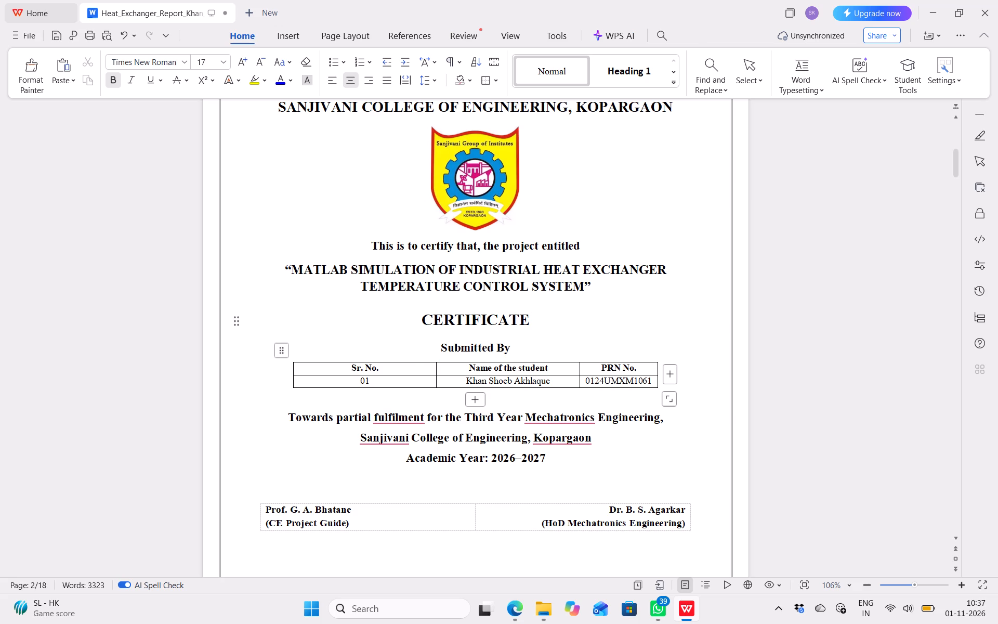
click(296, 365)
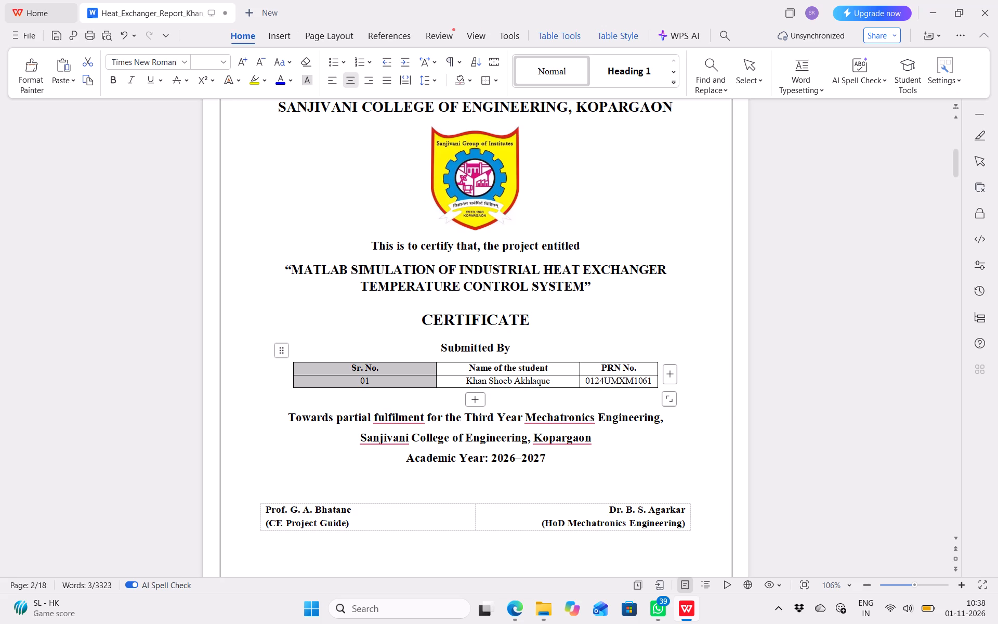
click(415, 406)
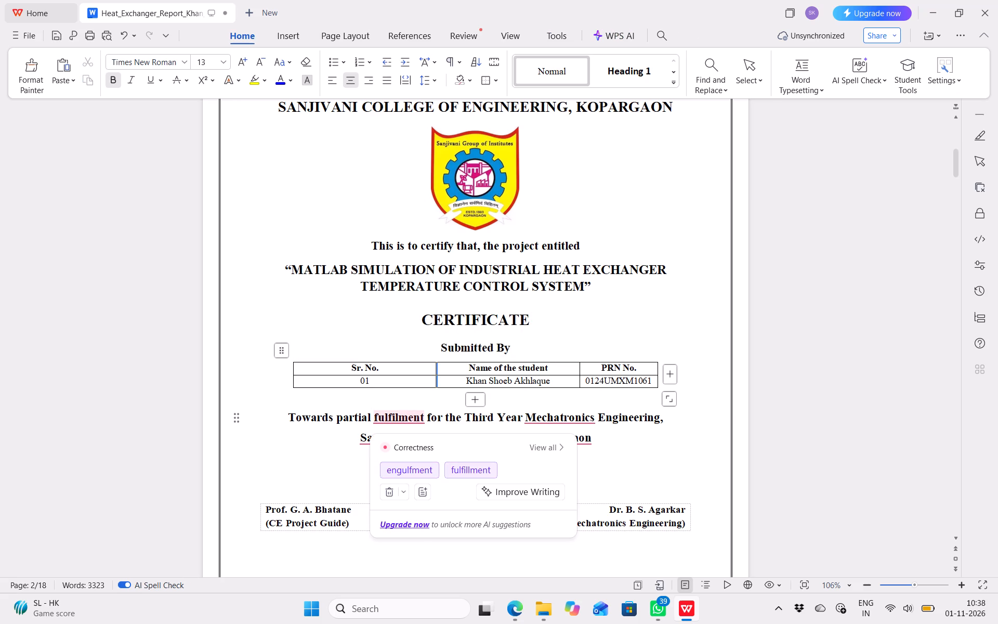
drag(435, 384, 426, 384)
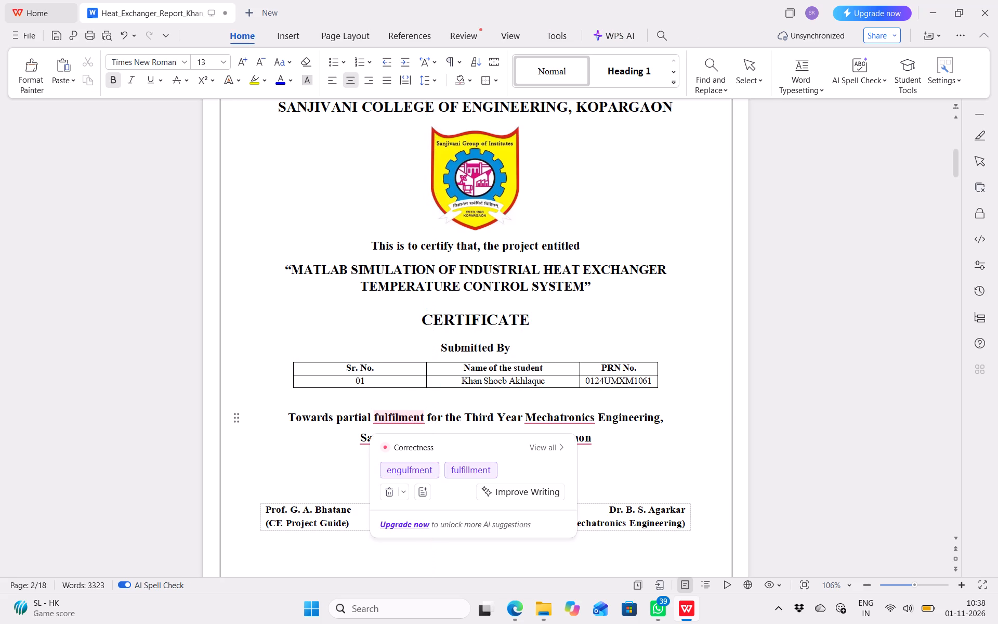
drag(426, 384, 421, 384)
drag(421, 384, 405, 384)
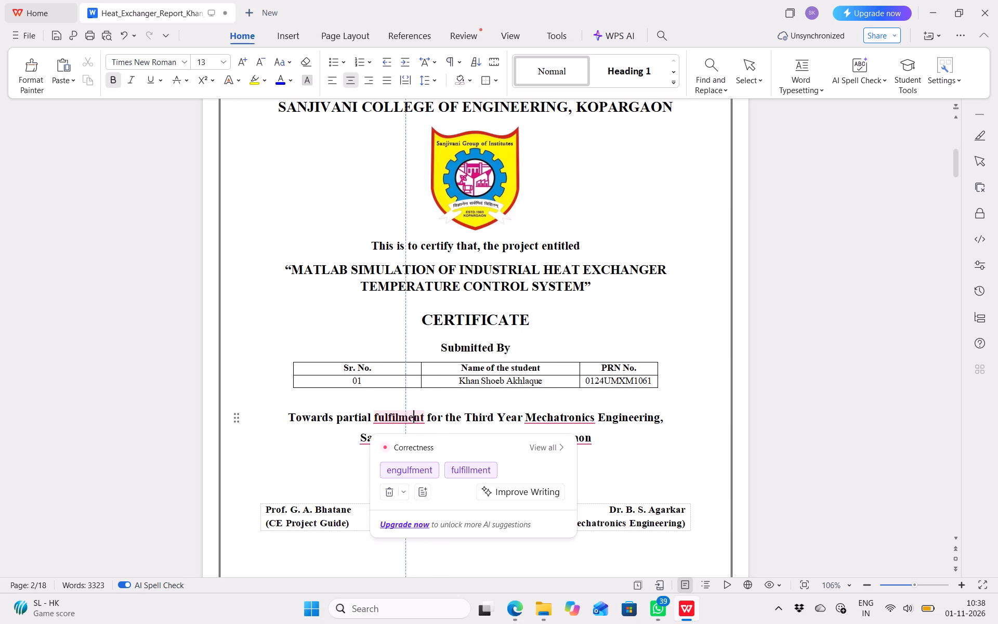
drag(405, 384, 380, 374)
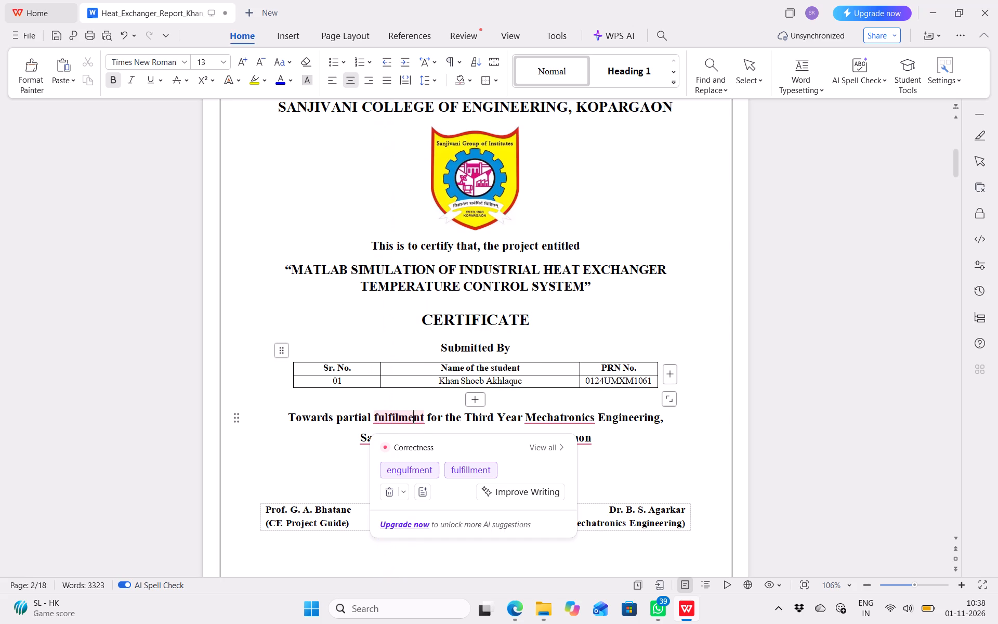
click(377, 335)
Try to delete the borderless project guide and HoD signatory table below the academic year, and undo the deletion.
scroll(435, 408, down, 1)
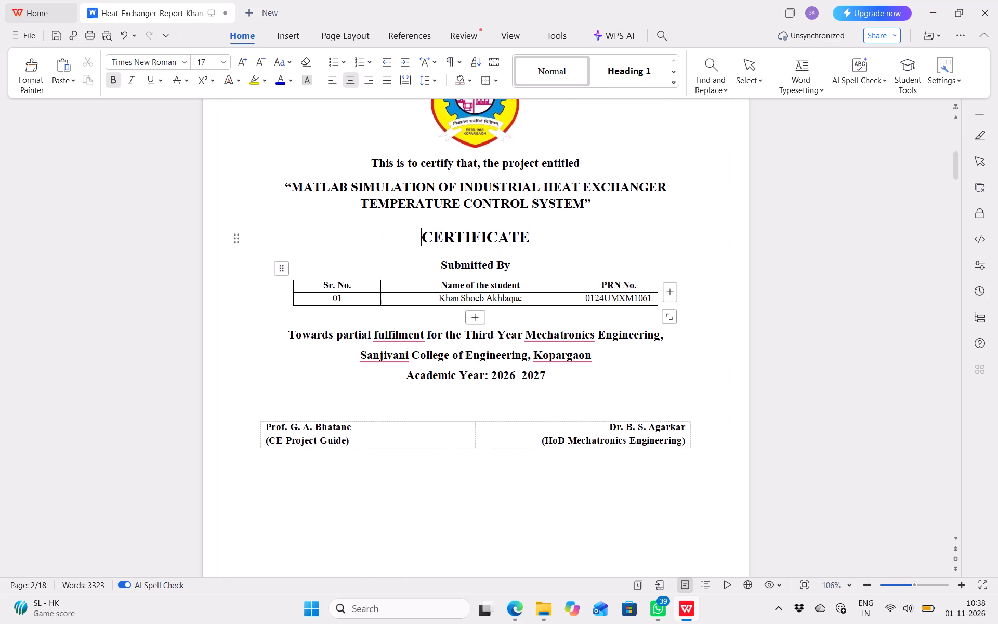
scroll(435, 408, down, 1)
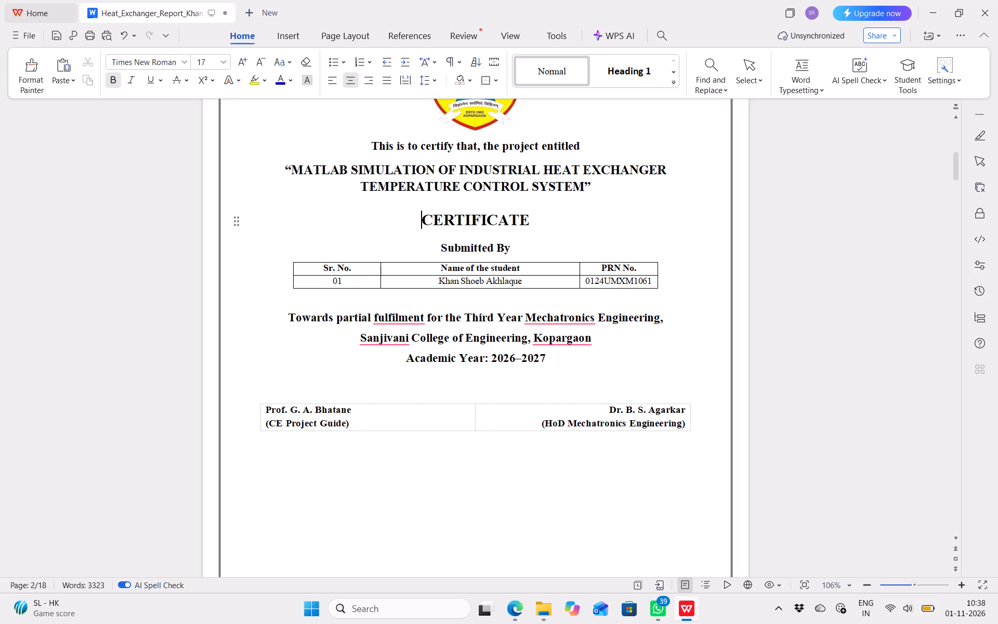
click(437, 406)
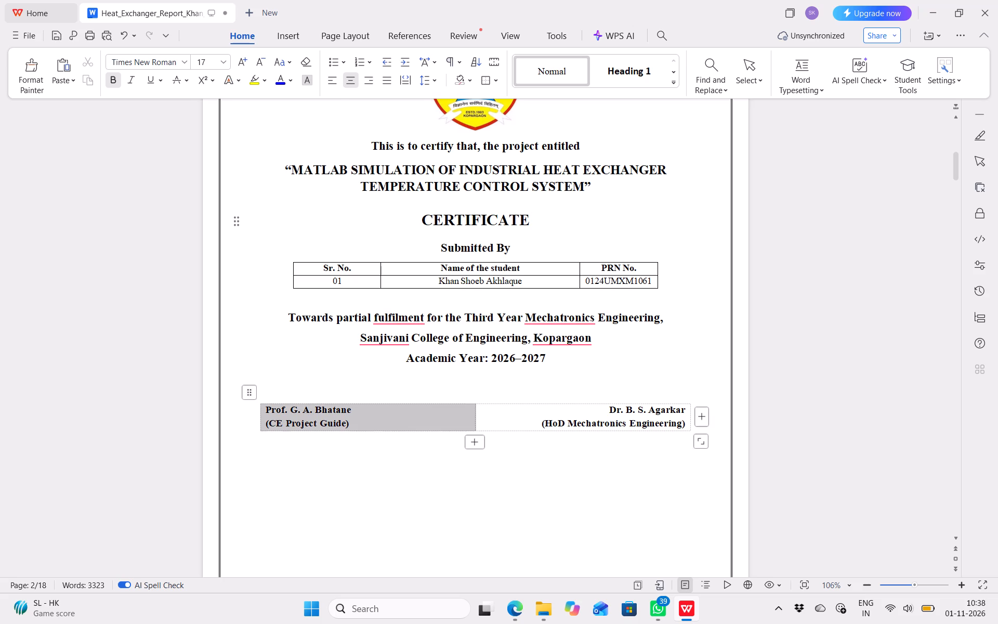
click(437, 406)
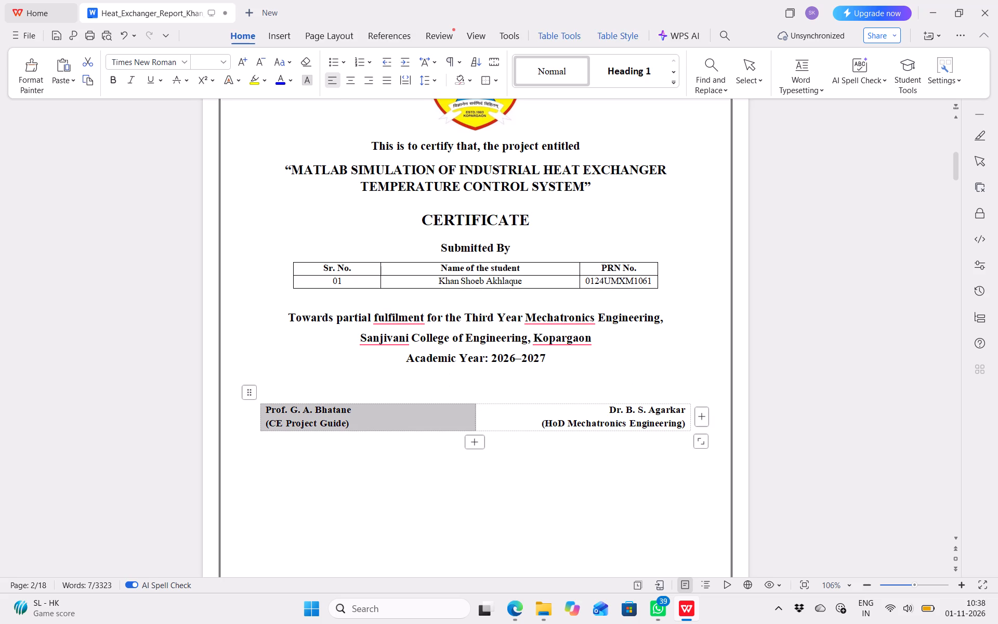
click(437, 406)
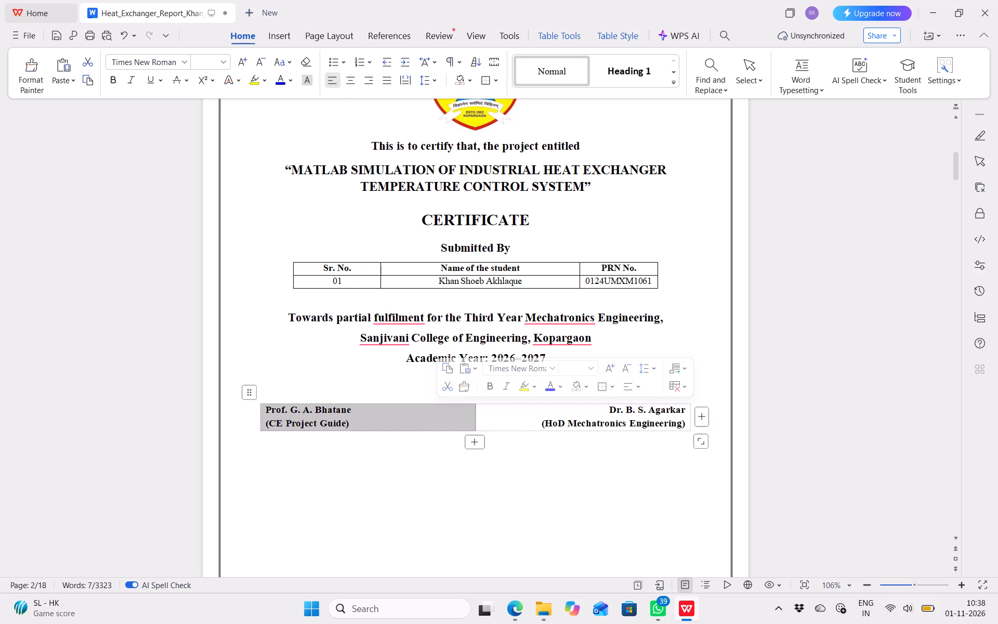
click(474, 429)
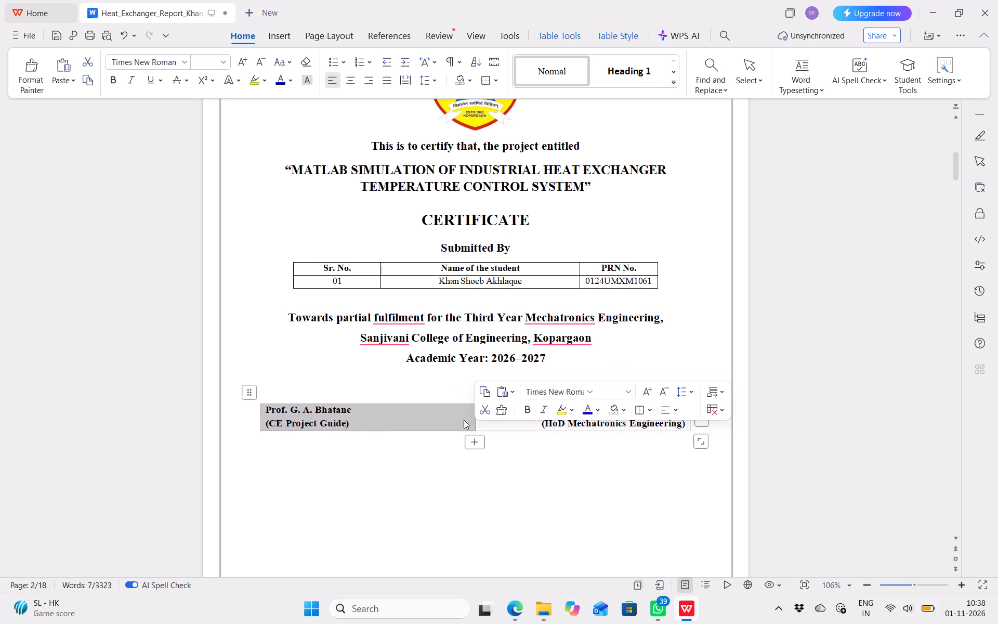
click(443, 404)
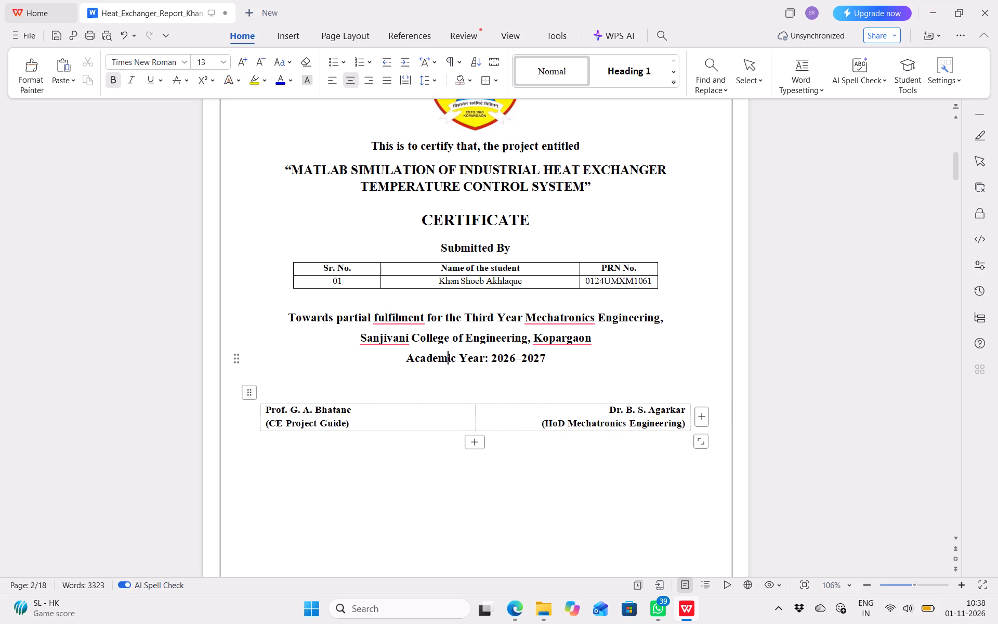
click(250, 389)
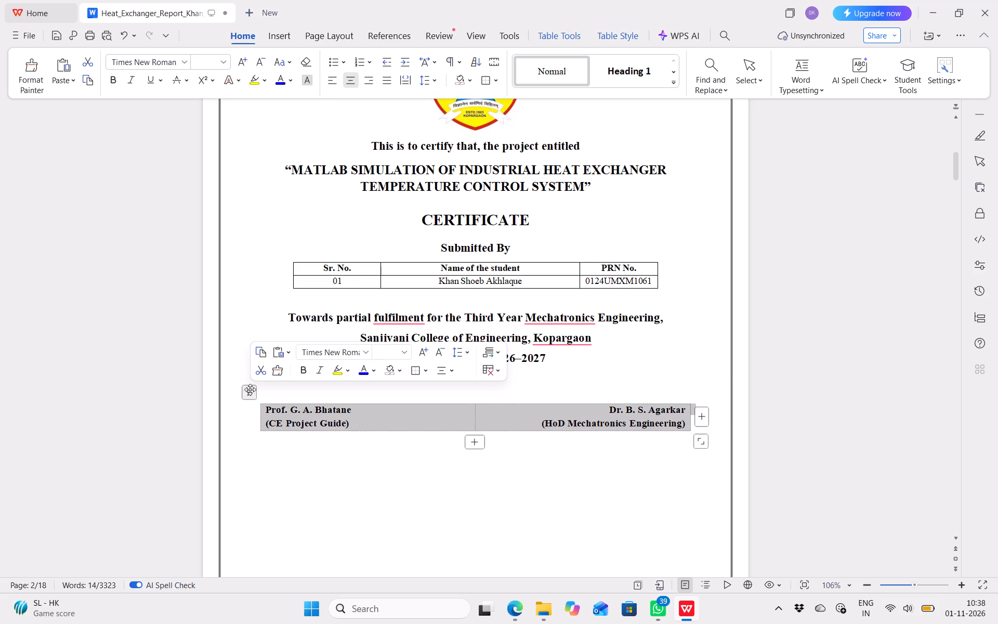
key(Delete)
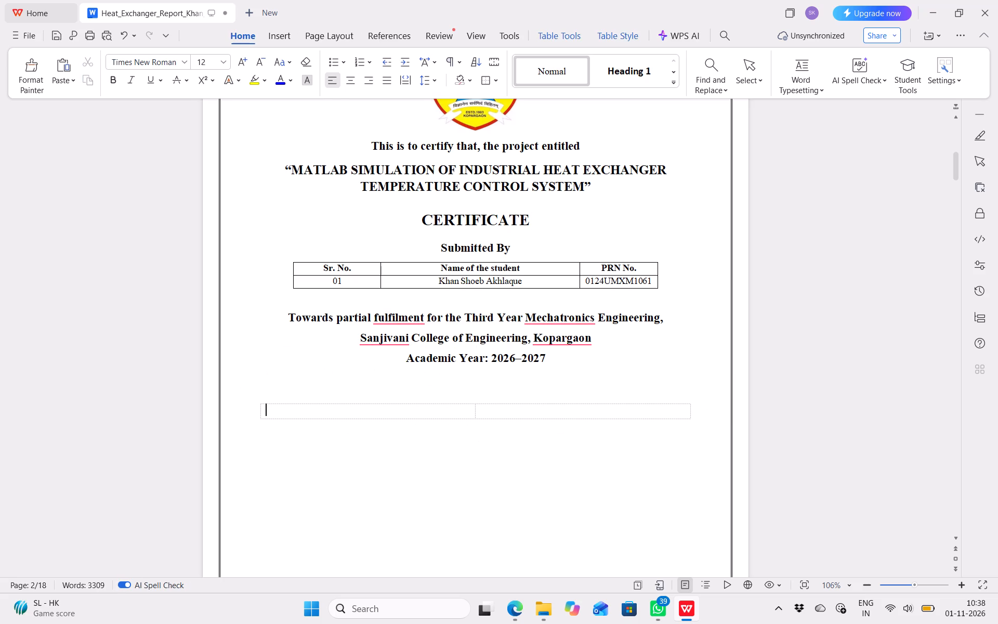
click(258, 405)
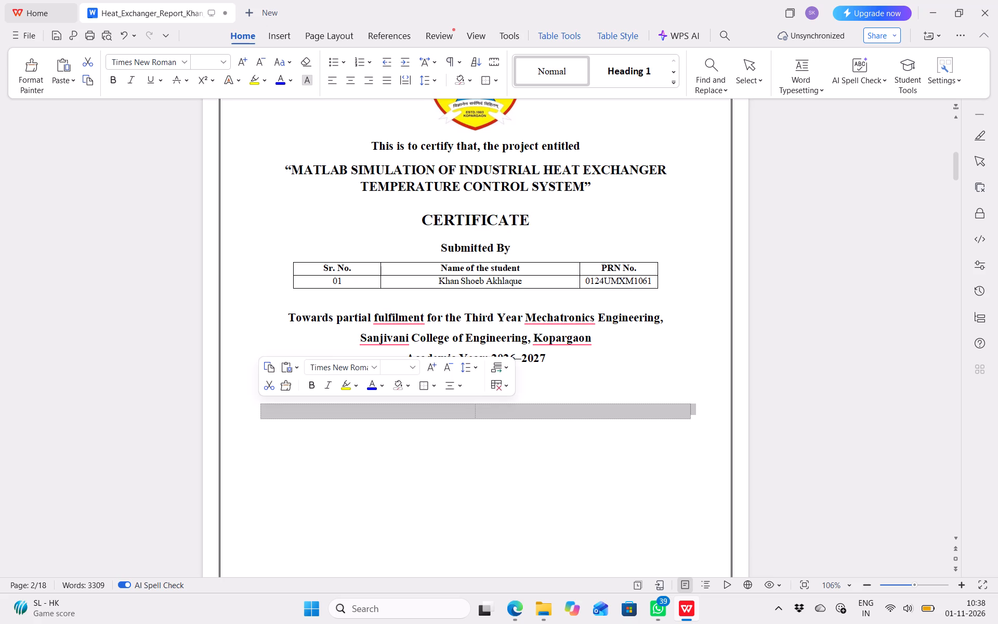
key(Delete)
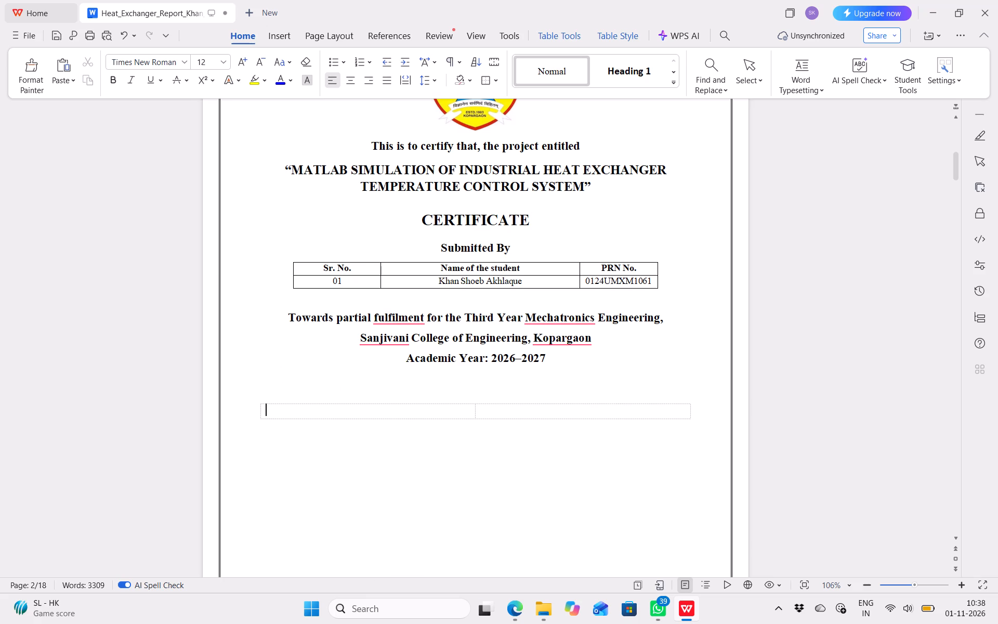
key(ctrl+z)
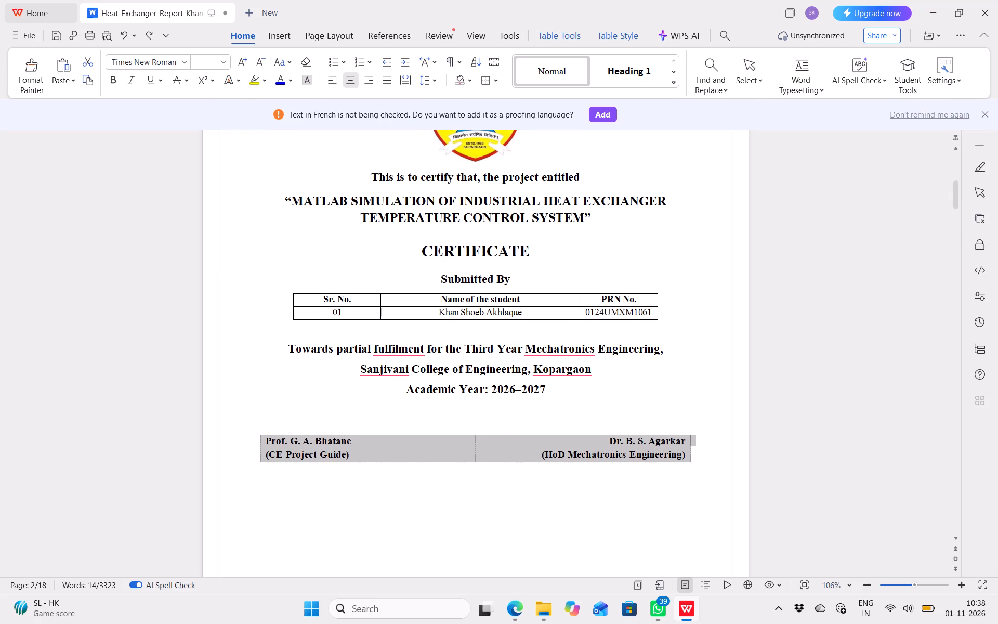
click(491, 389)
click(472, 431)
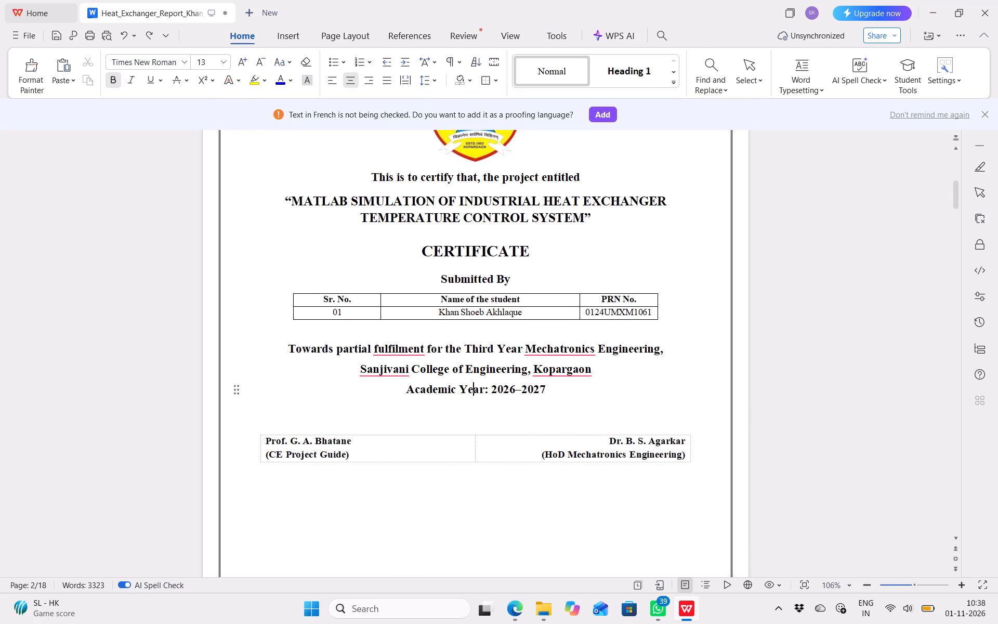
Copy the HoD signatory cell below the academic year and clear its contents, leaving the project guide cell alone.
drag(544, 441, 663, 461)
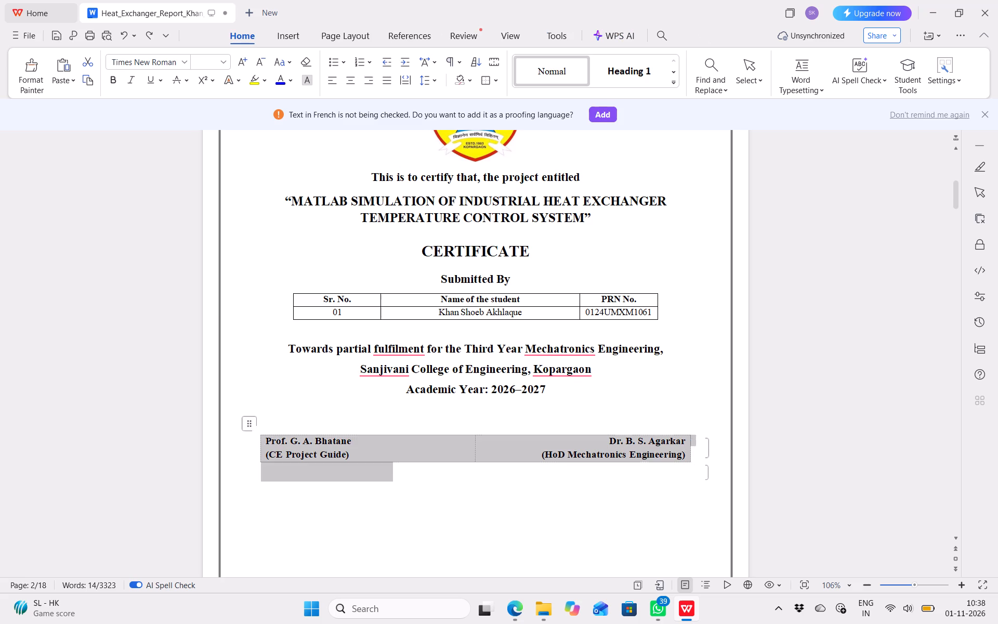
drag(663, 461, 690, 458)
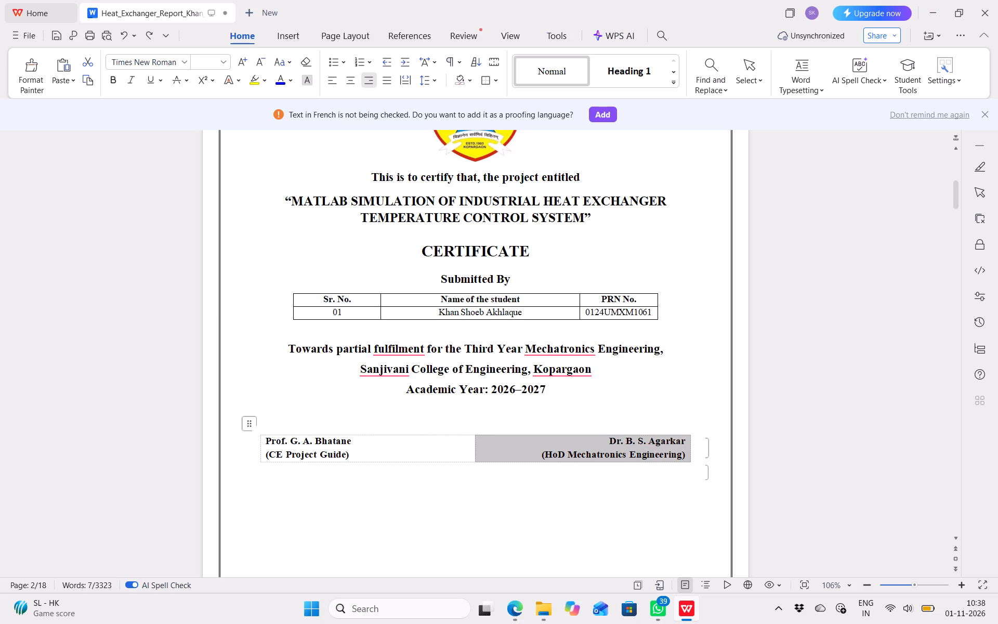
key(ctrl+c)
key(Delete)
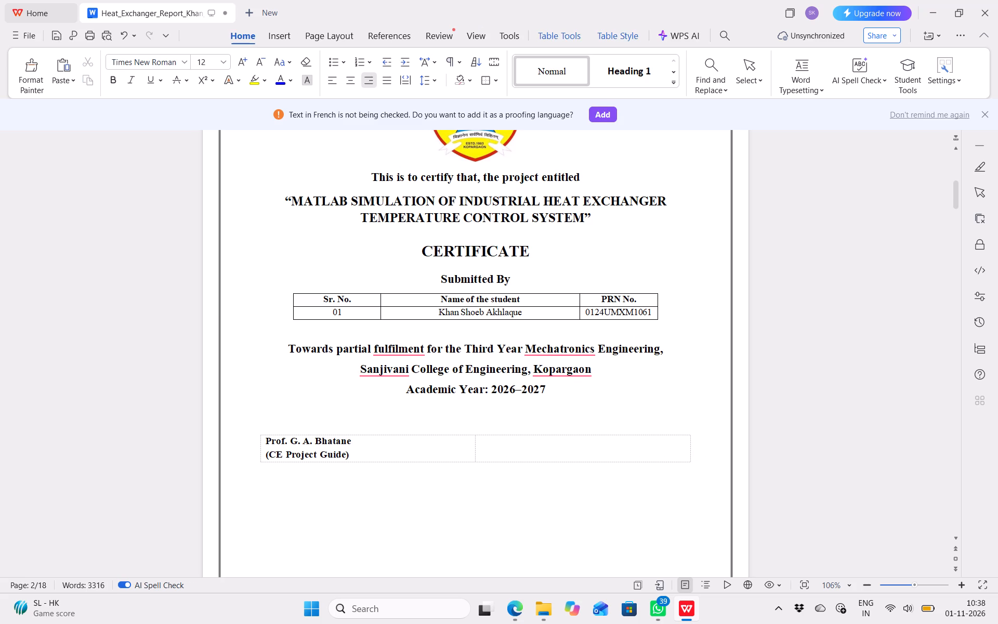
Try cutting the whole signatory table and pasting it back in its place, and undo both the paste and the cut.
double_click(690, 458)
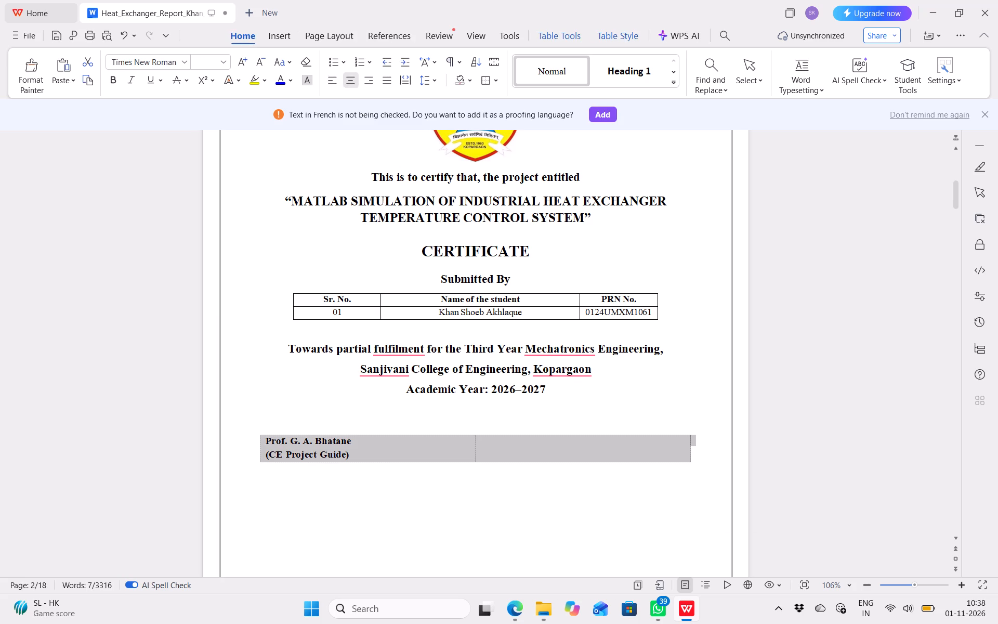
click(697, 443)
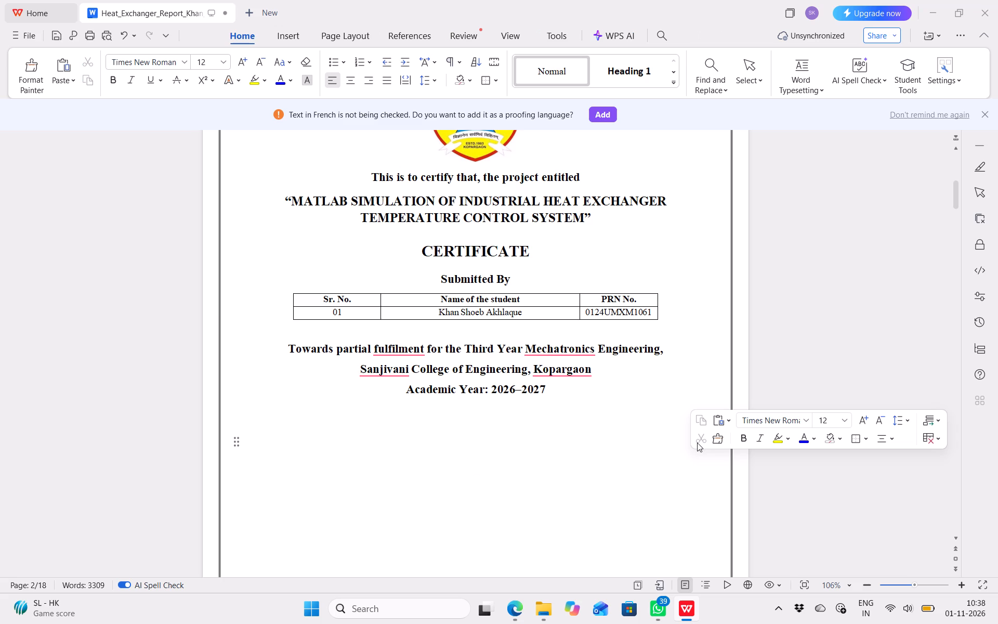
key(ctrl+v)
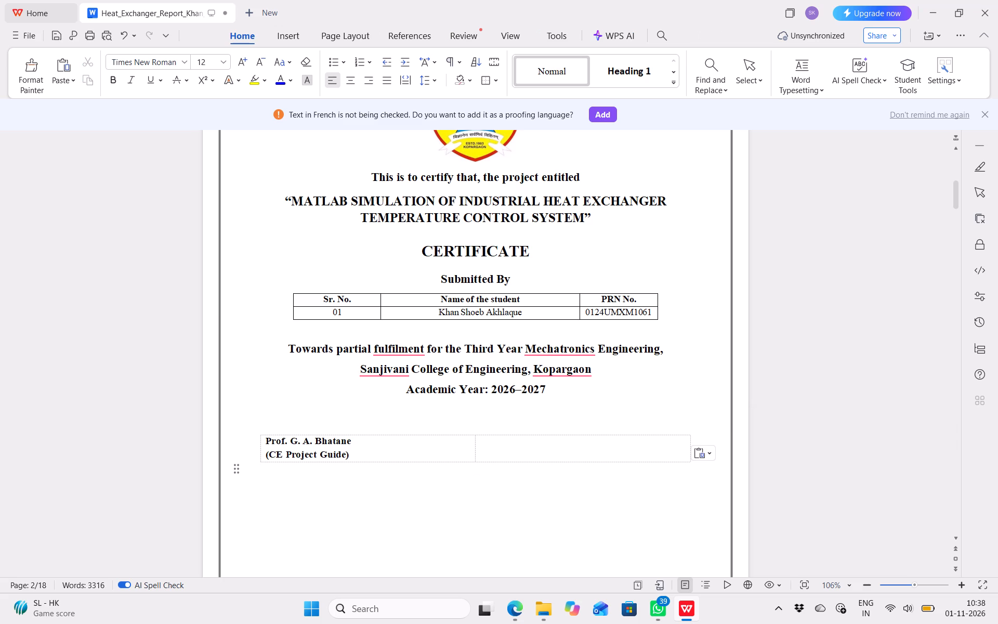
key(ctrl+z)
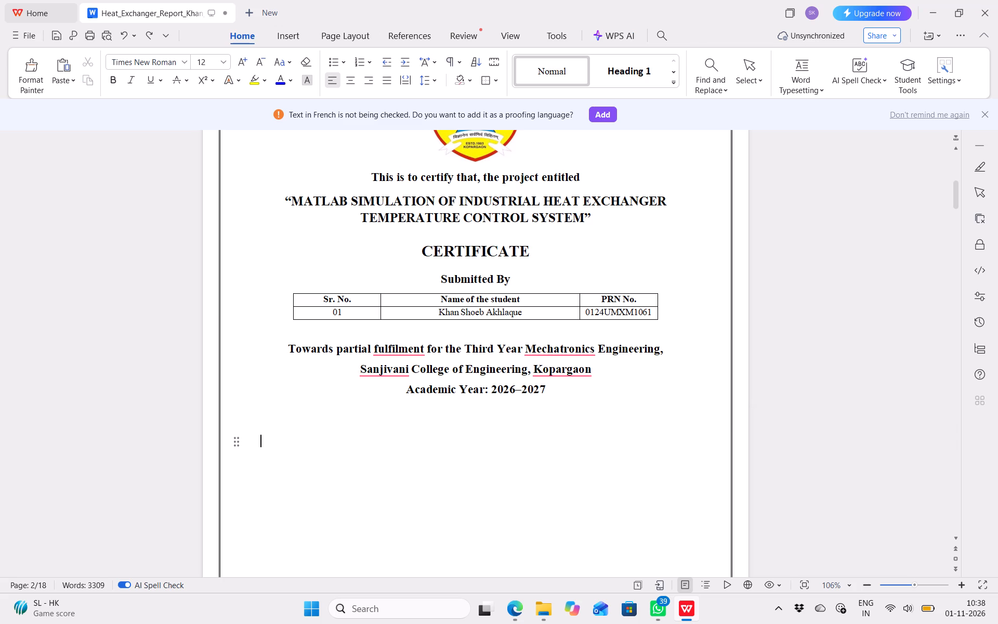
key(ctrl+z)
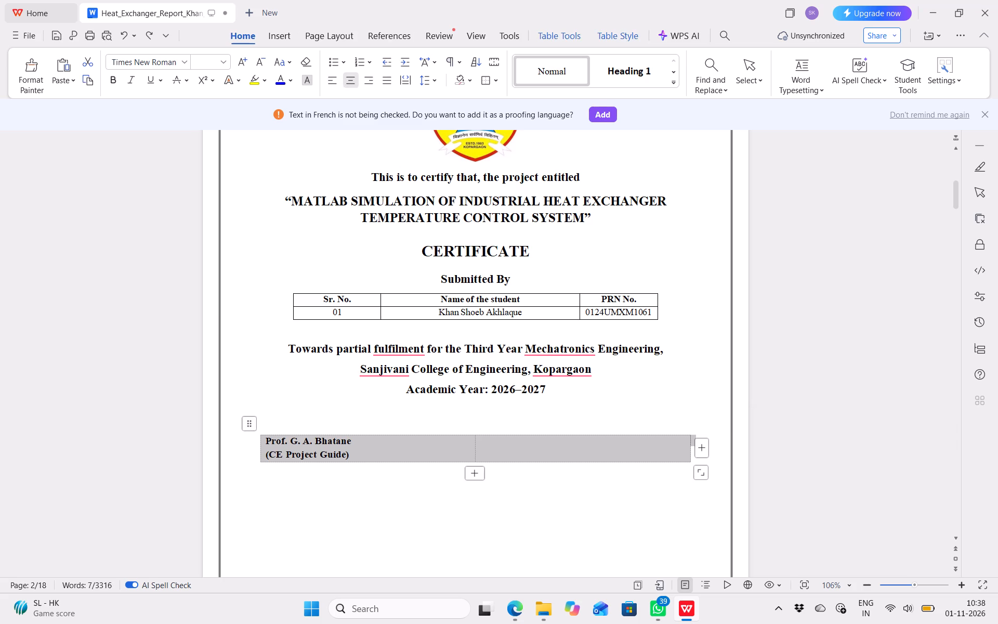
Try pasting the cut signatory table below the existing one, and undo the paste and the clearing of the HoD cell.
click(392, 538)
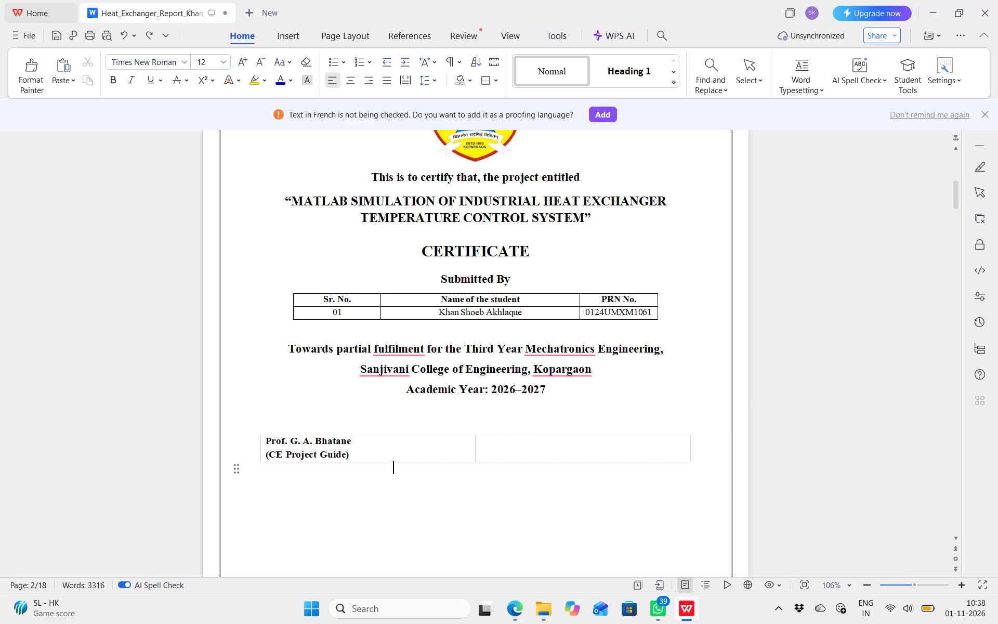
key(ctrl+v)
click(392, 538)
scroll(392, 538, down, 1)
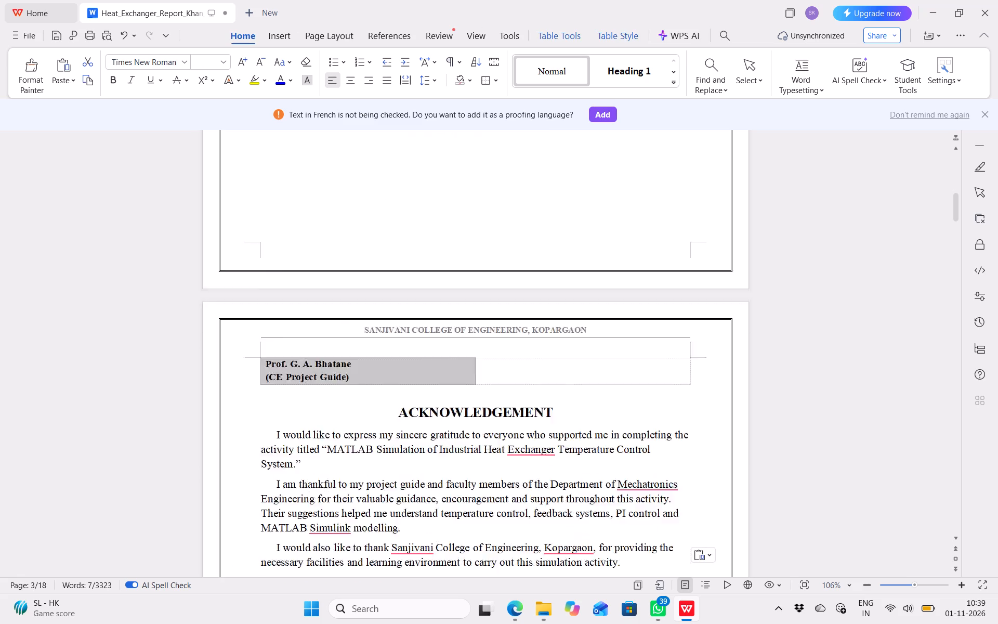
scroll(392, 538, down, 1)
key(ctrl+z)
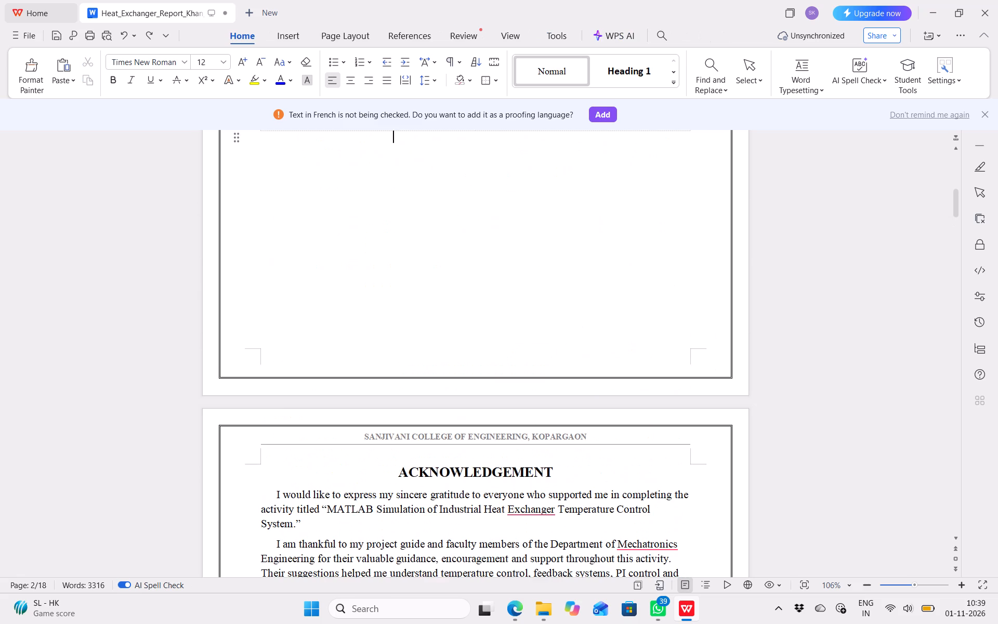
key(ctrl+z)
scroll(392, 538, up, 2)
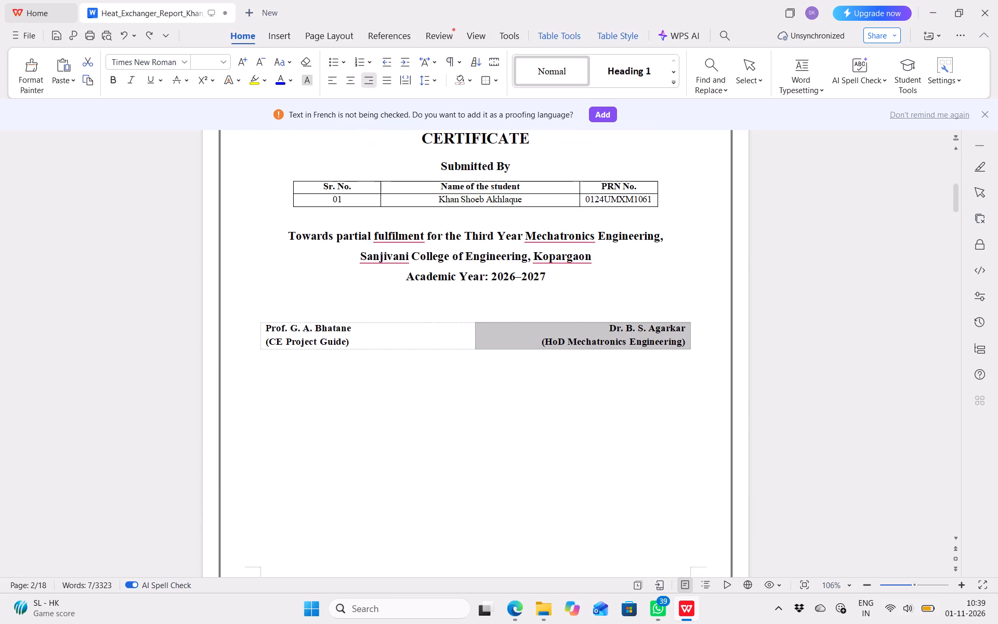
Insert a blank line after the academic year line on the certificate page, keeping the signatory table at one row.
click(384, 449)
scroll(365, 307, up, 1)
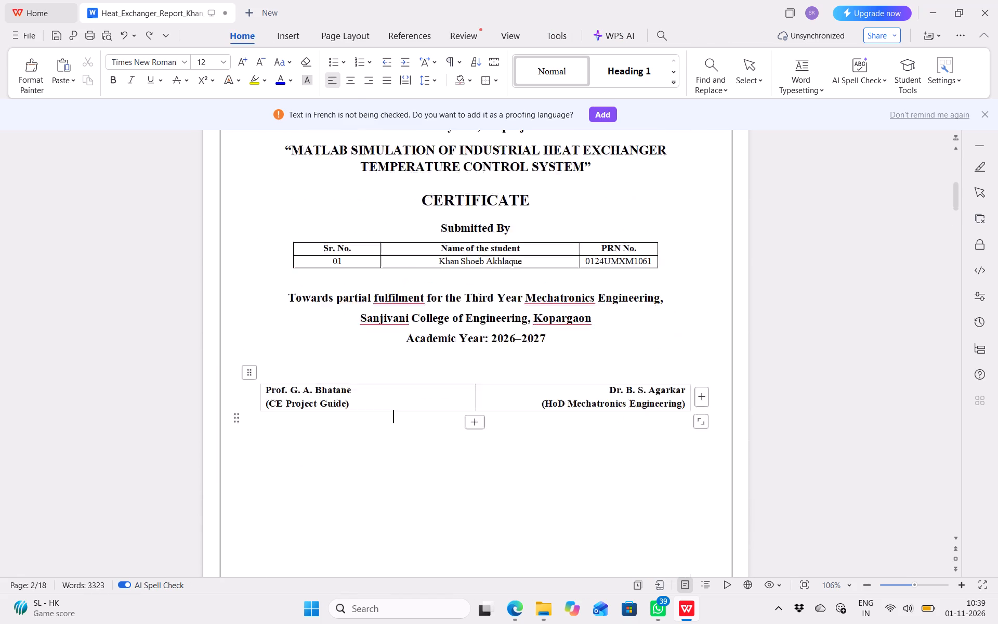
scroll(365, 307, up, 1)
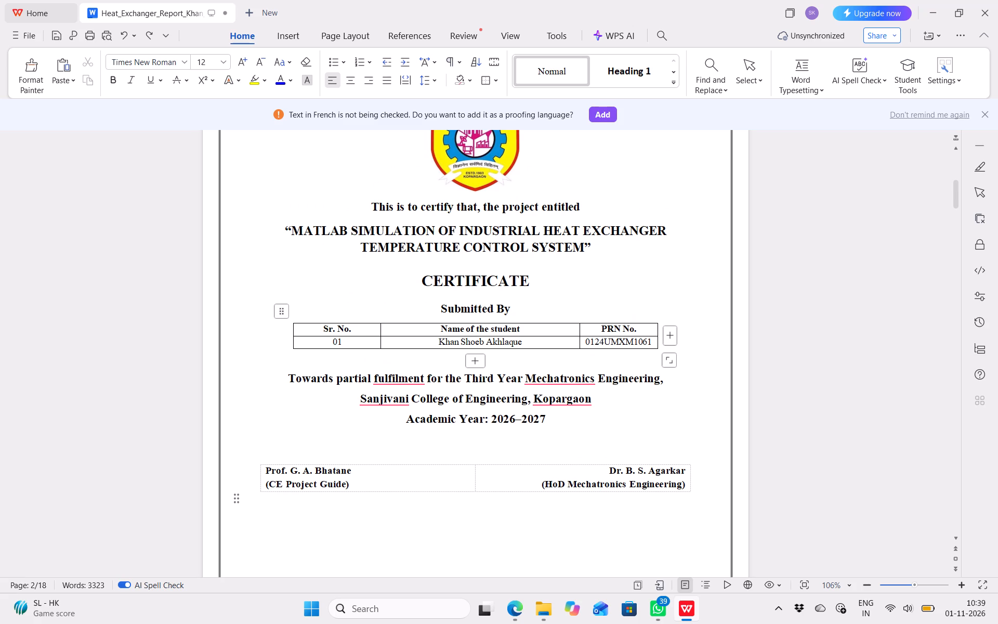
click(453, 367)
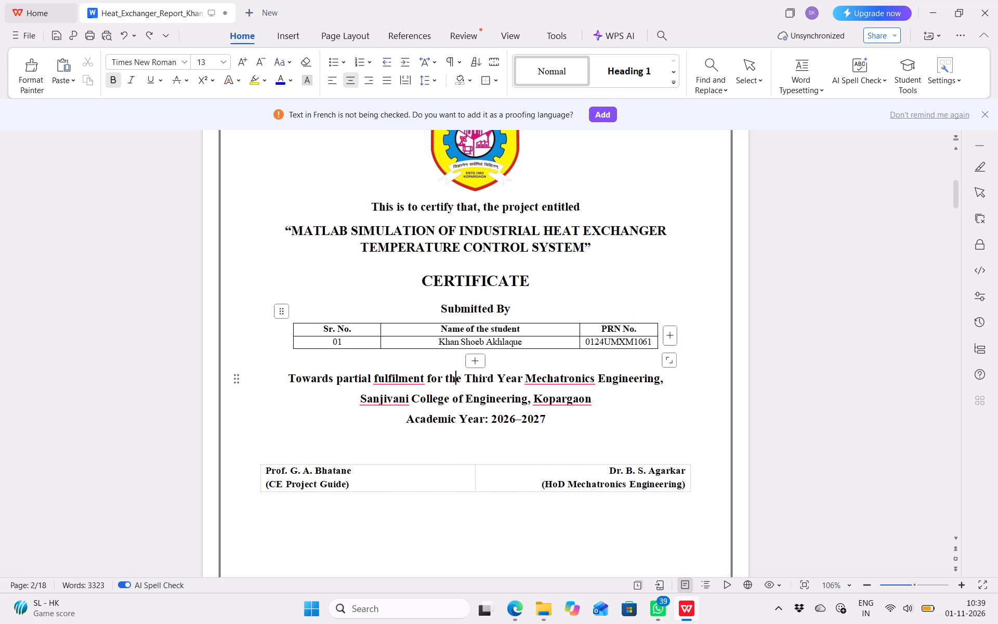
click(419, 463)
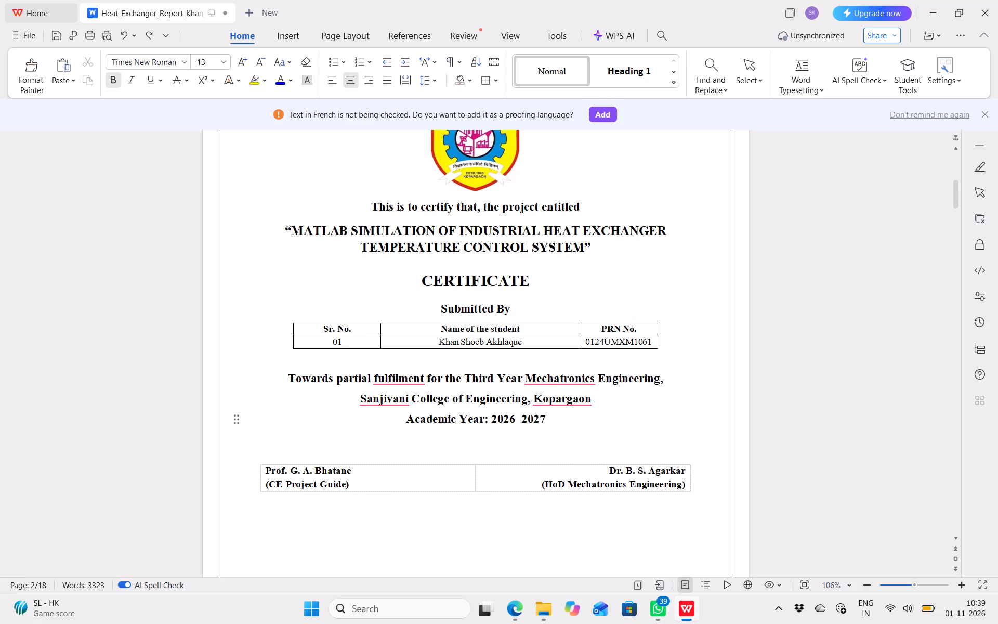
click(547, 419)
key(Return)
scroll(547, 419, down, 1)
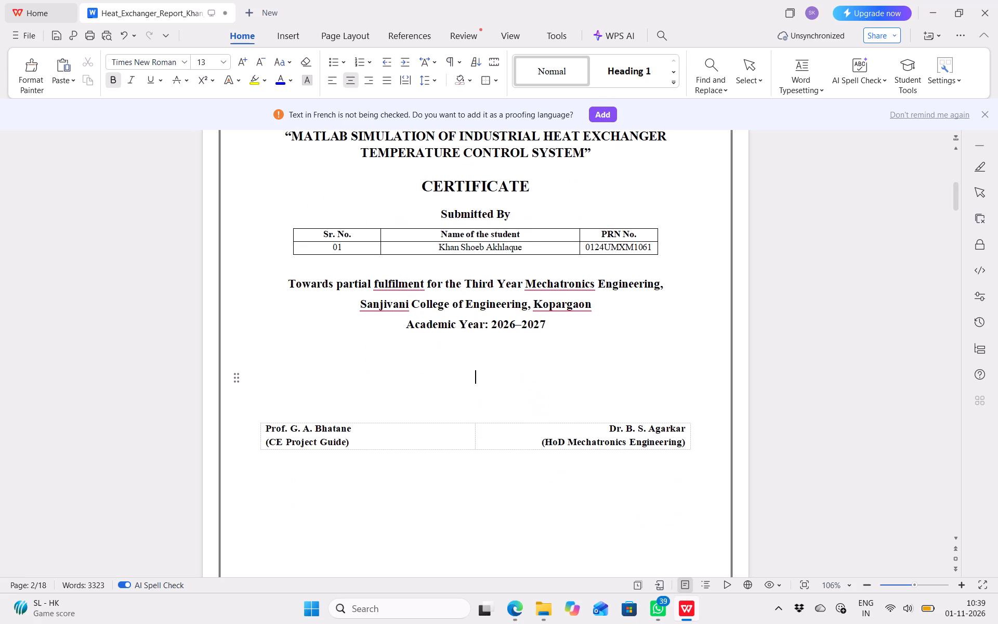
click(477, 461)
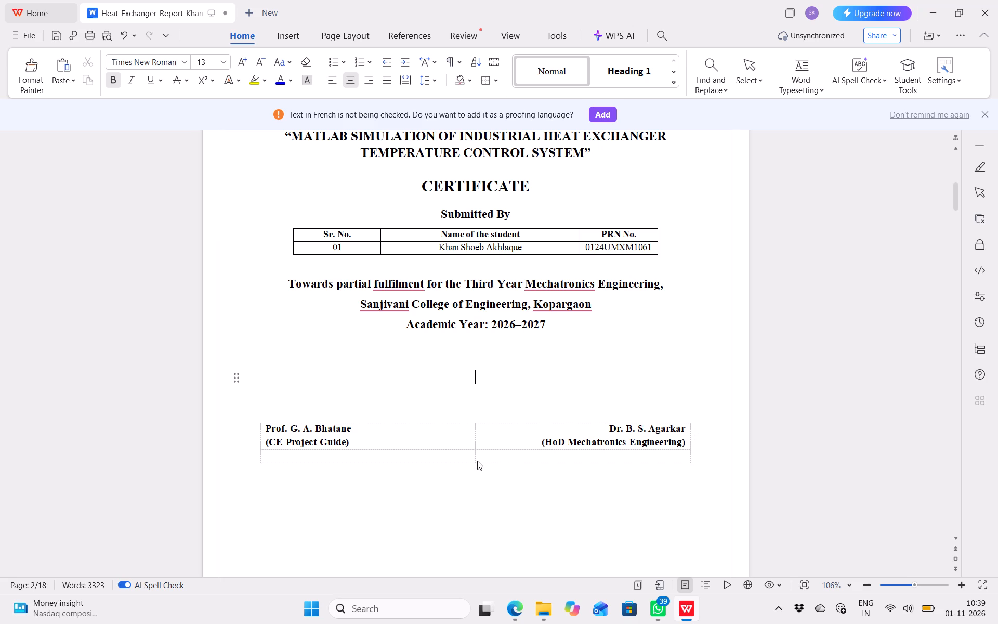
key(ctrl+z)
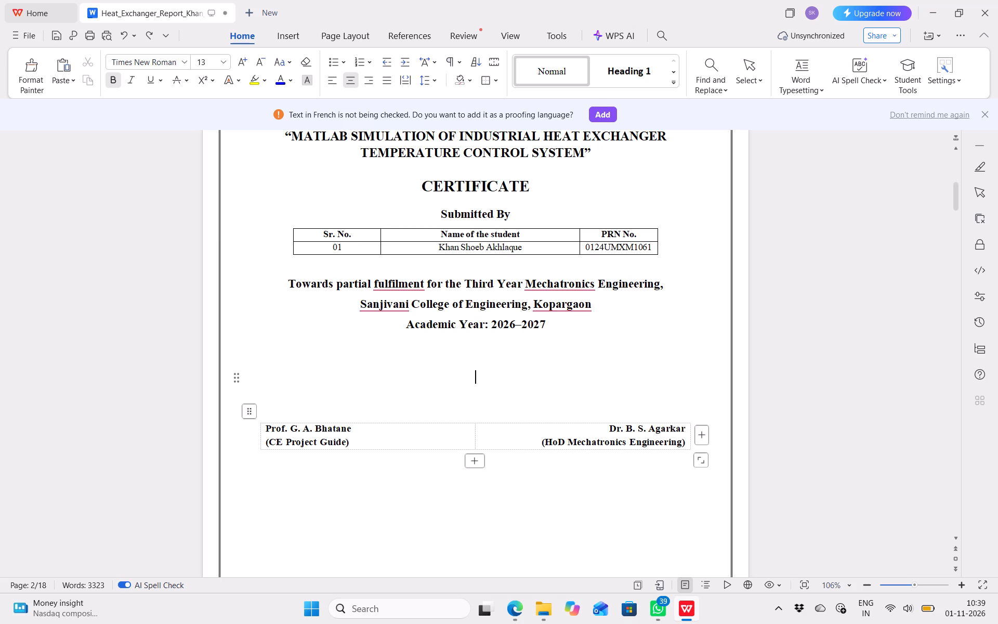
Clear the project guide and HoD signatory table on the certificate page and delete its emptied row.
click(245, 414)
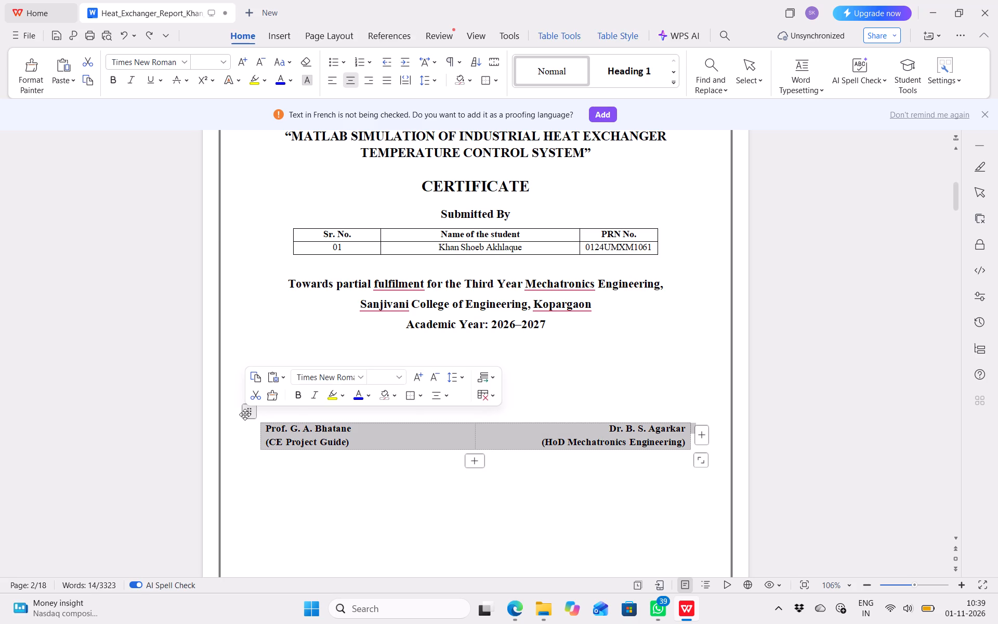
key(Delete)
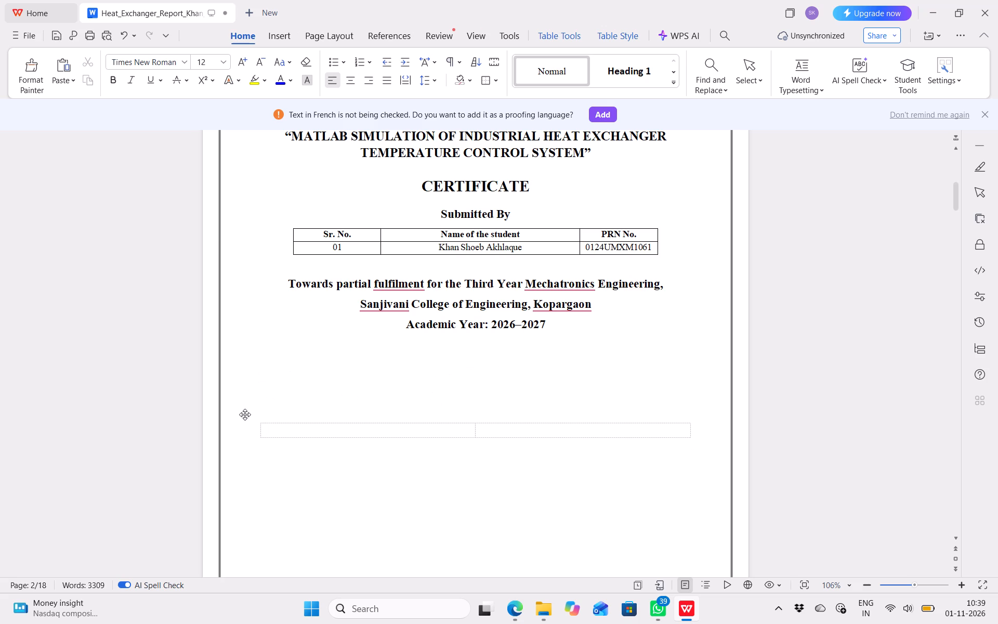
click(275, 425)
key(Delete)
click(686, 427)
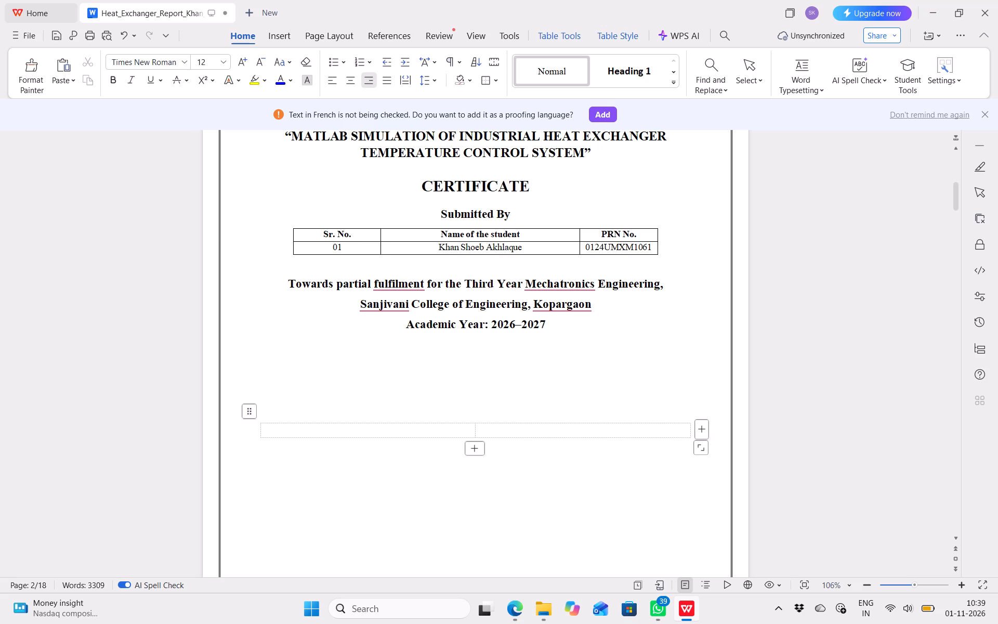
click(494, 431)
click(254, 407)
right_click(254, 407)
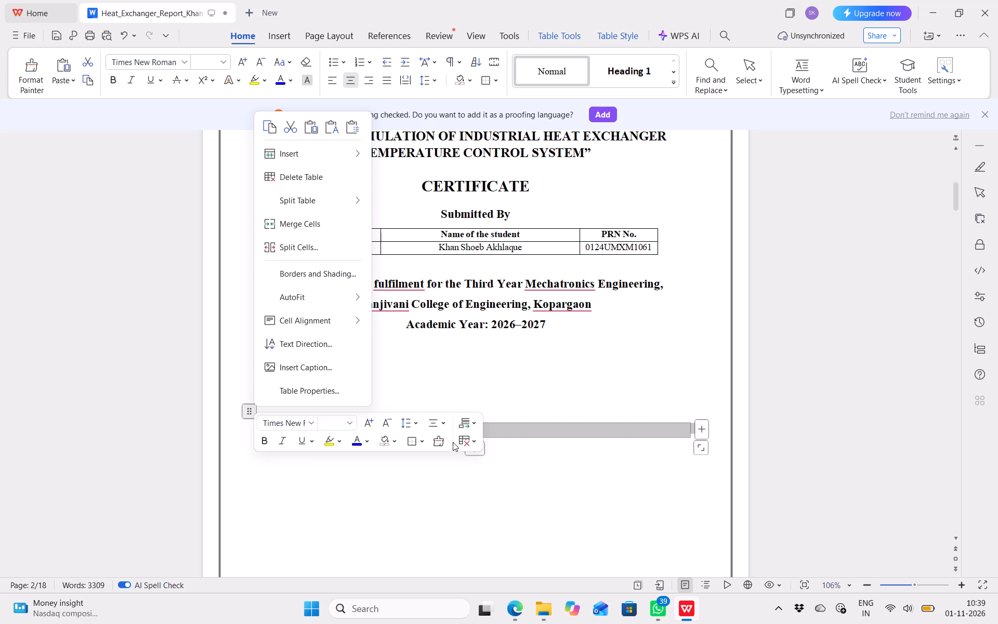
click(465, 440)
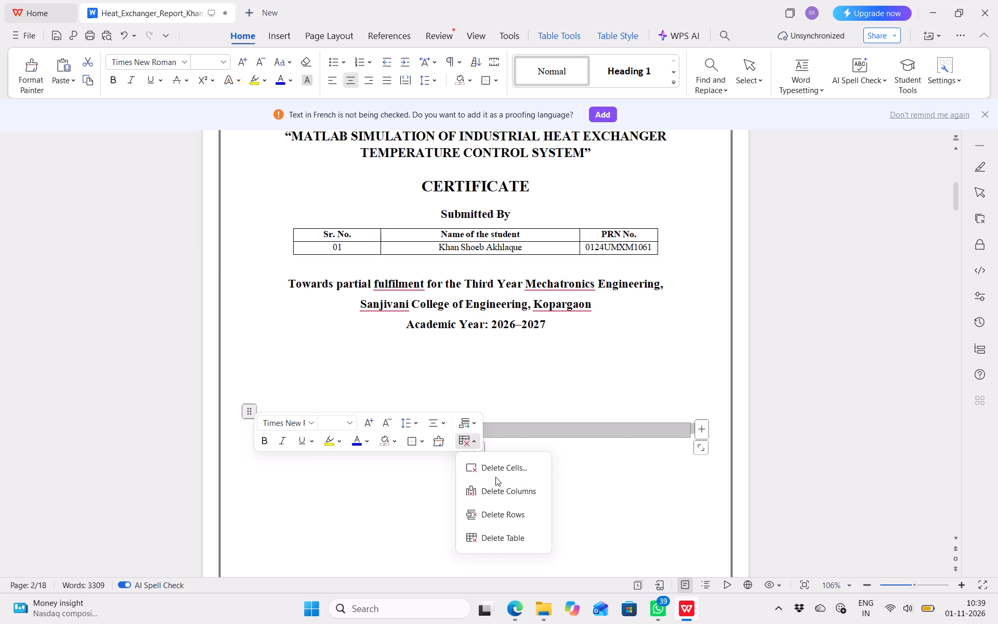
click(502, 519)
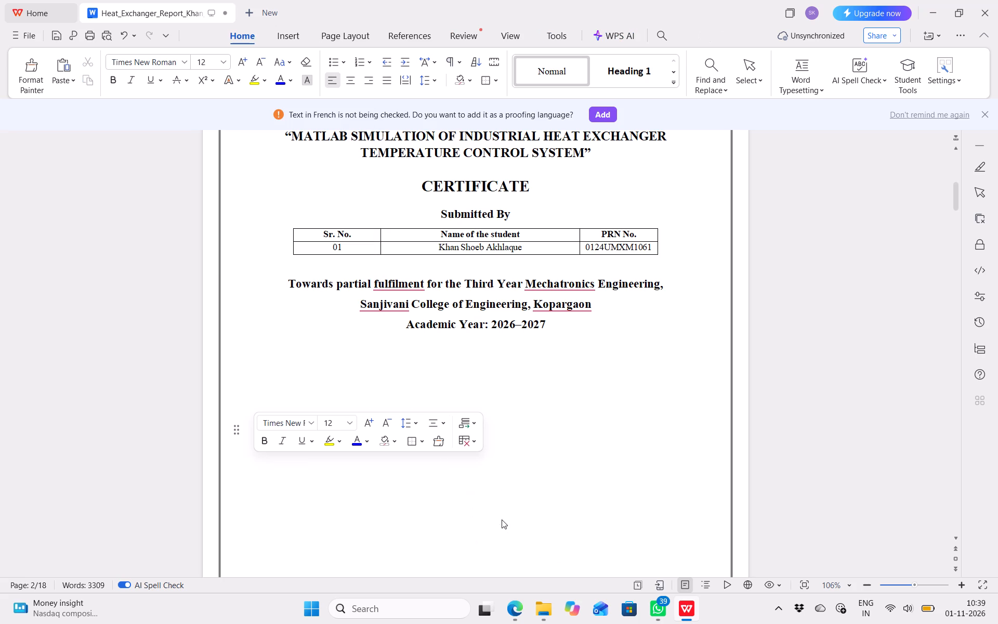
click(563, 439)
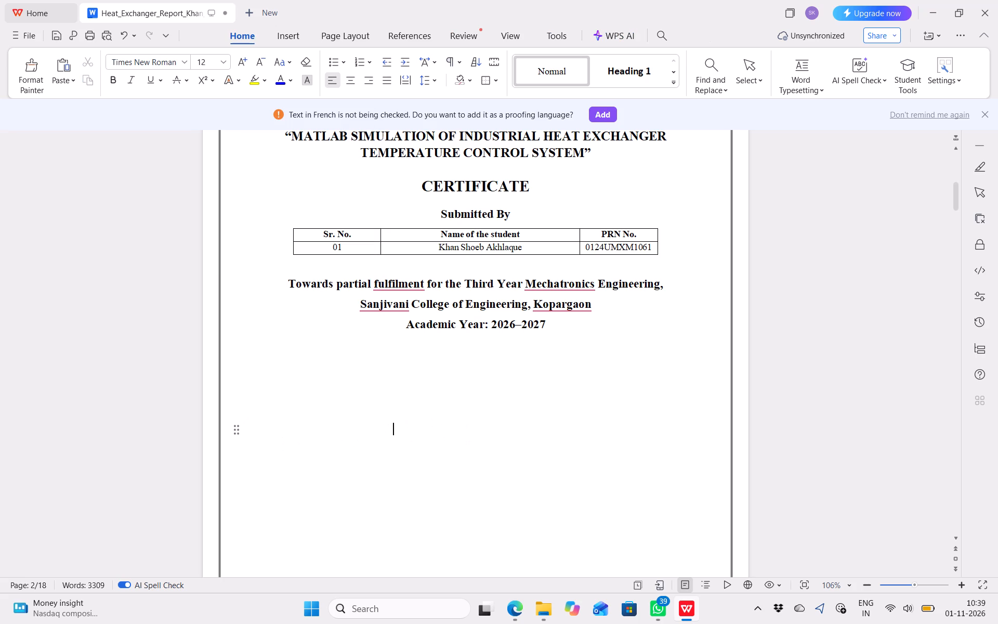
Delete the page break and blank line between the academic year line and the Acknowledgement heading.
key(p)
key(BackSpace)
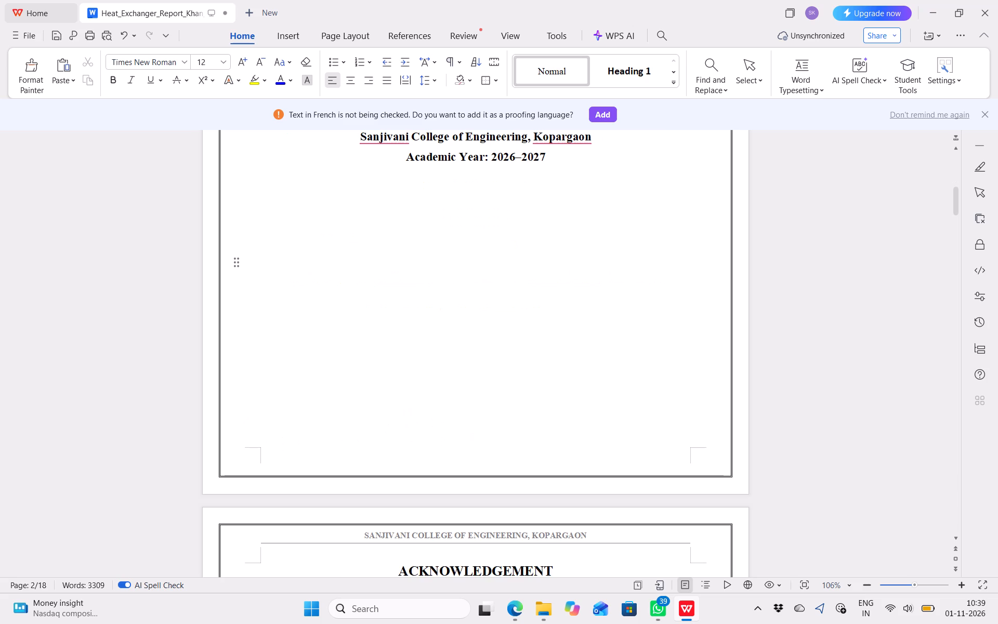
key(BackSpace)
key(BackSpace)
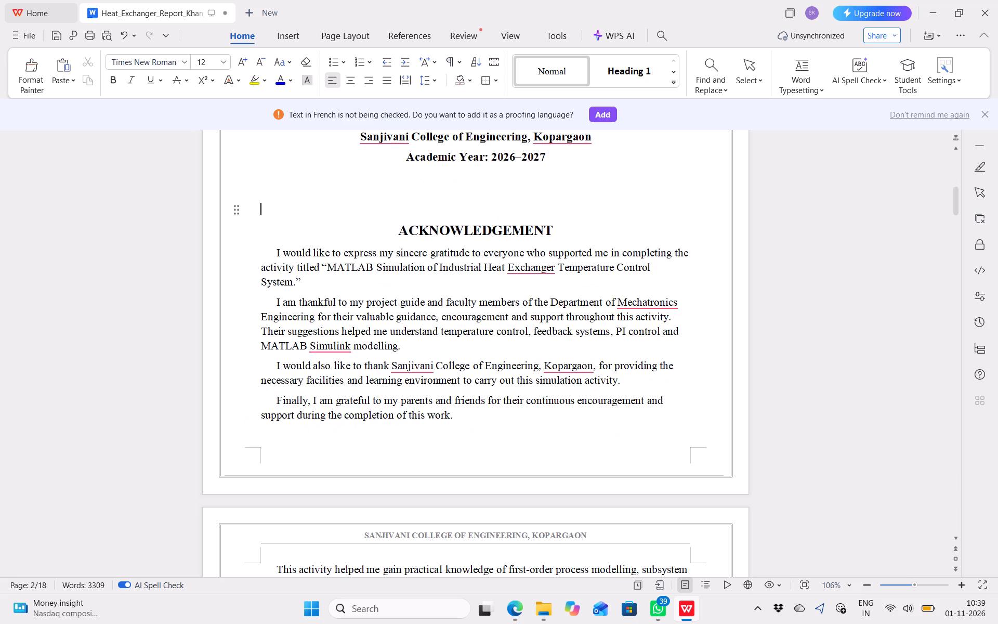
Paste the signatory table with only the project guide cell filled in below the academic year line.
text(CE)
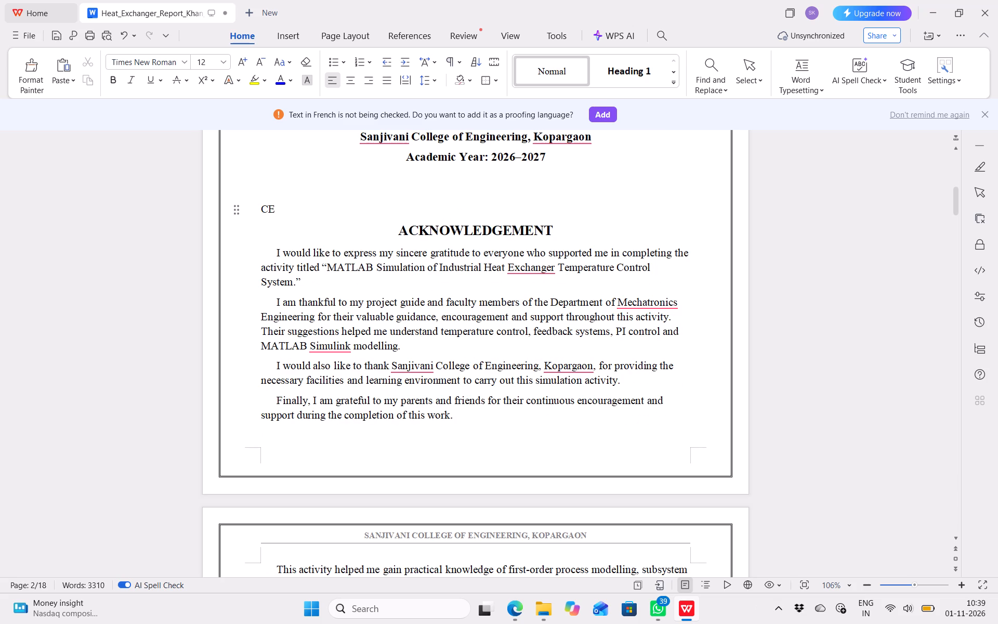
key(BackSpace)
key(BackSpace)
key(ctrl+v)
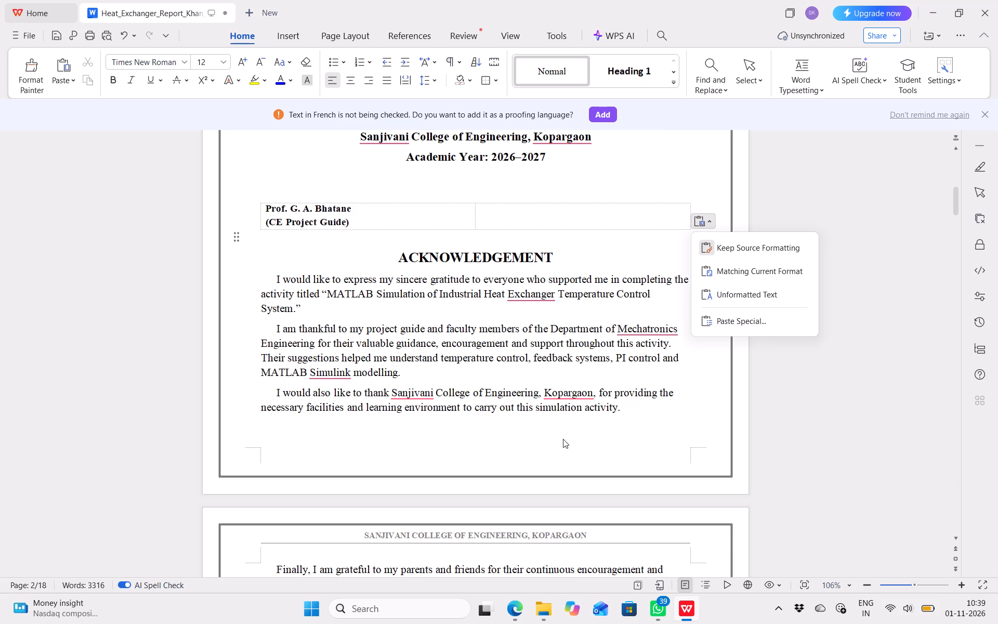
Copy the project guide's name and role from the signatory table and delete the table's only row.
drag(354, 223, 343, 209)
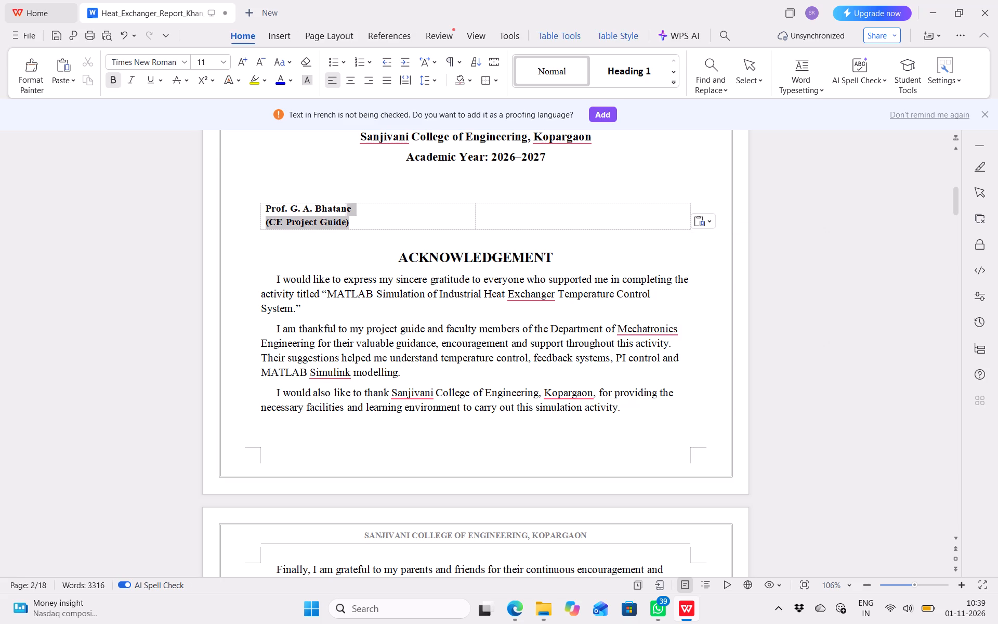
drag(343, 209, 260, 210)
key(ctrl+c)
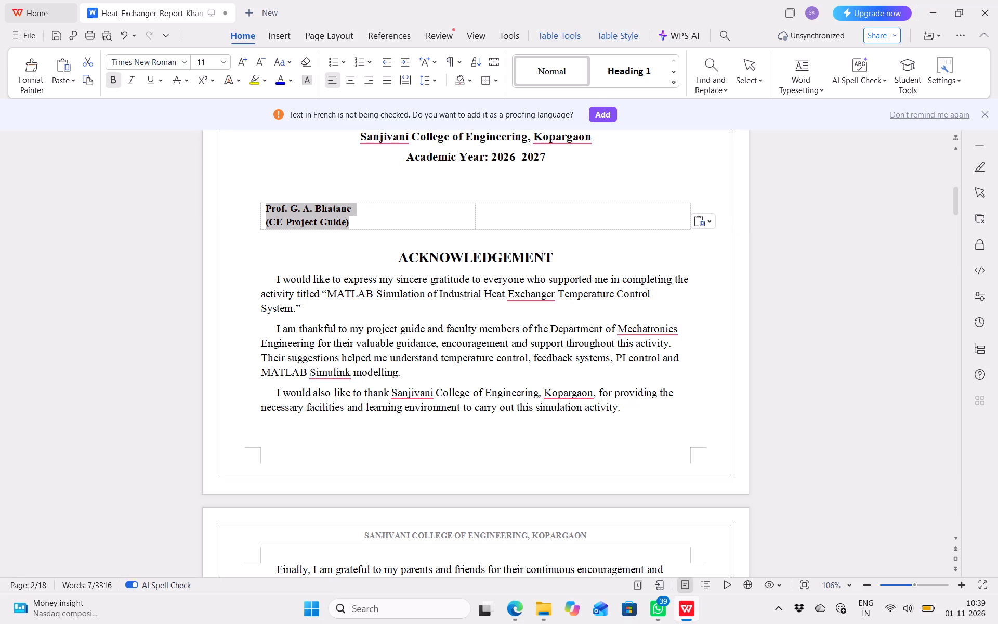
click(254, 198)
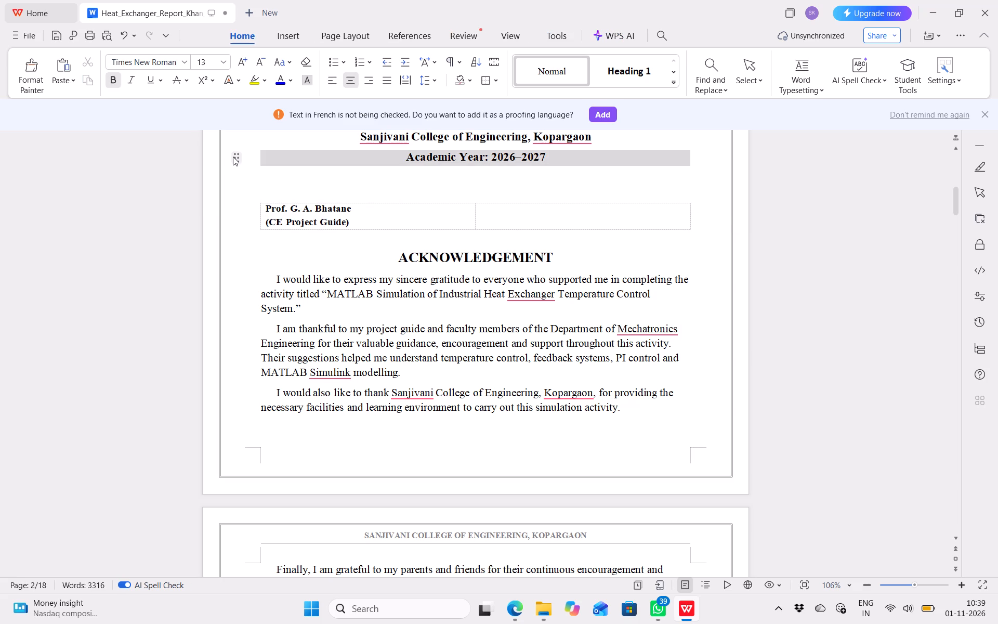
click(260, 205)
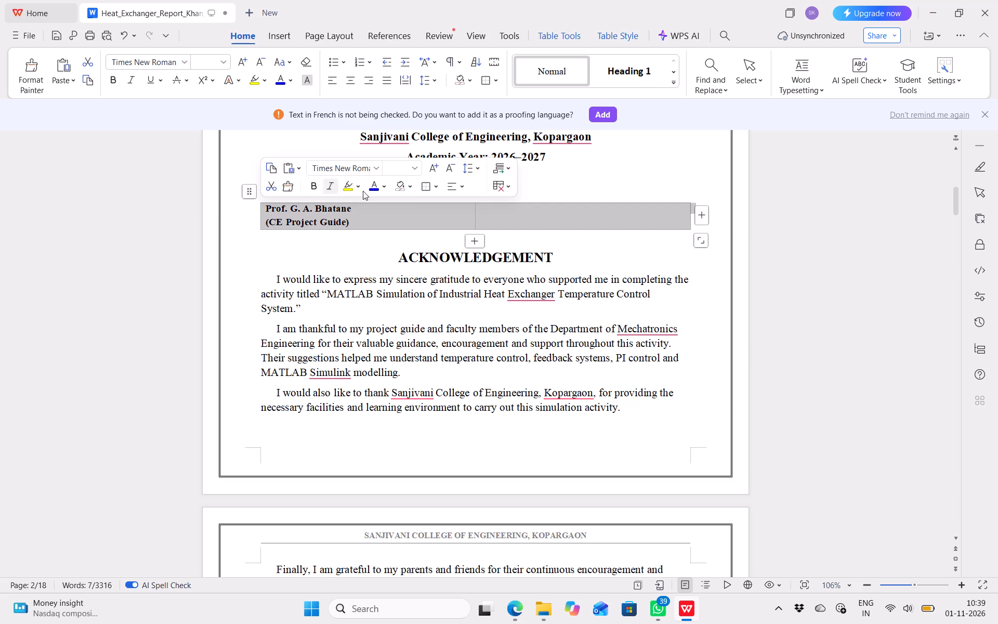
click(509, 187)
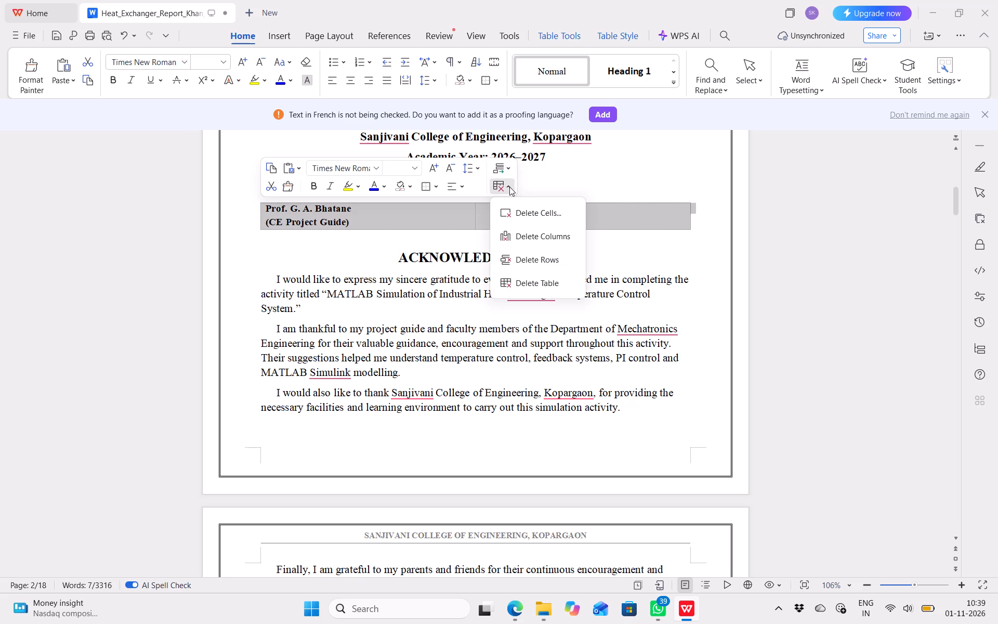
click(534, 265)
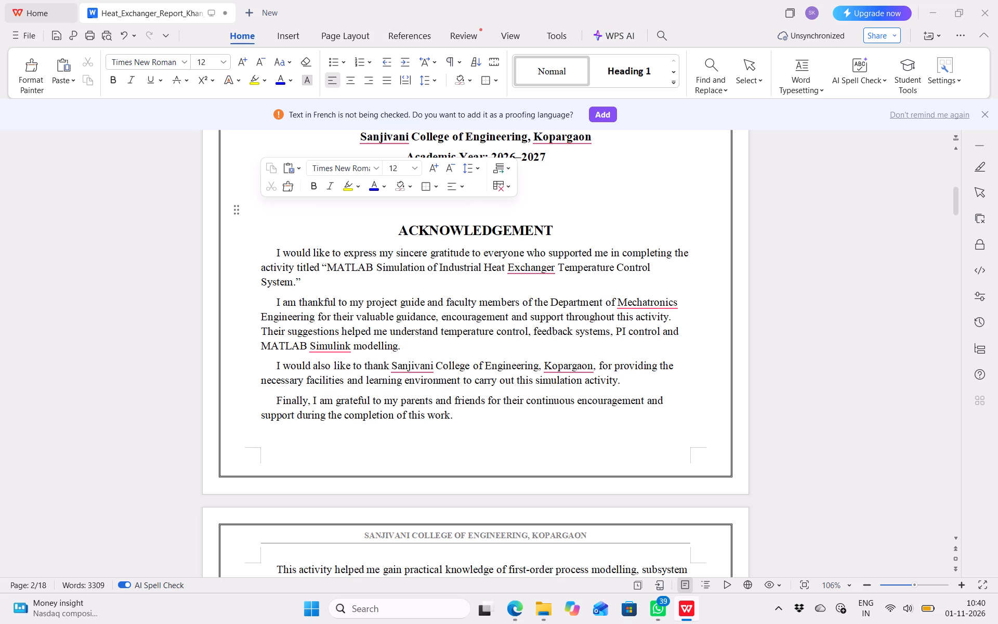
Insert nine blank lines above the Acknowledgement heading to push it onto the following page.
click(397, 223)
key(Return)
key(Return)
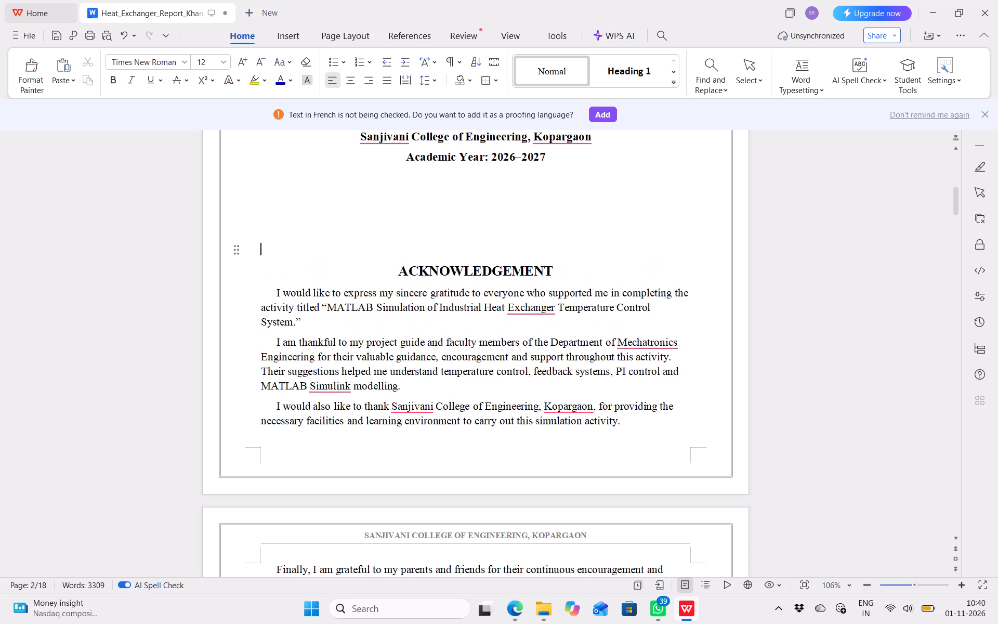
key(Return)
key(Return)
key(Return)
key(Return)
key(Return)
key(Return)
key(Return)
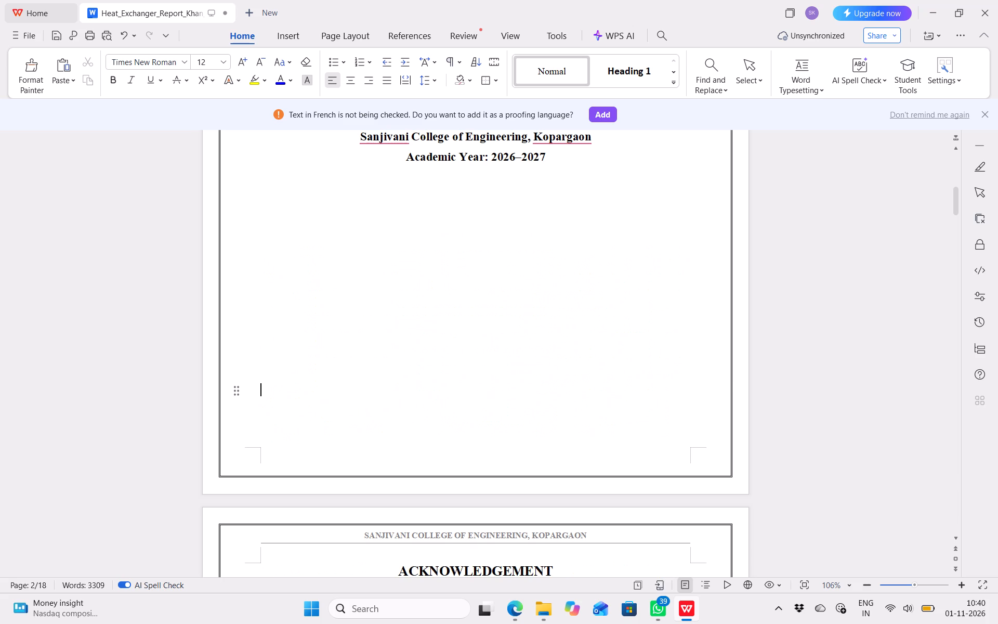
Paste the project guide's name and role as plain lines below the academic year and left-align them.
click(308, 200)
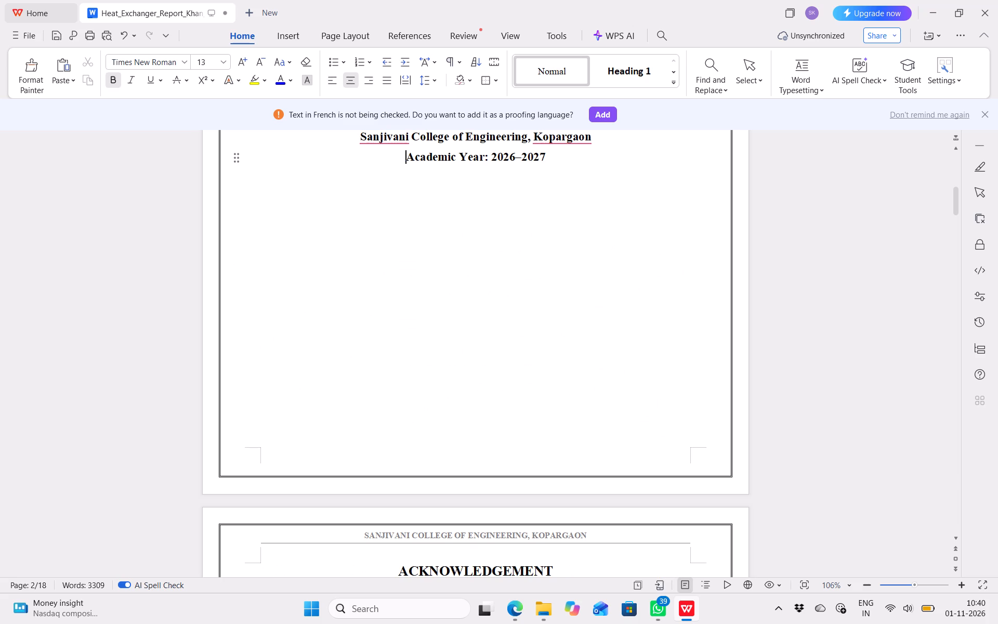
click(553, 155)
key(Return)
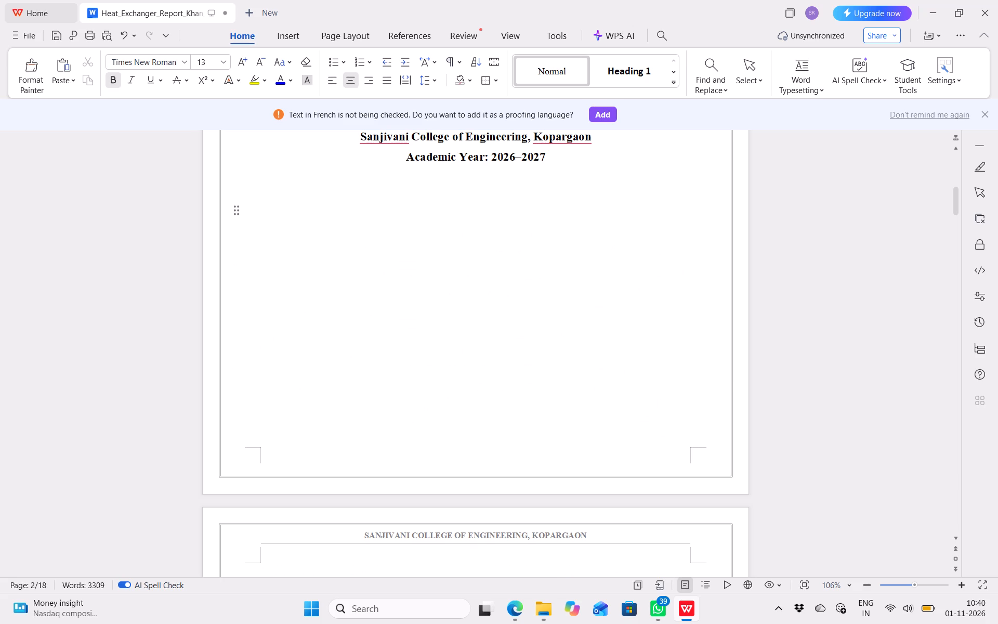
key(ctrl+v)
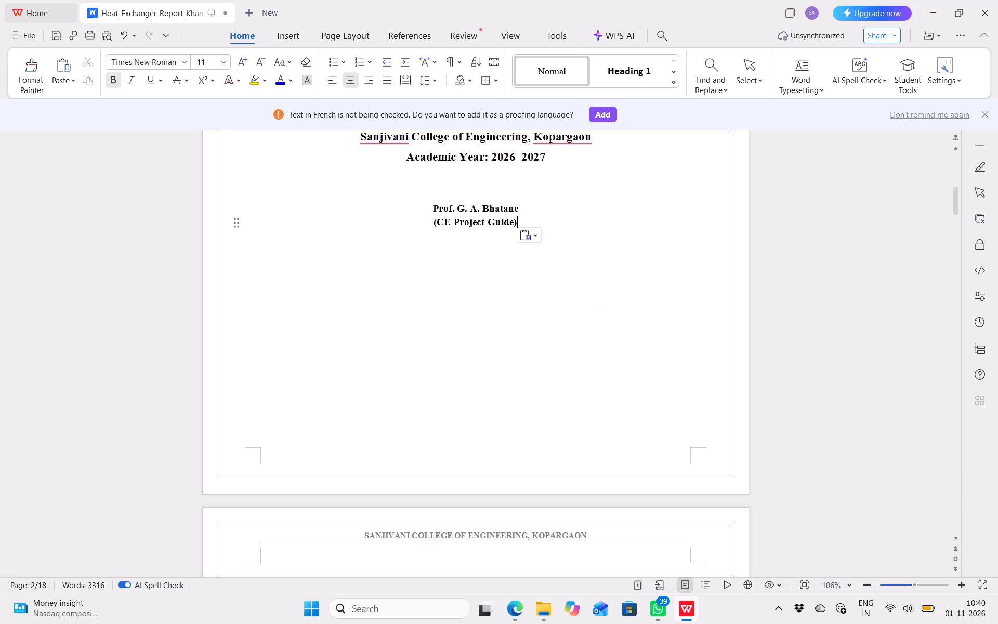
drag(432, 202, 523, 212)
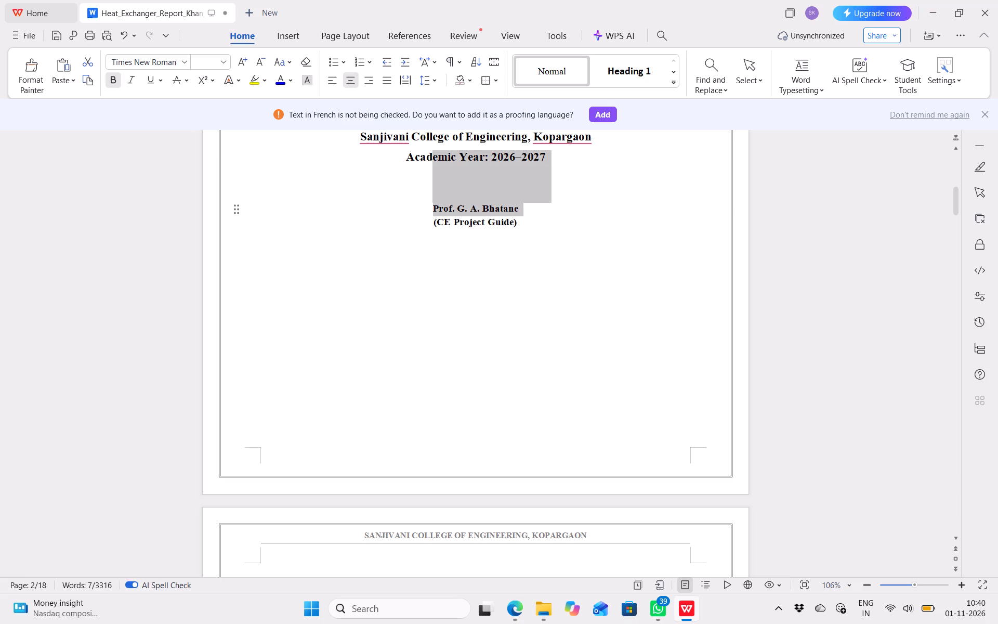
drag(523, 212, 519, 208)
click(519, 208)
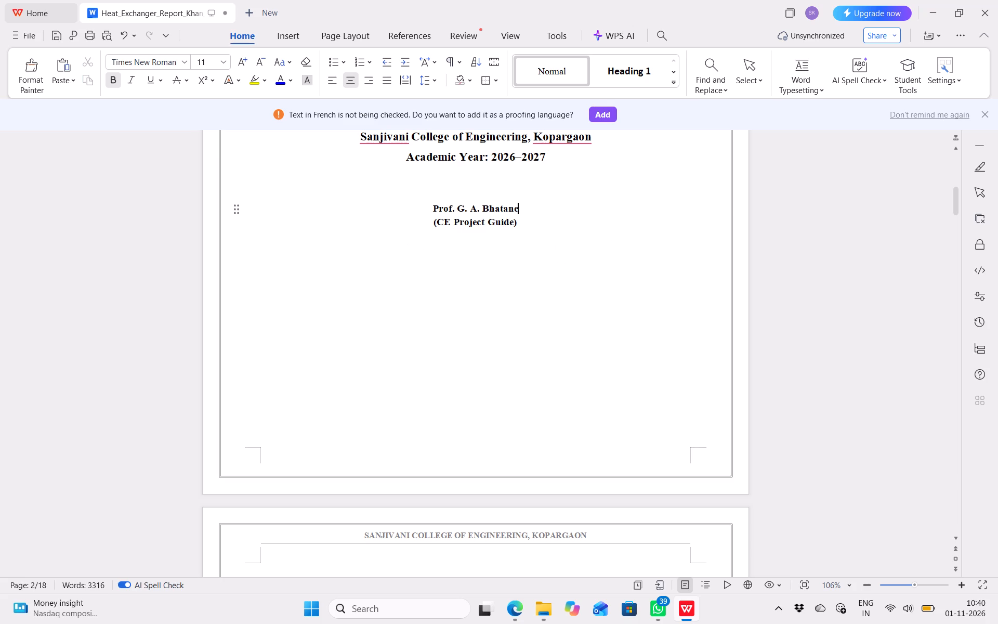
drag(432, 207, 527, 220)
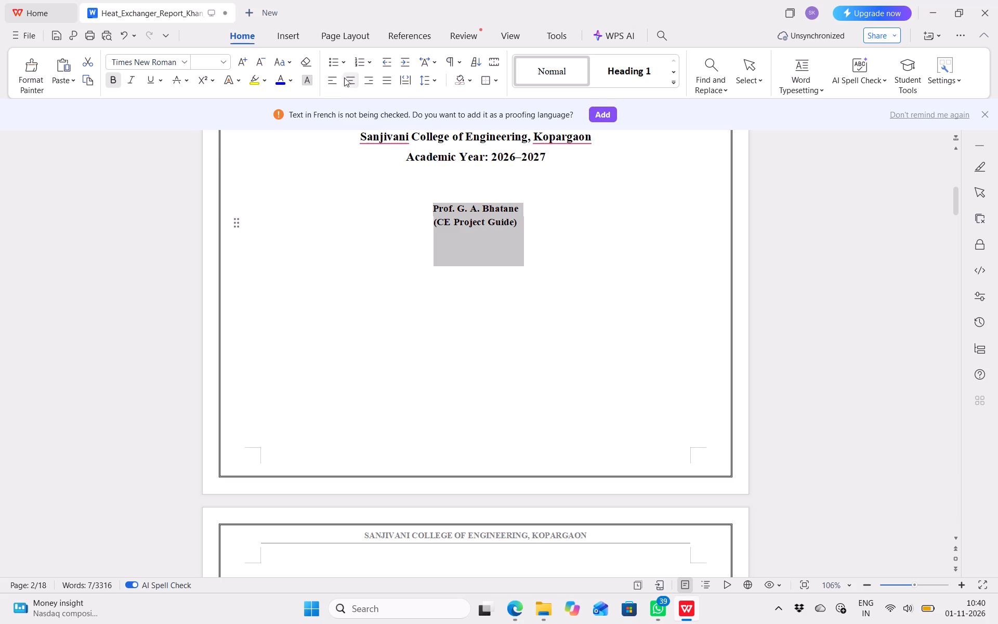
click(332, 86)
click(314, 269)
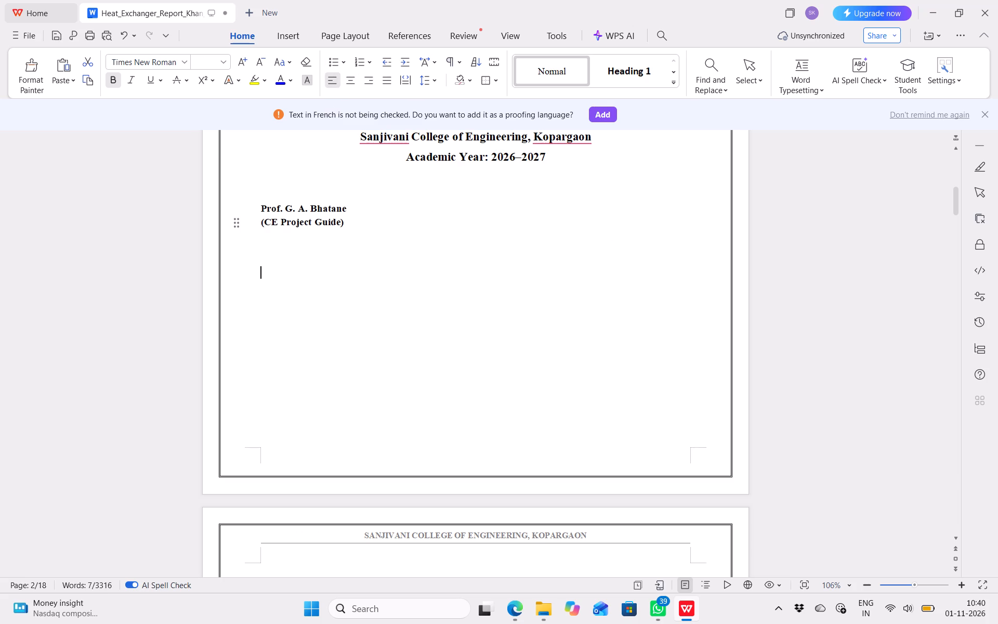
Add space at the end of the project guide's name line.
click(281, 190)
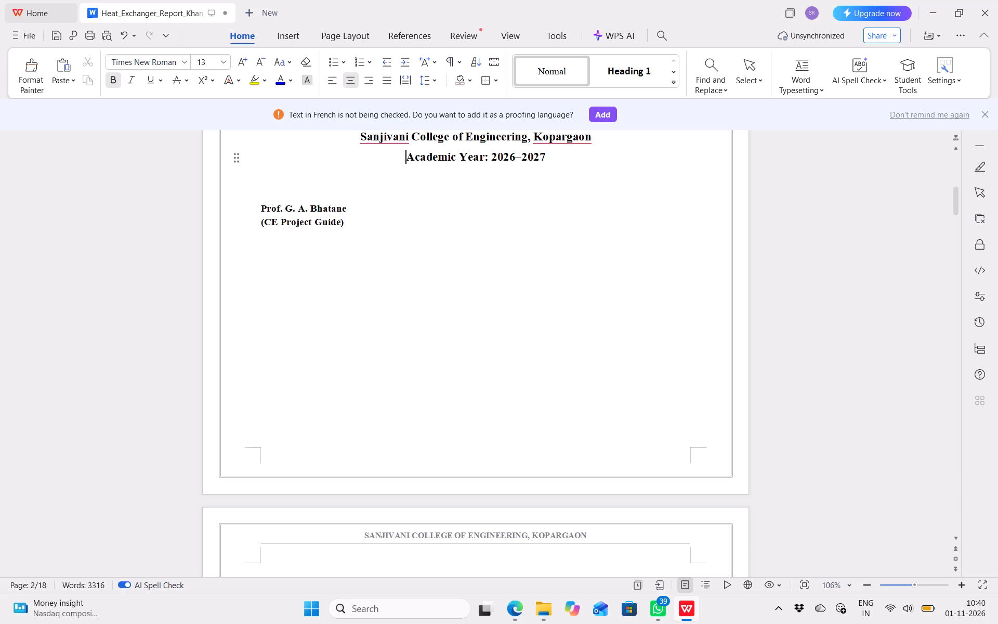
click(362, 214)
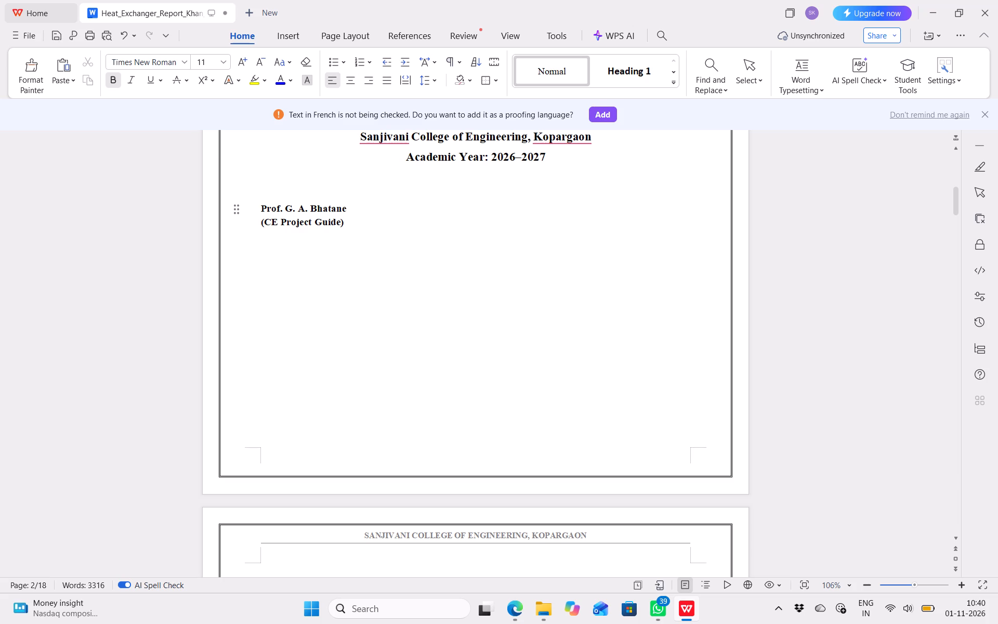
key(space)
Open the Heat_Exchanger_Temperature report from the Downloads folder and copy the HoD's name and designation from its certificate page.
click(534, 610)
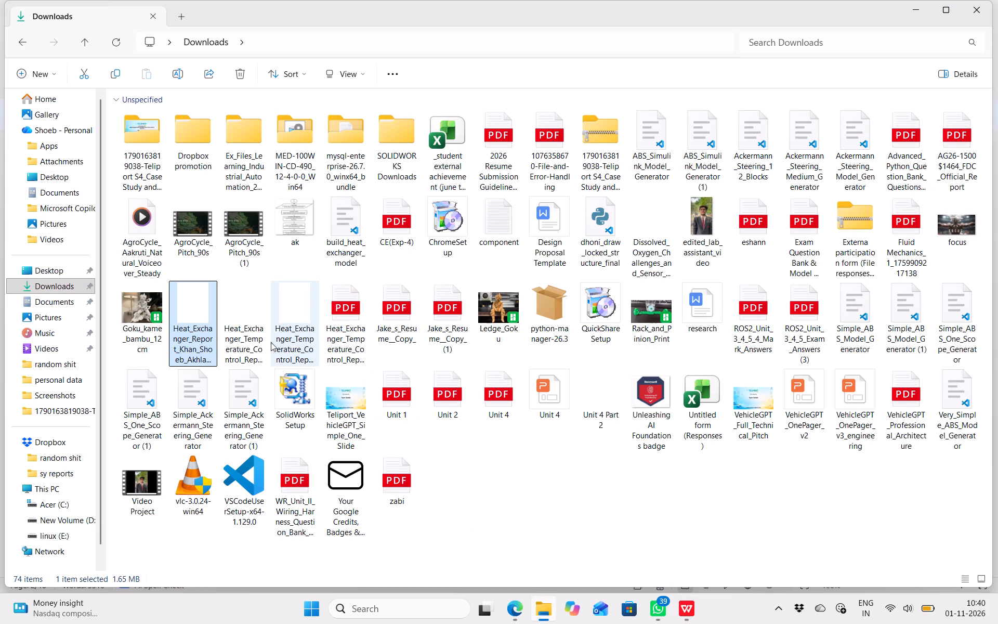
double_click(245, 327)
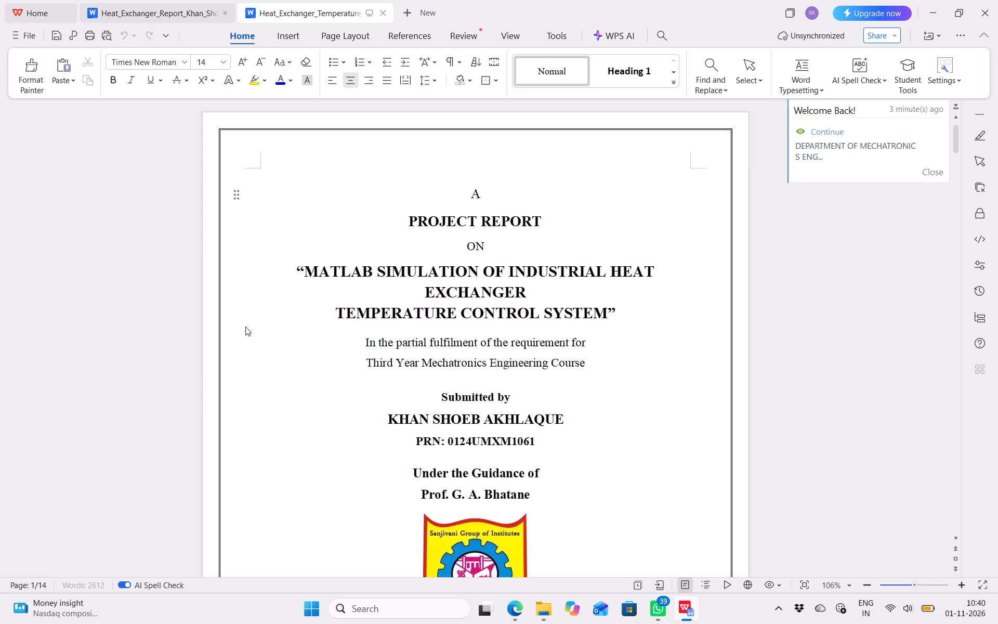
scroll(414, 418, down, 6)
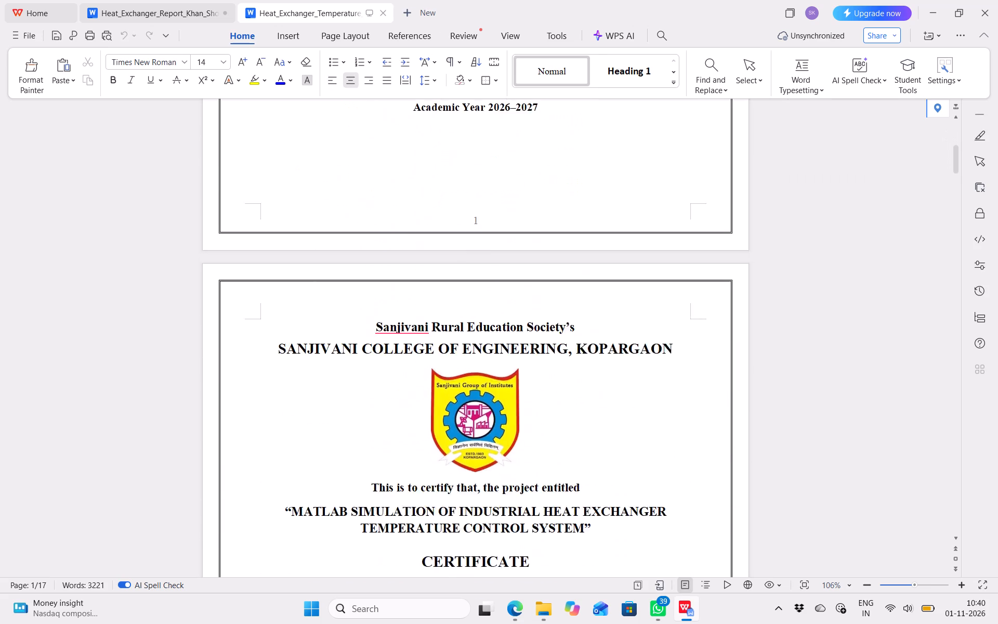
scroll(414, 418, down, 4)
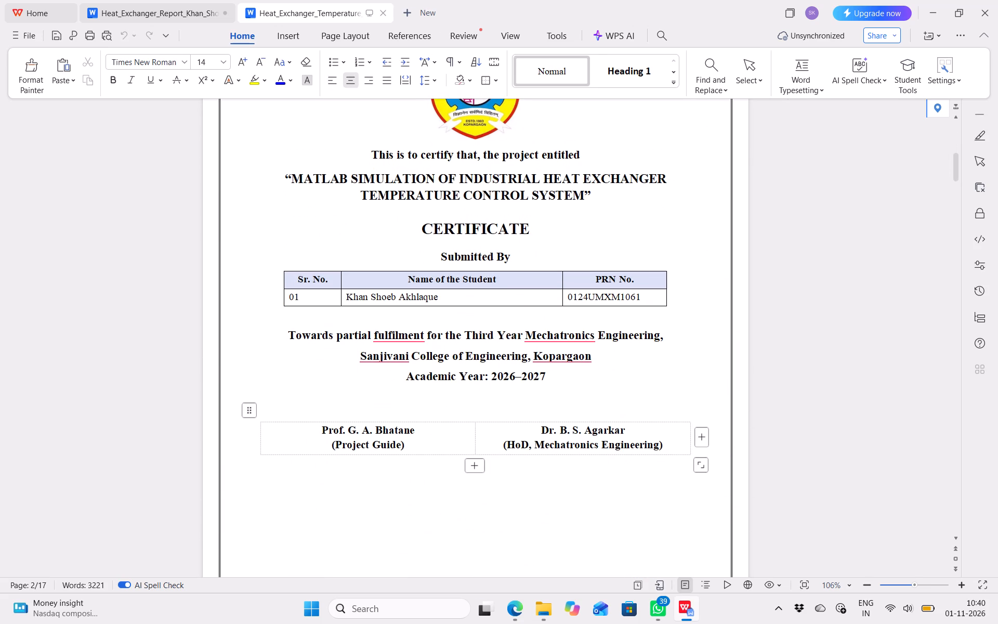
drag(532, 431, 561, 439)
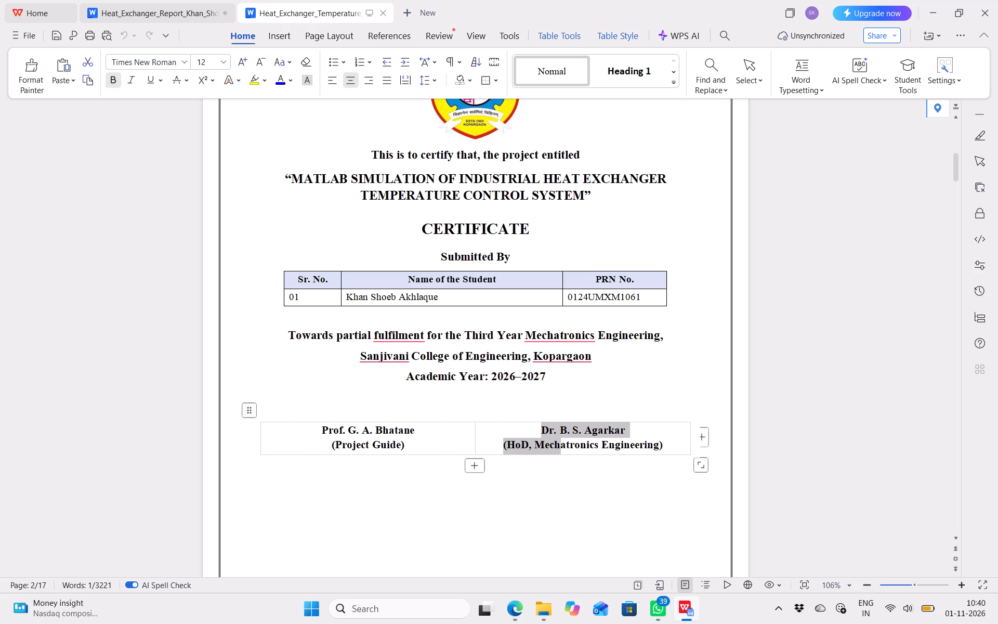
drag(561, 439, 666, 440)
key(ctrl+c)
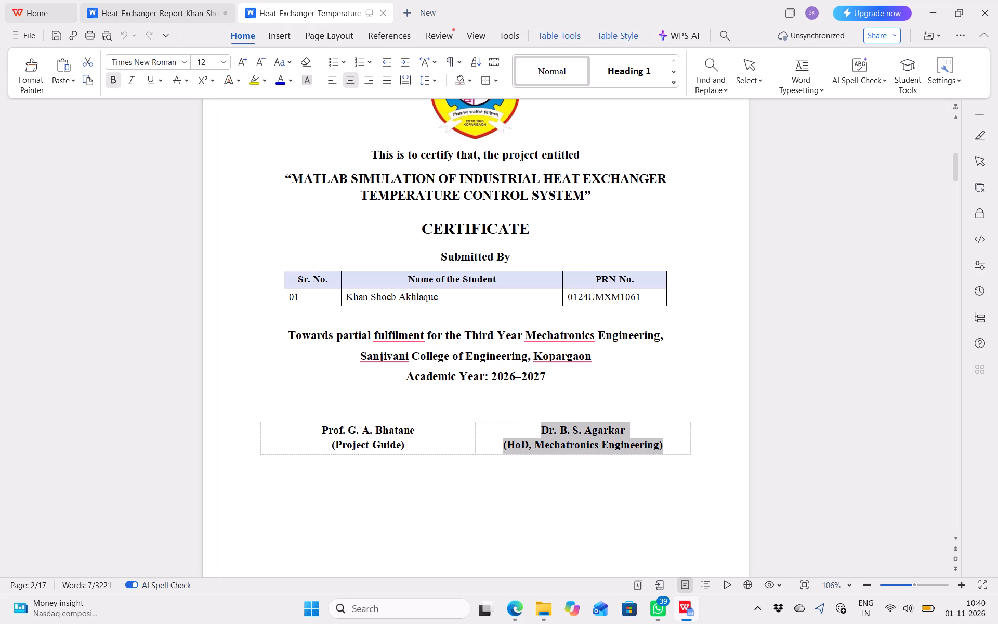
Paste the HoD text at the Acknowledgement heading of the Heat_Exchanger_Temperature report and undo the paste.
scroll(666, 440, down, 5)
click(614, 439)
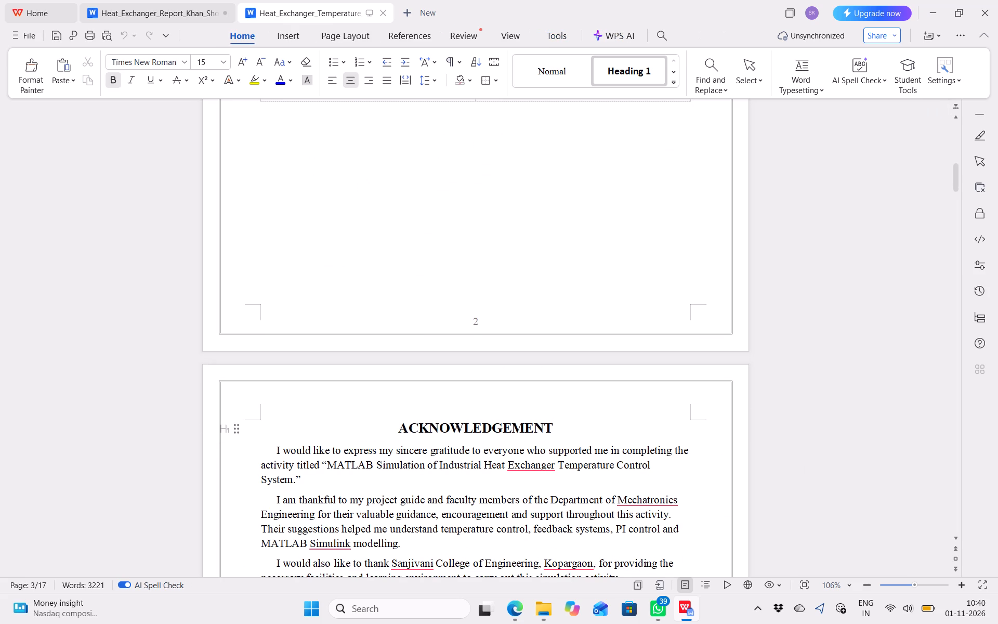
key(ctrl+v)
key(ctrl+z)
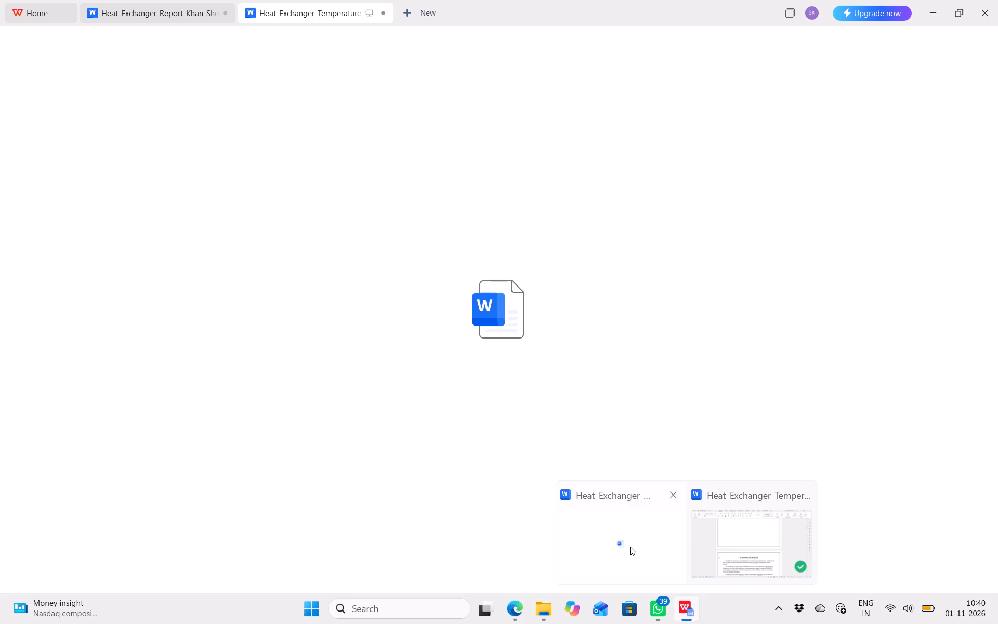
Switch back to the Heat_Exchanger_Report document and paste the HoD's name and designation after the project guide's name, separated by extra spaces.
click(630, 547)
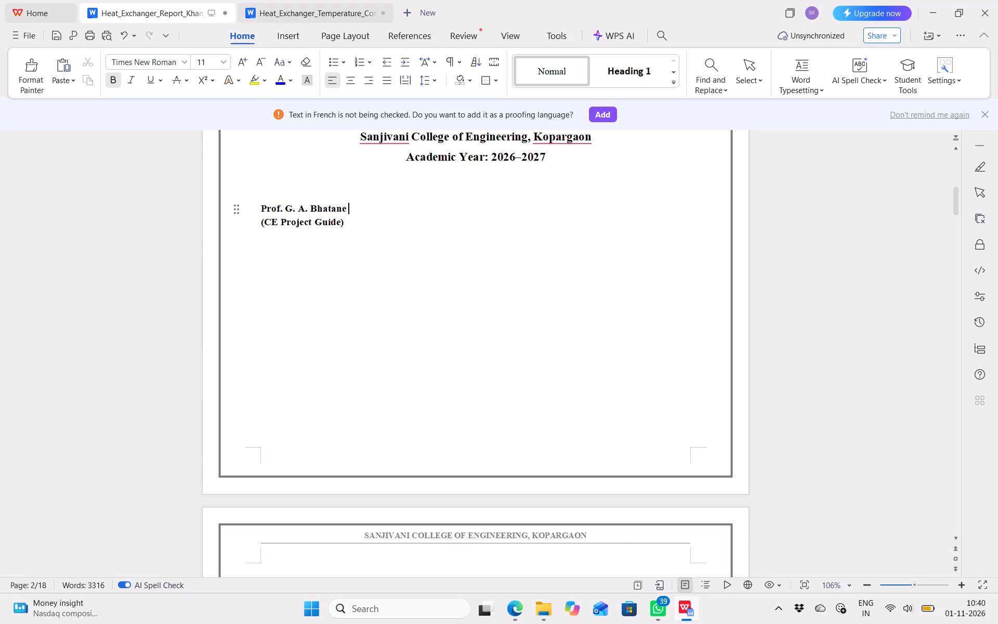
key(ctrl+v)
key(ctrl+z)
click(438, 218)
click(549, 208)
key(space)
key(space)
key(ctrl+v)
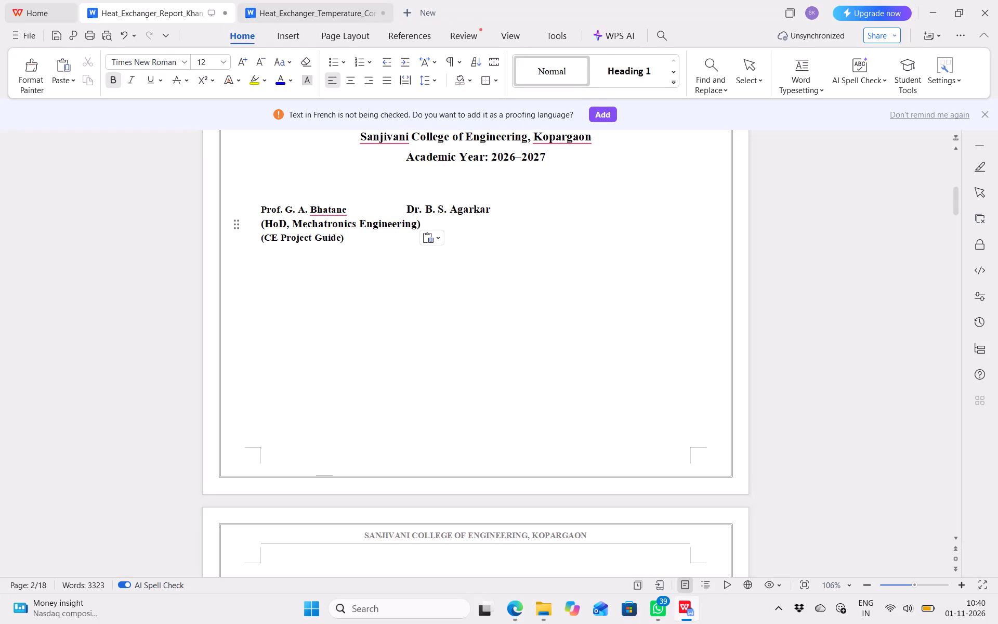
Try centre and left alignment on the HoD's name and designation lines, ending with right alignment.
drag(400, 208, 419, 224)
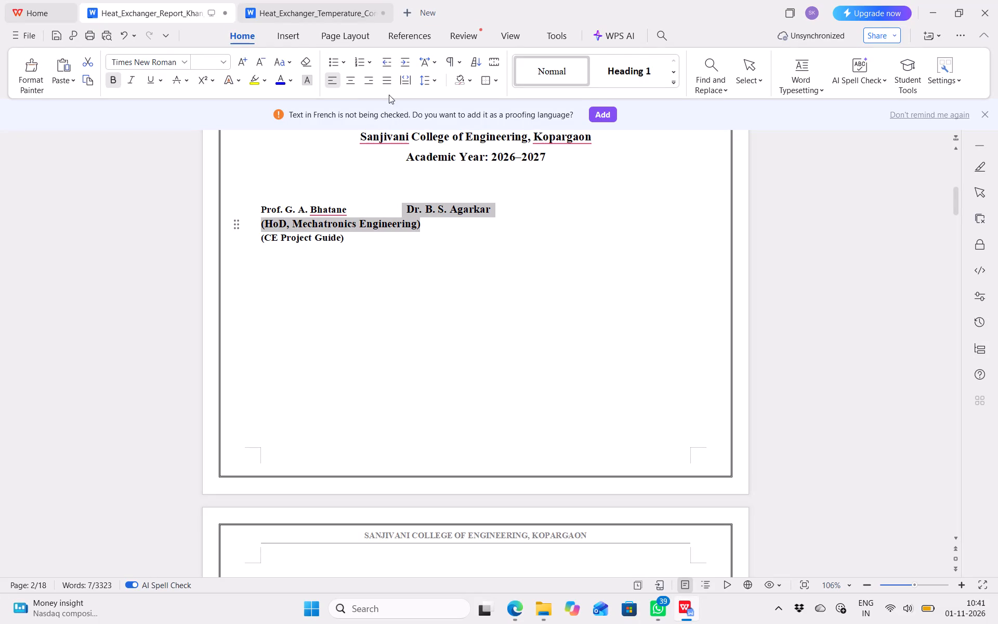
click(353, 77)
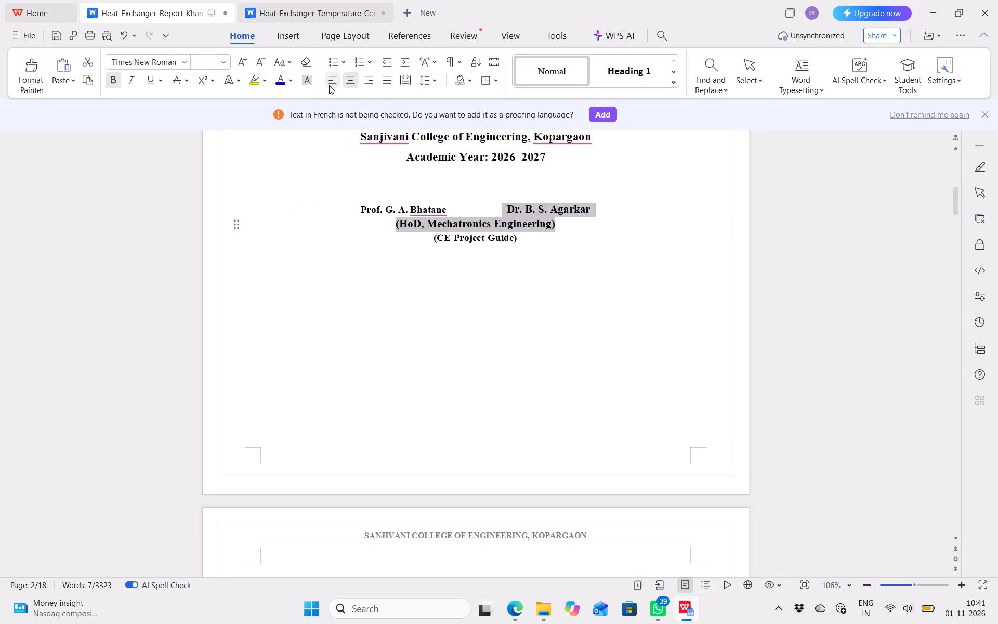
click(327, 85)
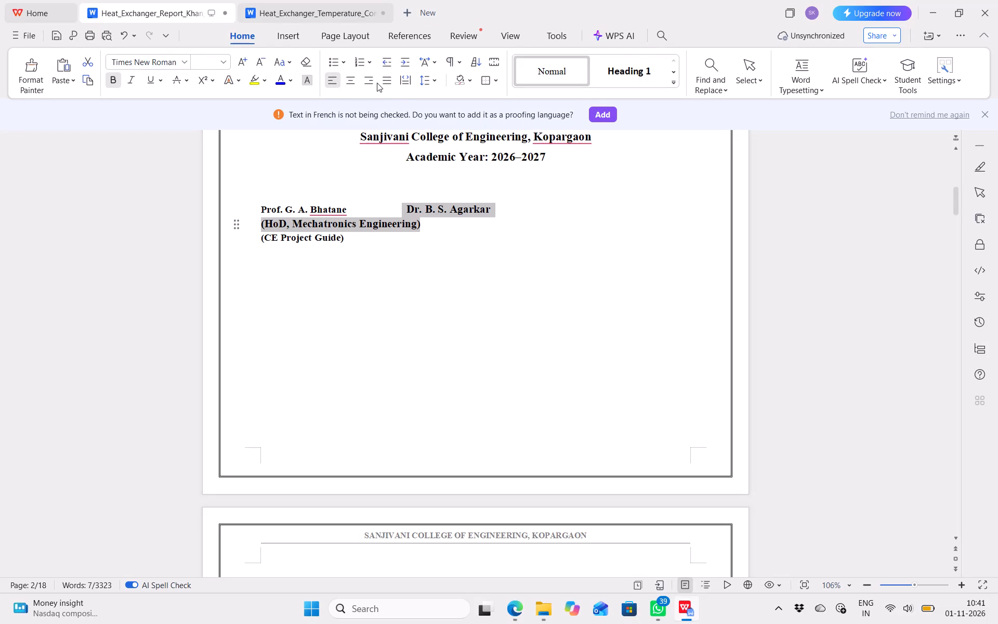
click(374, 82)
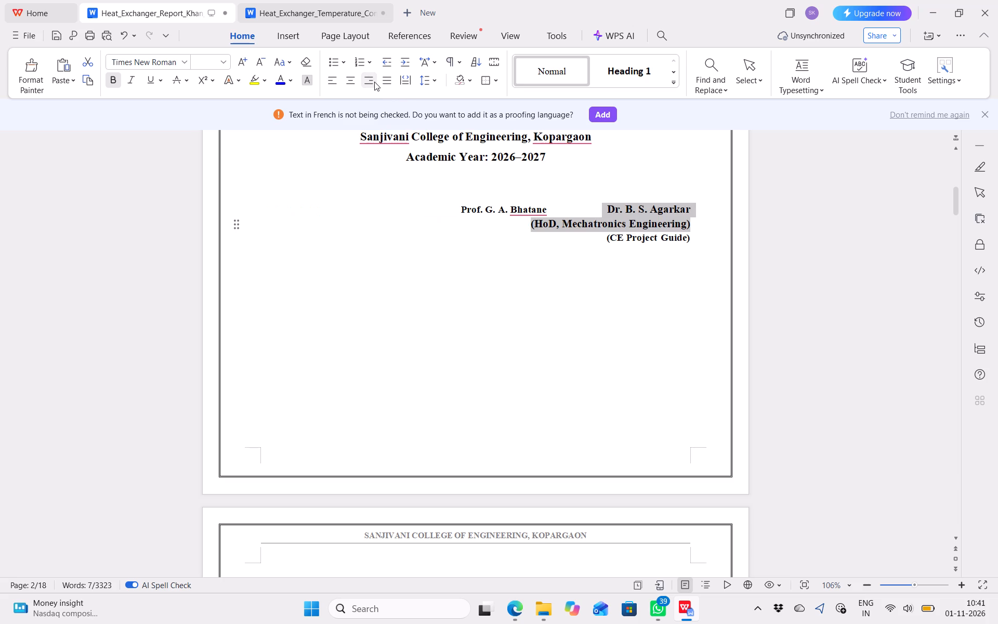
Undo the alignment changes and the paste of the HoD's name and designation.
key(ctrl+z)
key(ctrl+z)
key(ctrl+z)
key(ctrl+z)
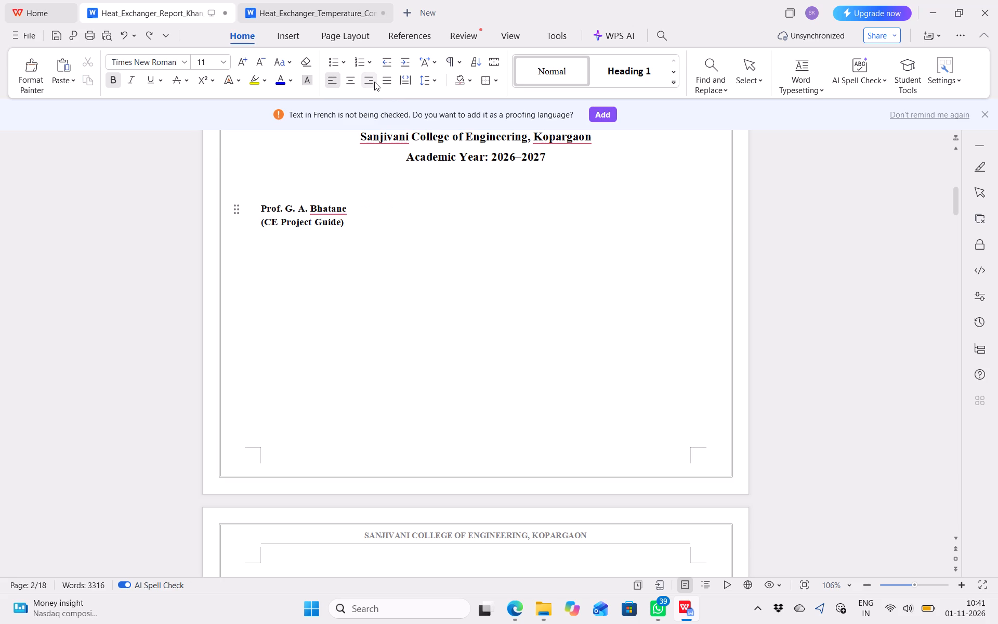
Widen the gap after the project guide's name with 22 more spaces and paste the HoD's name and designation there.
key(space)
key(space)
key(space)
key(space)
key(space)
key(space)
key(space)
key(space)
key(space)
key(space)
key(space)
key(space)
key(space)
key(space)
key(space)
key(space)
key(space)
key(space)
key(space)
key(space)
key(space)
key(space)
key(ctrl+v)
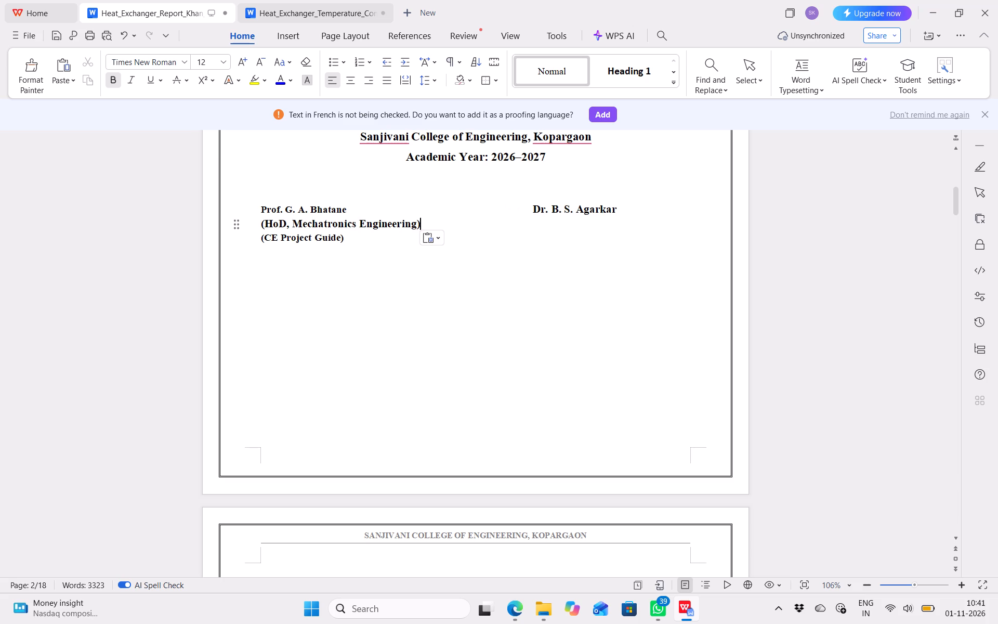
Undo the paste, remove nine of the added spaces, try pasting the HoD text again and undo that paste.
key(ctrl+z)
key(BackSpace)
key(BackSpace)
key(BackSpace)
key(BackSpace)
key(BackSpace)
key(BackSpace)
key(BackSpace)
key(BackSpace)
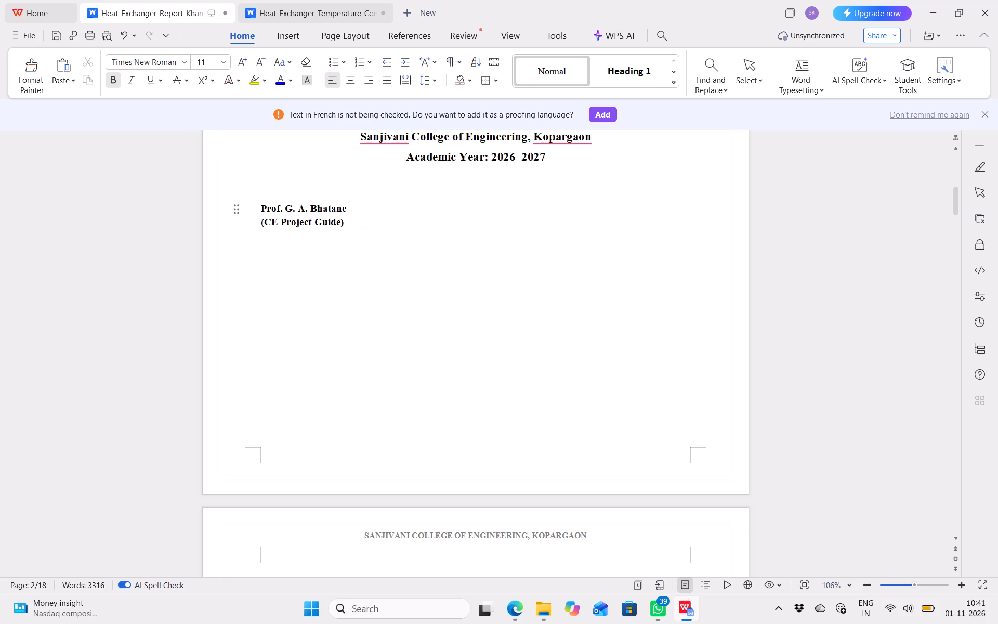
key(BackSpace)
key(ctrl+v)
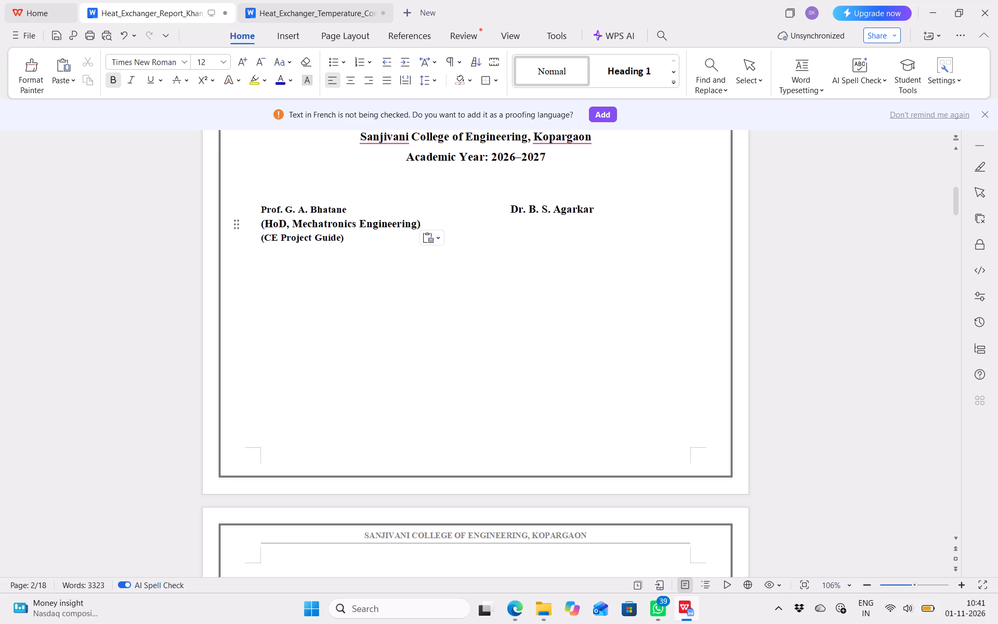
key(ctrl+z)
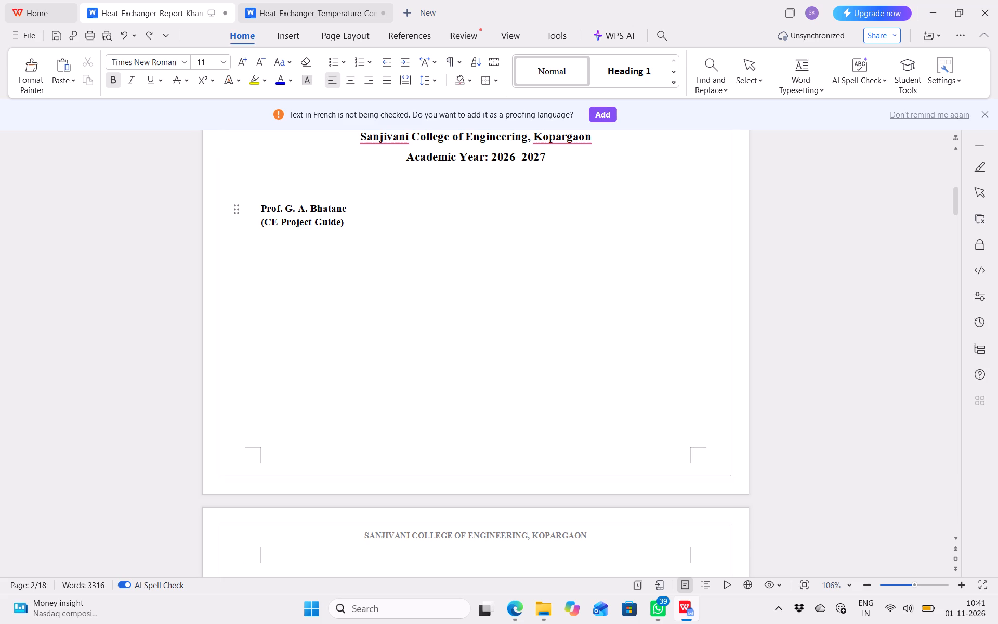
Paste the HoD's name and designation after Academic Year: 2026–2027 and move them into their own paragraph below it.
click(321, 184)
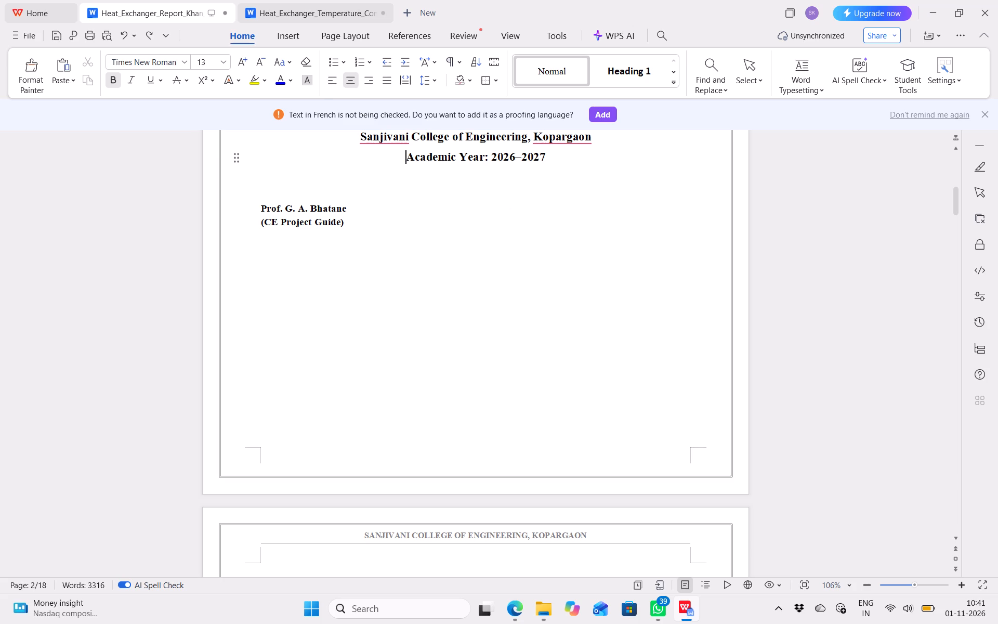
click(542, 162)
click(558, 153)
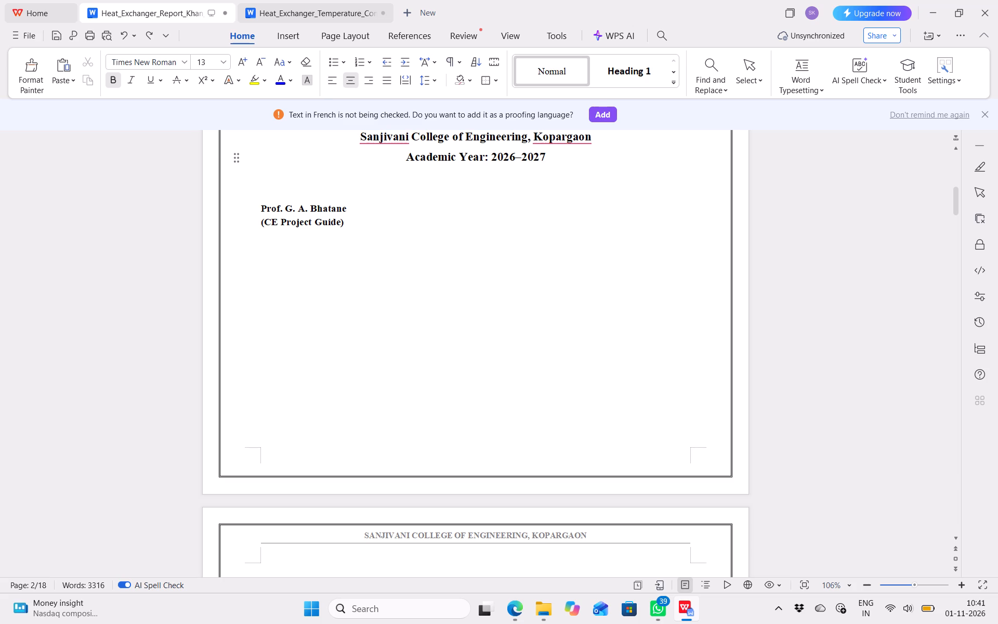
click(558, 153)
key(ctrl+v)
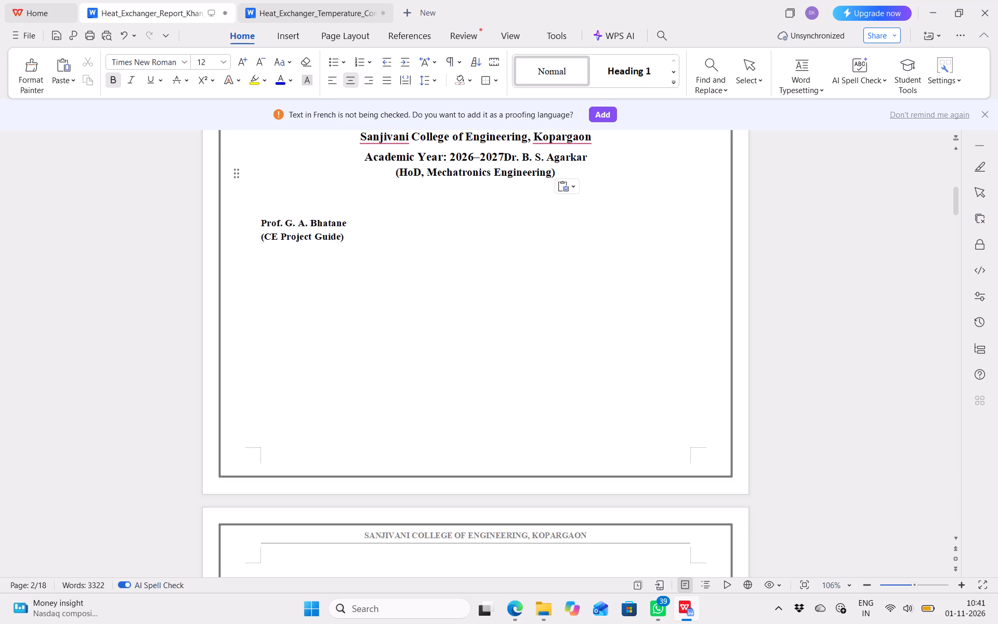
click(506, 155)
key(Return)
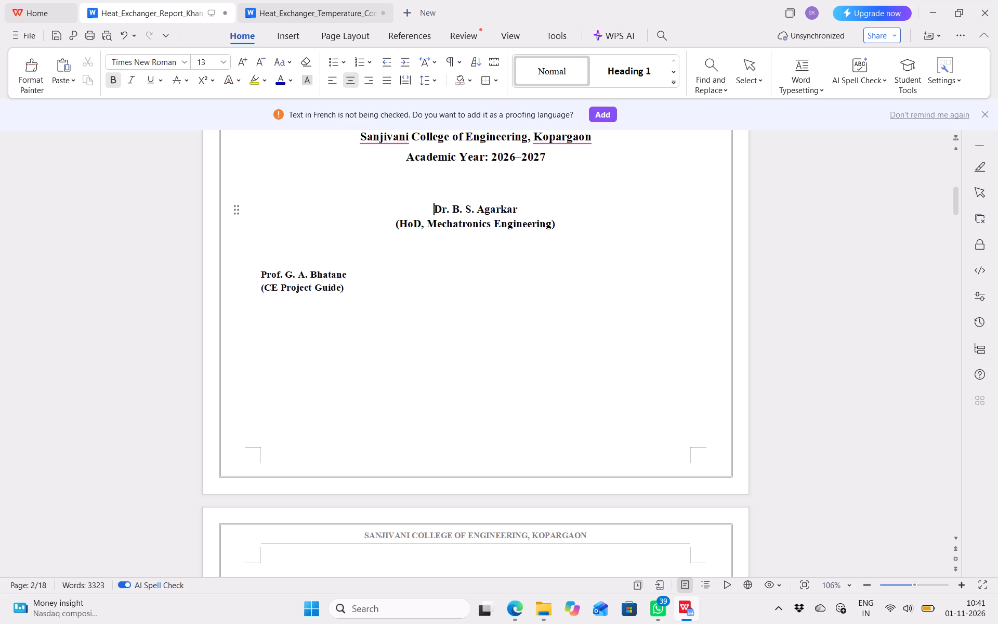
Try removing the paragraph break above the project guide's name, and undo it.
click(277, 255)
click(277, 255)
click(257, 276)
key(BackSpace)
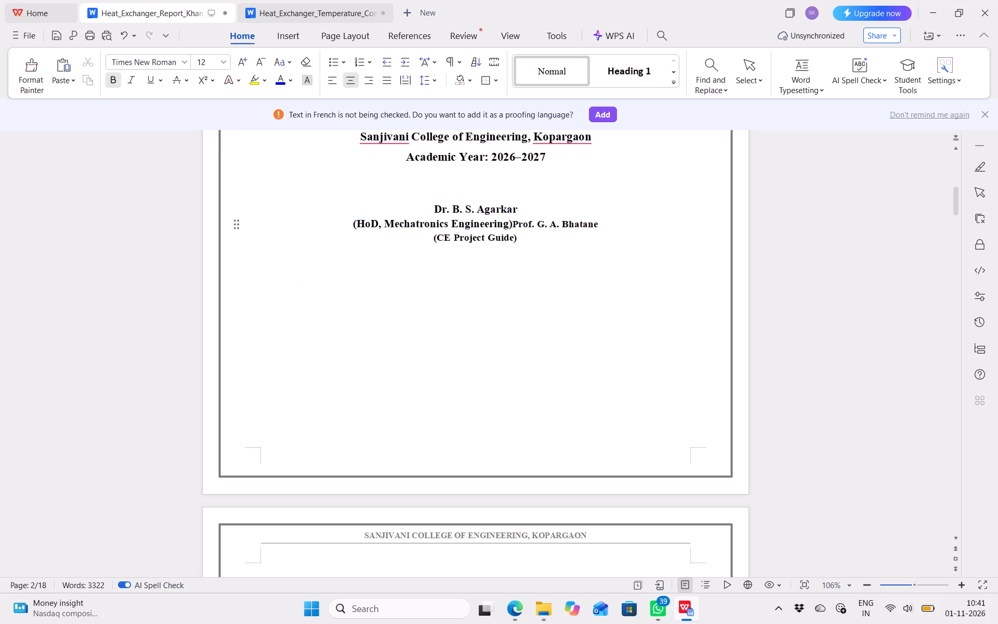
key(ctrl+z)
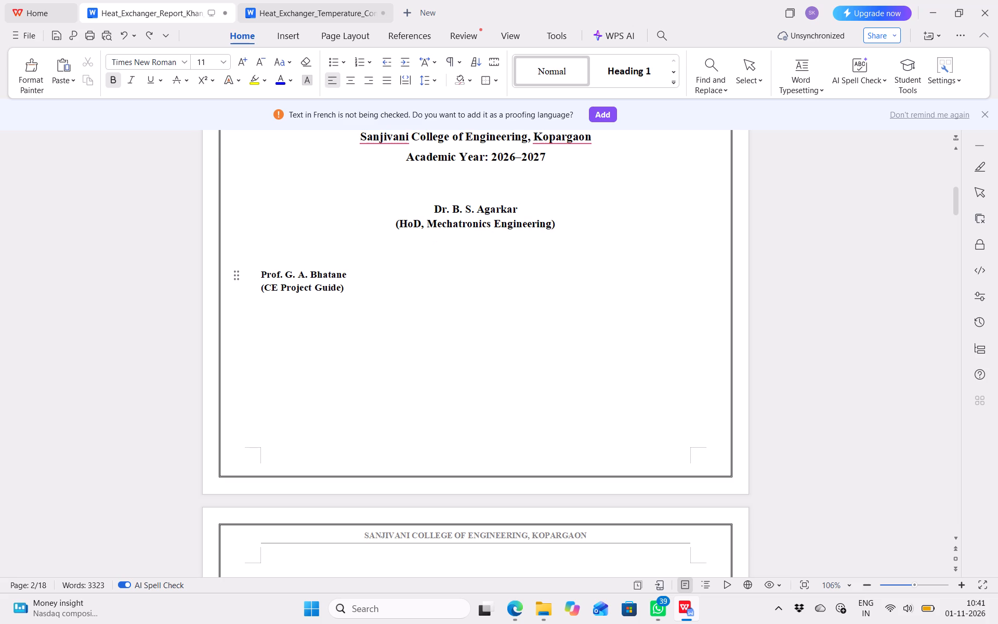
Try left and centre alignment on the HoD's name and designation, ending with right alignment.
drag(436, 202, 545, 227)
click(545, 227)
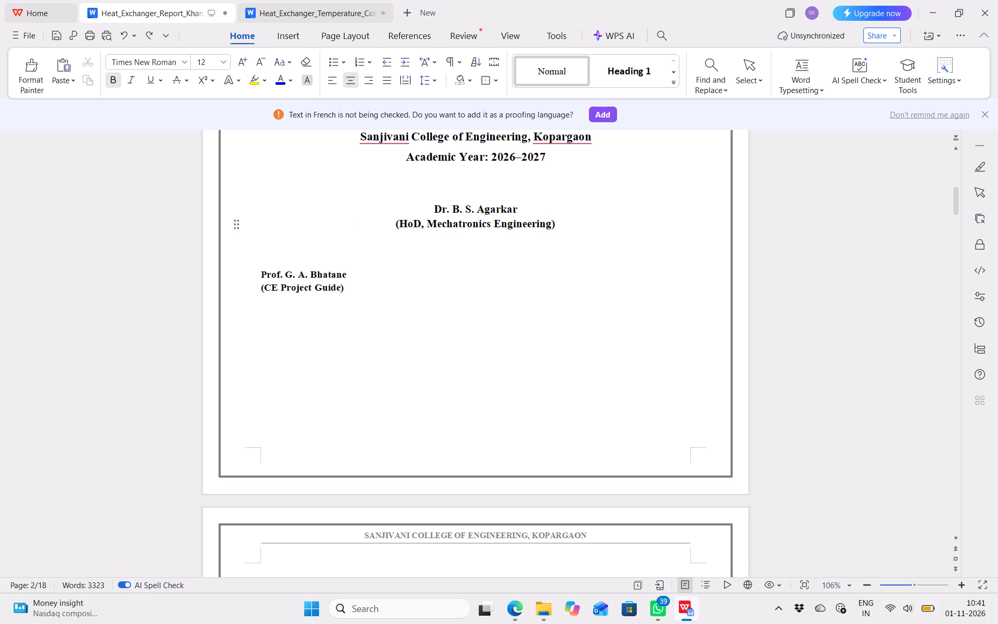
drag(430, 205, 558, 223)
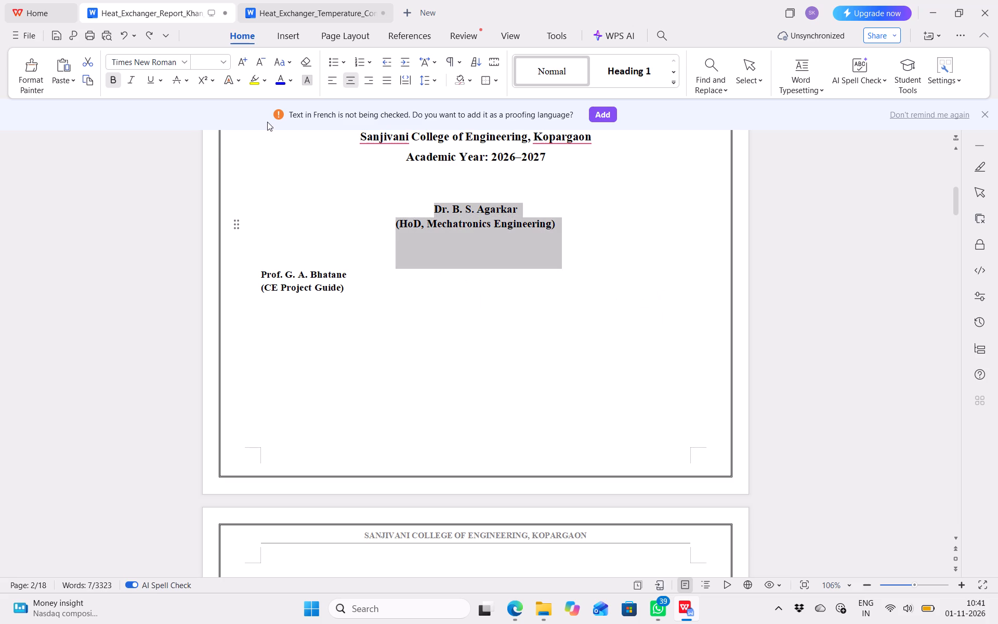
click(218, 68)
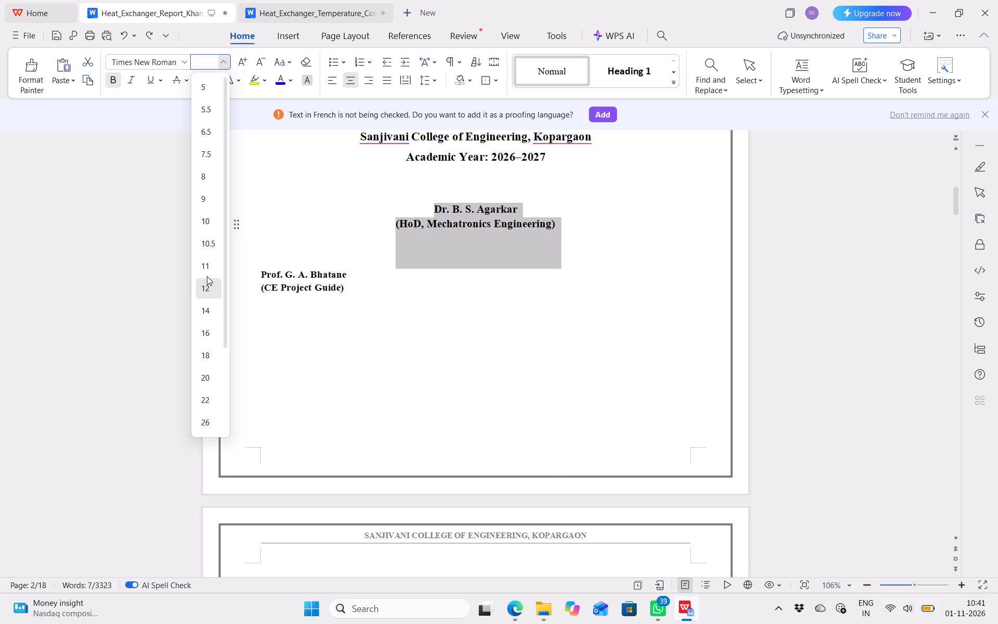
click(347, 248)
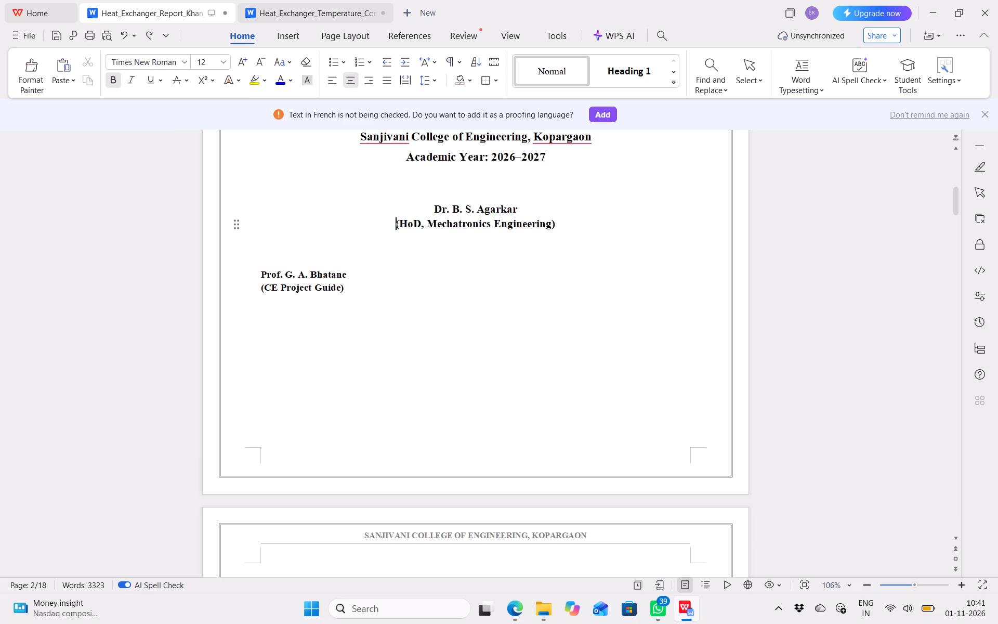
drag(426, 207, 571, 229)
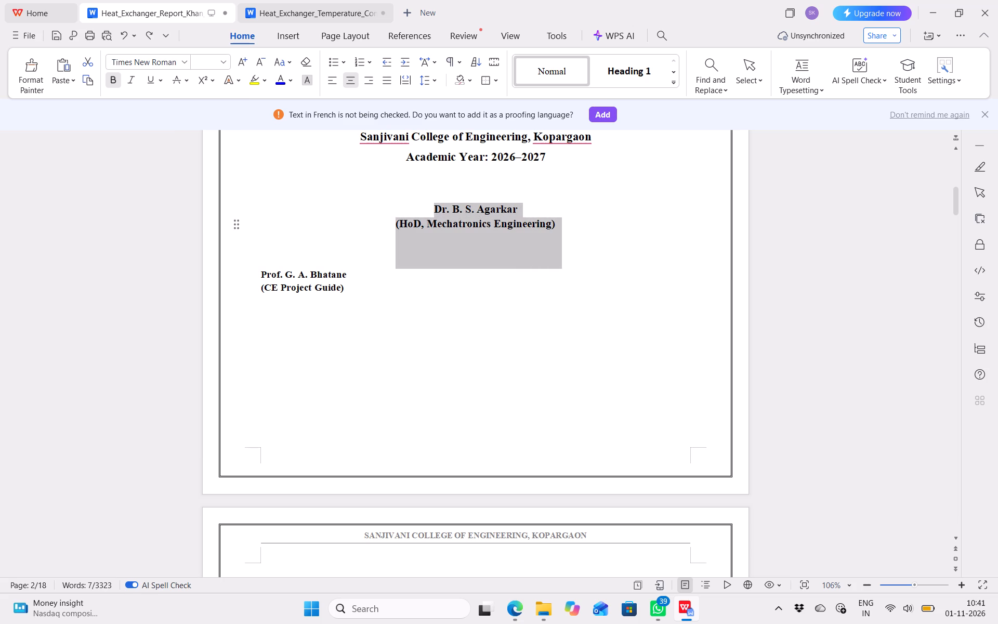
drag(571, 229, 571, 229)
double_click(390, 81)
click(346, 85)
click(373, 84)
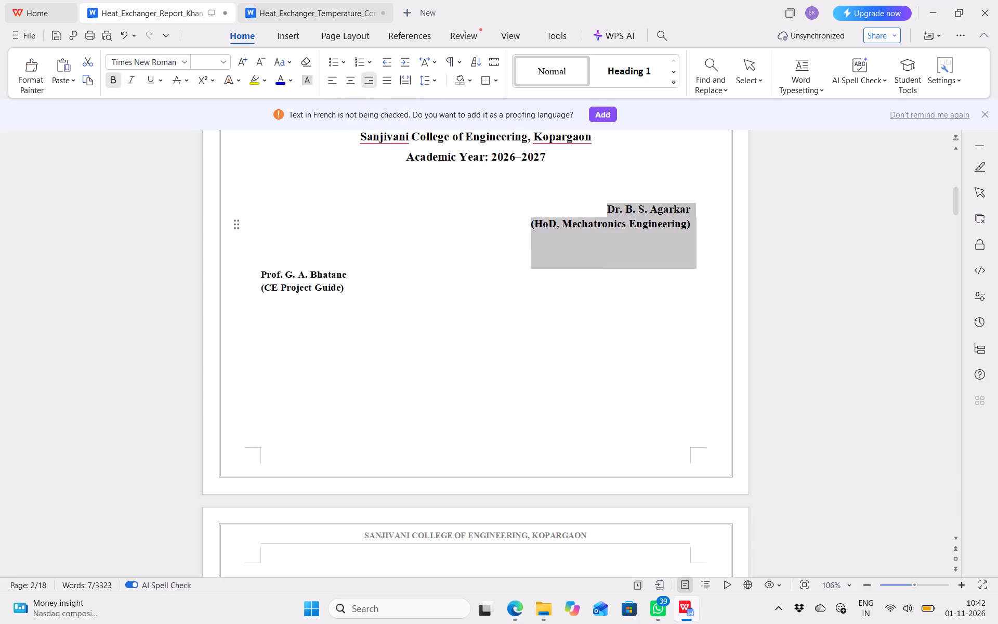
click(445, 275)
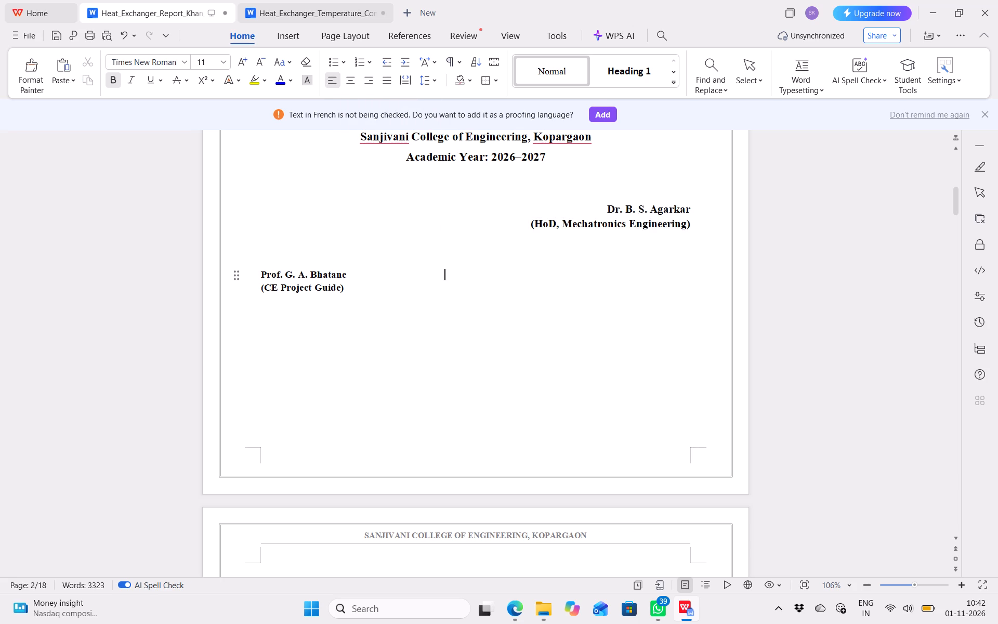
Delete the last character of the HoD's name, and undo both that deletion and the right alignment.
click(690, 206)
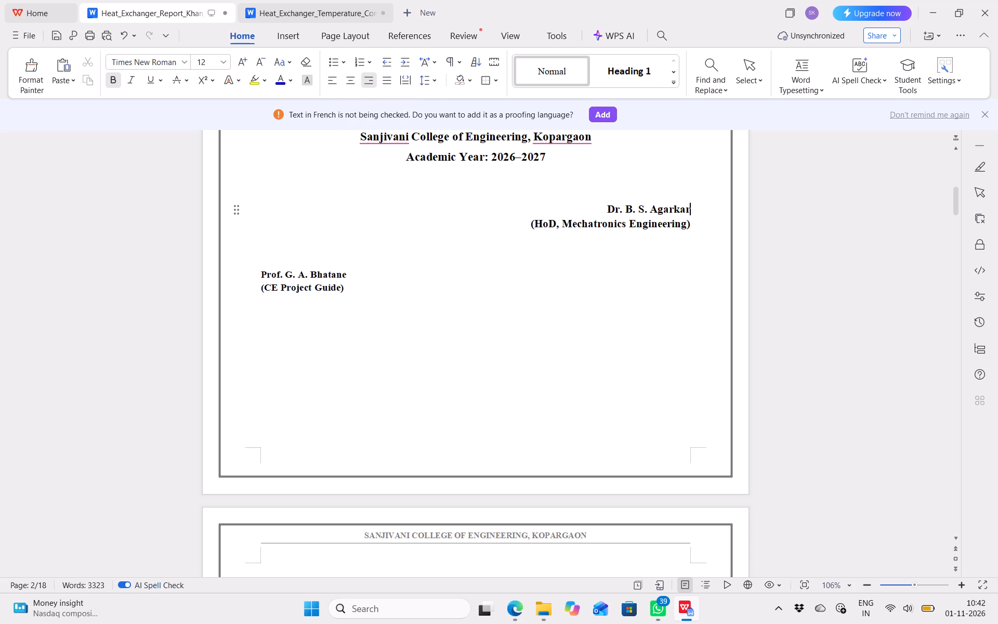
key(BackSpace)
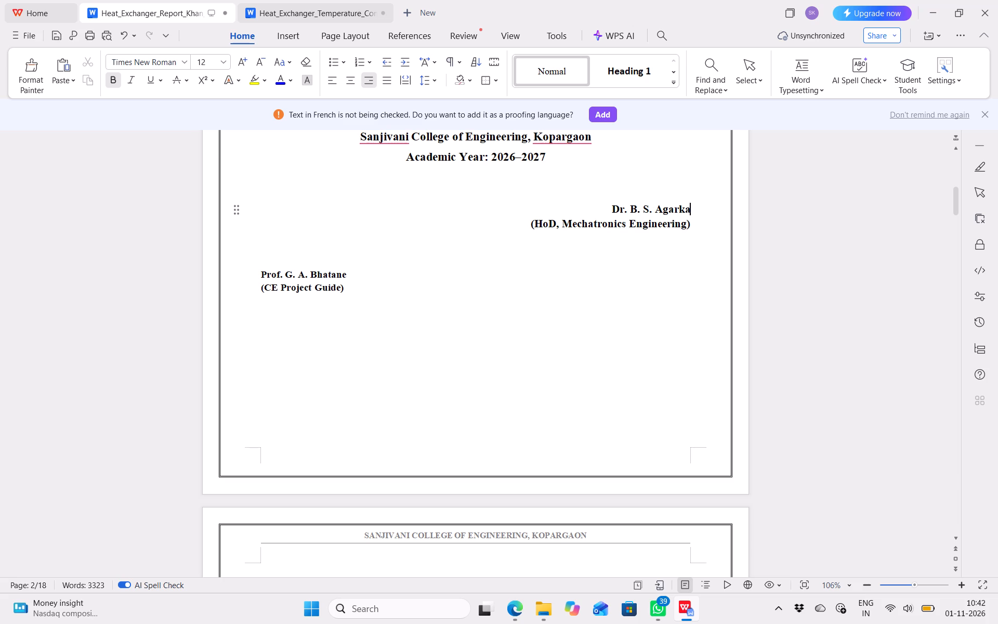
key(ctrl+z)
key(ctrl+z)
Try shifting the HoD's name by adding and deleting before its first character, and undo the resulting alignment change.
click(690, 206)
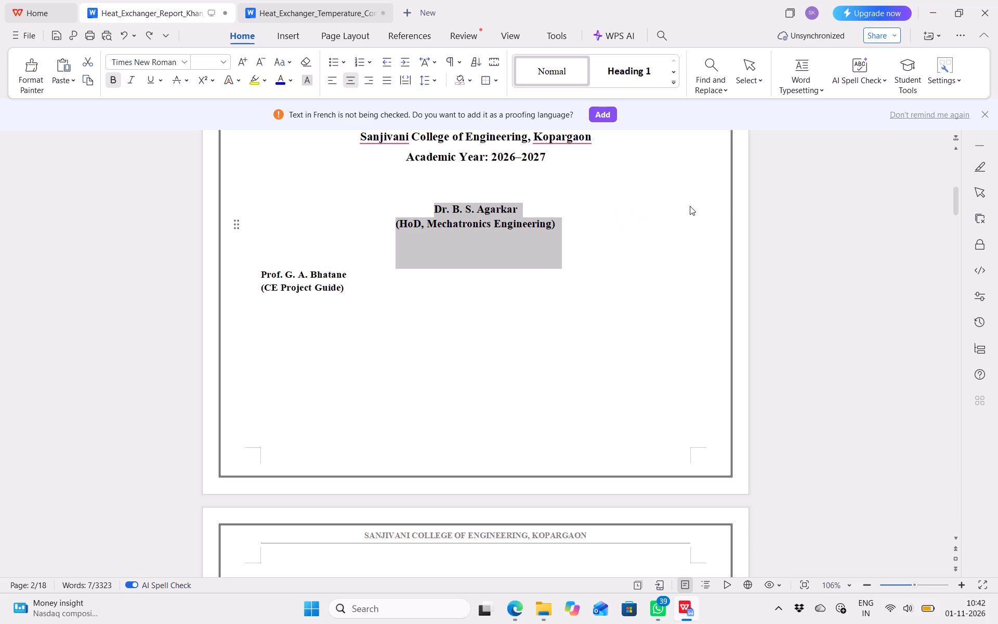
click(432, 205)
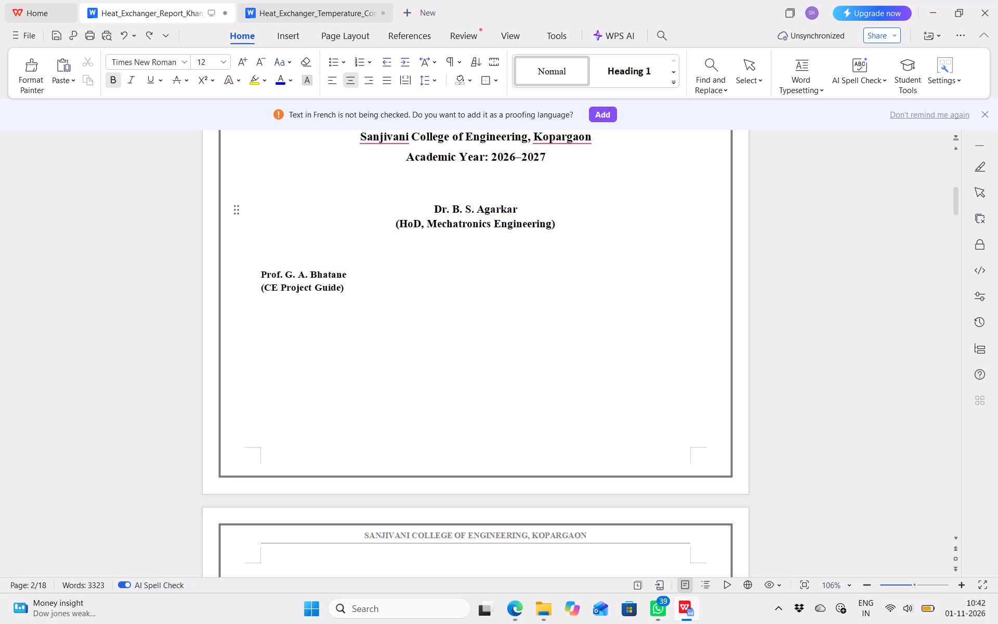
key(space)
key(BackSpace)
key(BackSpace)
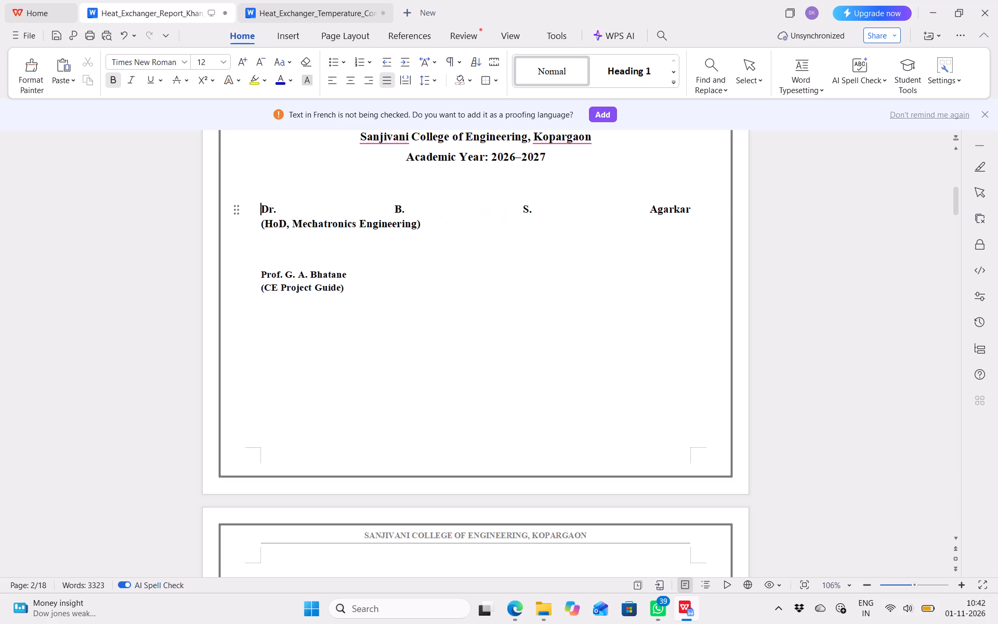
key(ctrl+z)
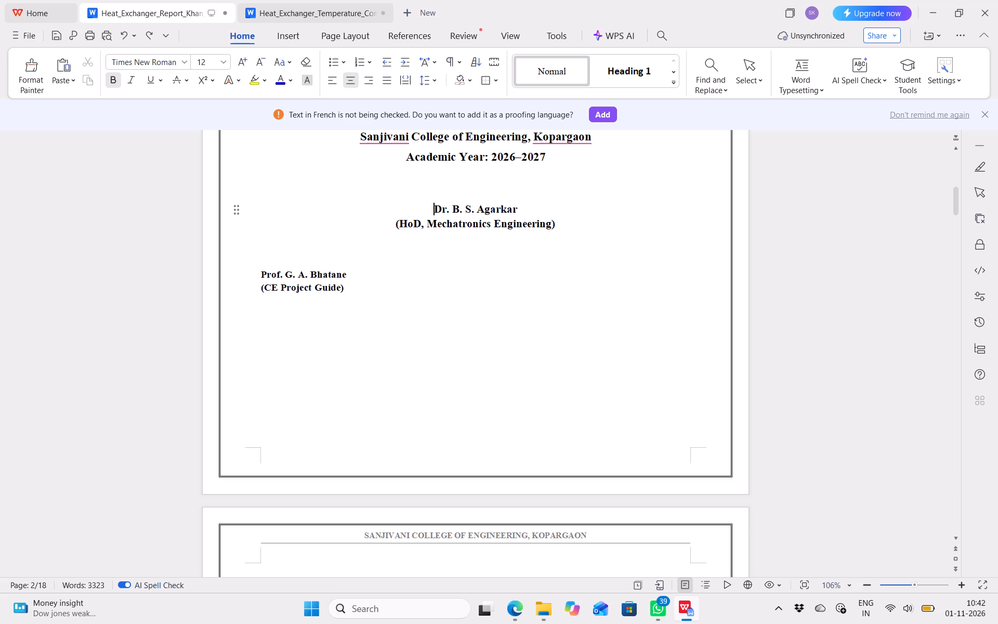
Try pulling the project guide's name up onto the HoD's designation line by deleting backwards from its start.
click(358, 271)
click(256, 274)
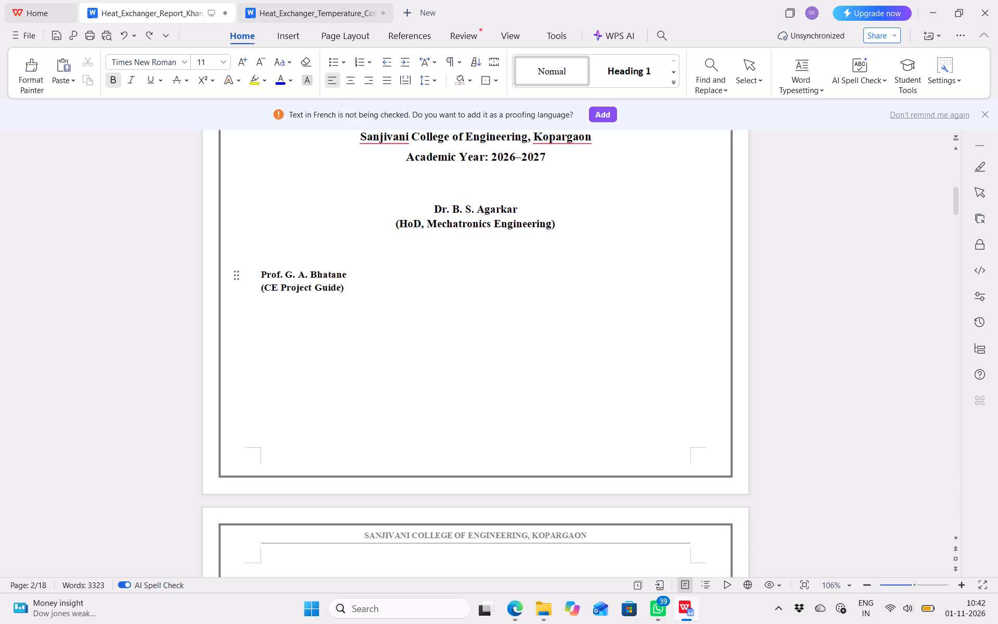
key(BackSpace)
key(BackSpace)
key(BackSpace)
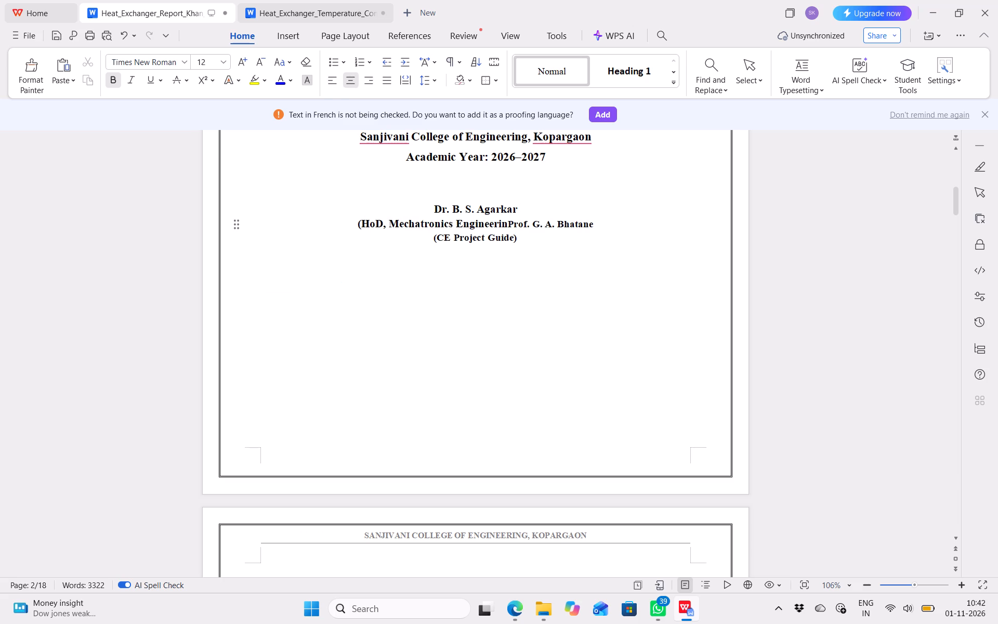
Undo the edits back to the short gap after the project guide's name and paste the HoD's name and designation there.
key(ctrl+z)
key(ctrl+z)
key(ctrl+z)
key(ctrl+z)
key(ctrl+z)
key(ctrl+z)
key(ctrl+z)
key(ctrl+z)
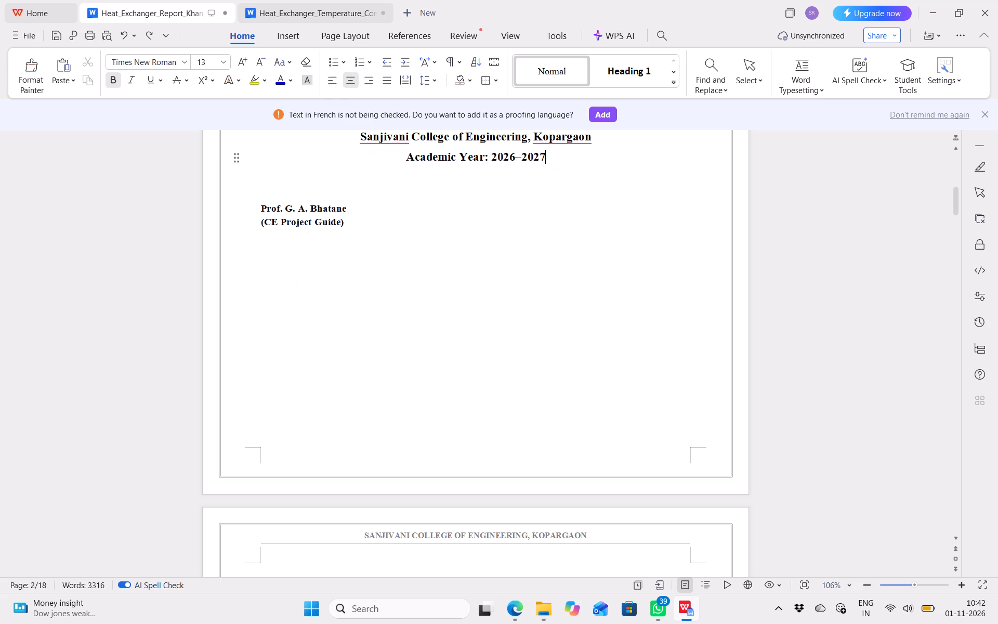
key(ctrl+z)
key(ctrl+z)
key(ctrl+z)
key(ctrl+z)
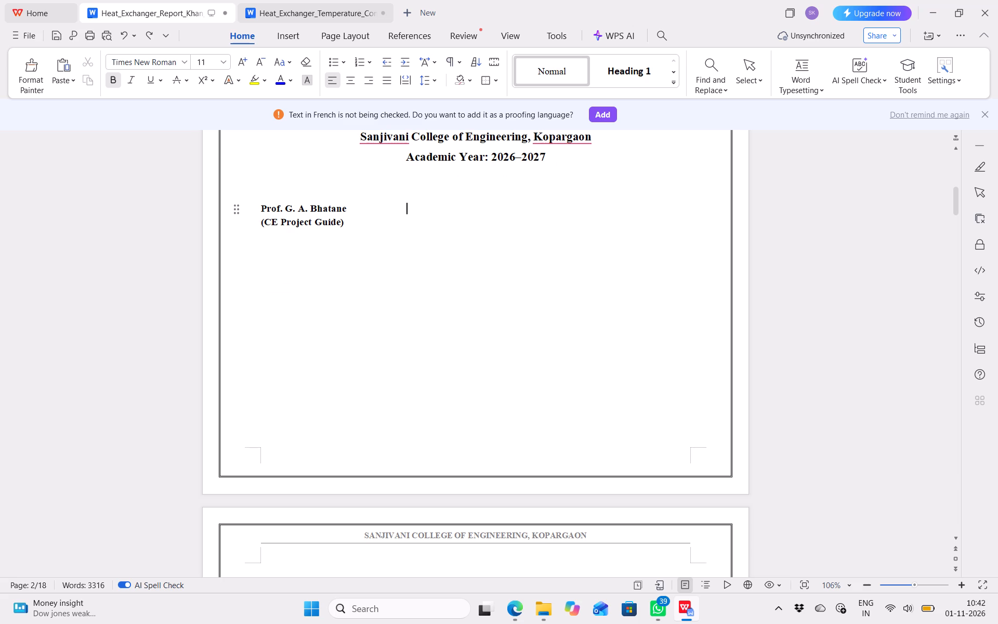
key(ctrl+v)
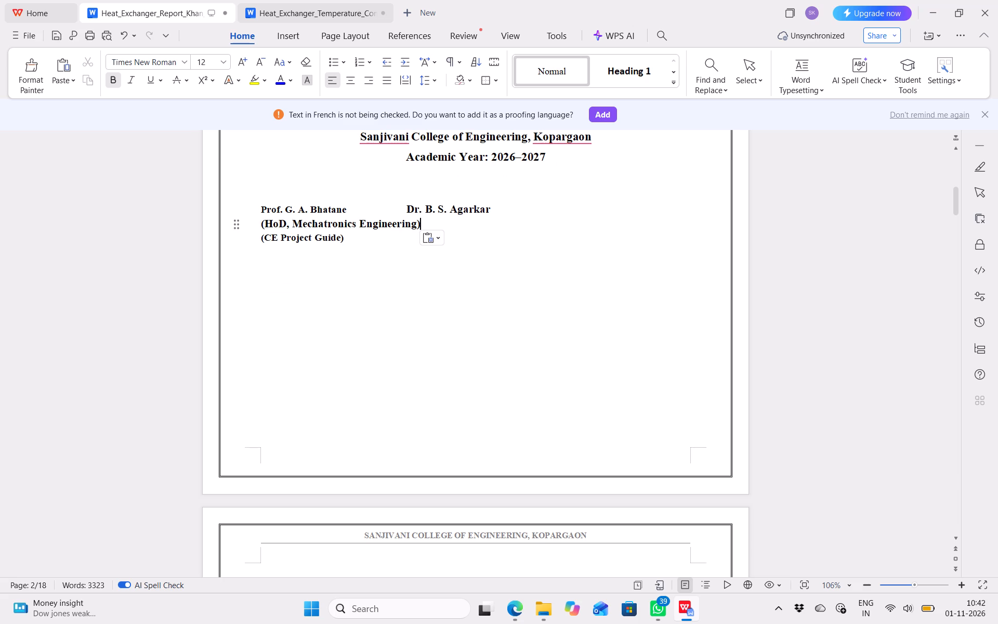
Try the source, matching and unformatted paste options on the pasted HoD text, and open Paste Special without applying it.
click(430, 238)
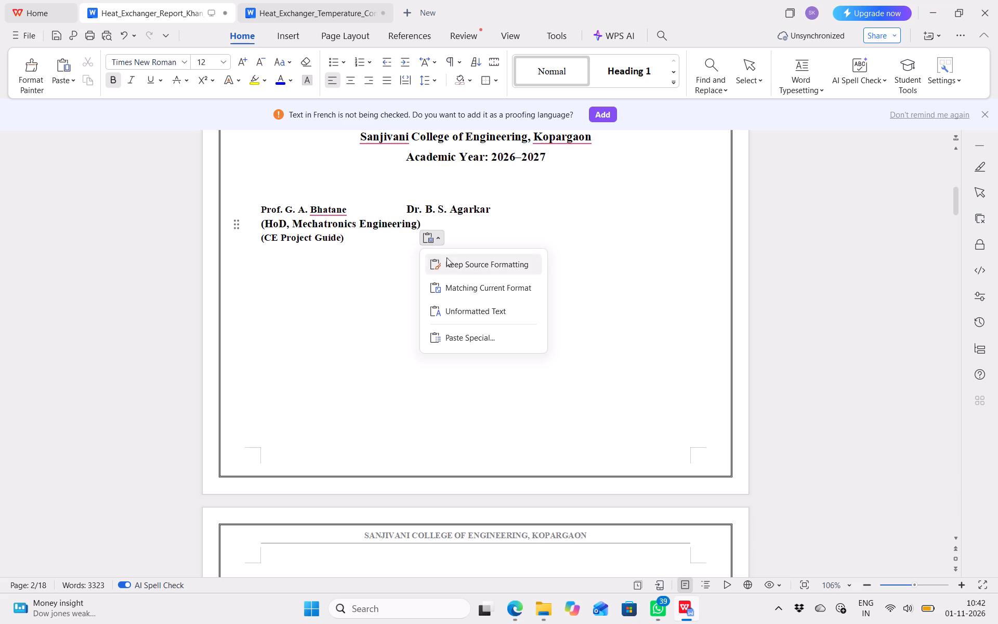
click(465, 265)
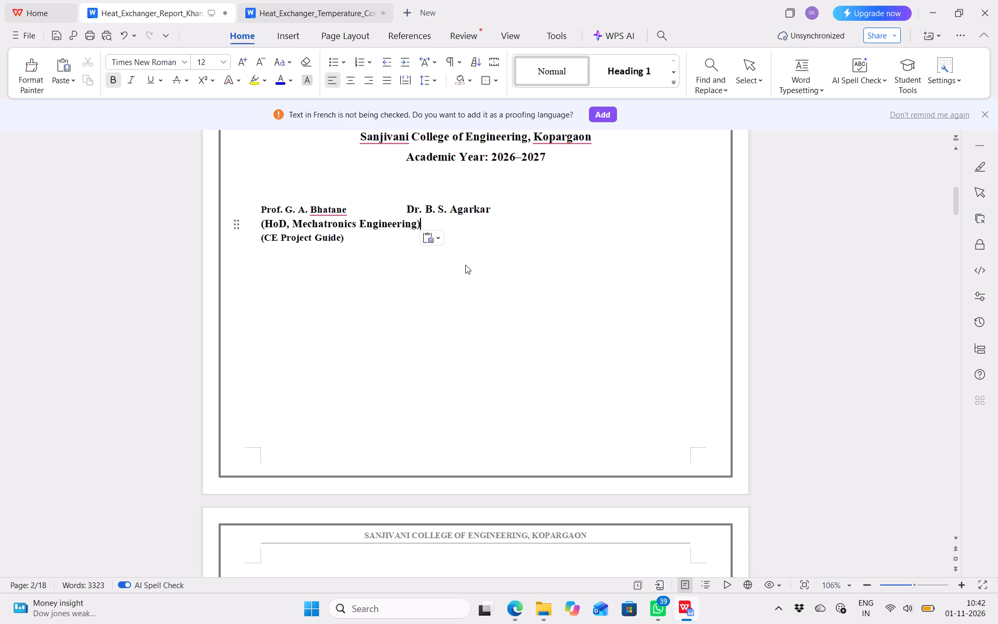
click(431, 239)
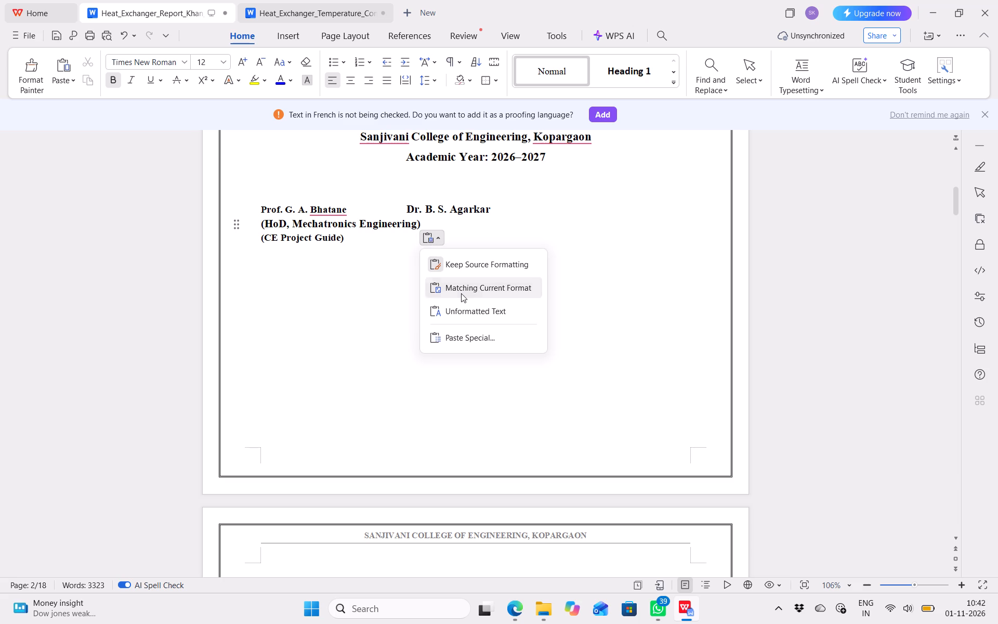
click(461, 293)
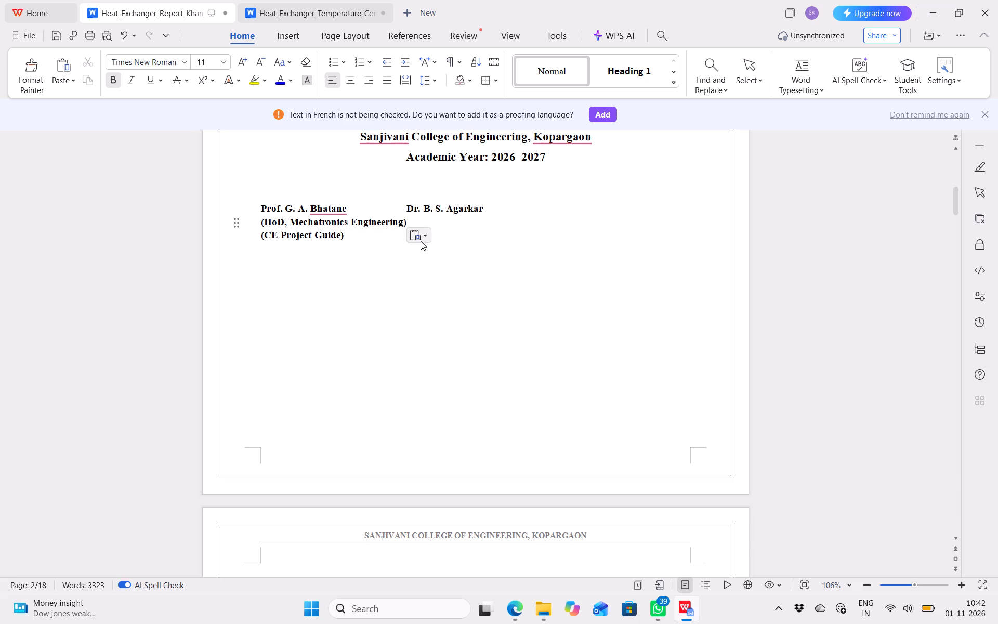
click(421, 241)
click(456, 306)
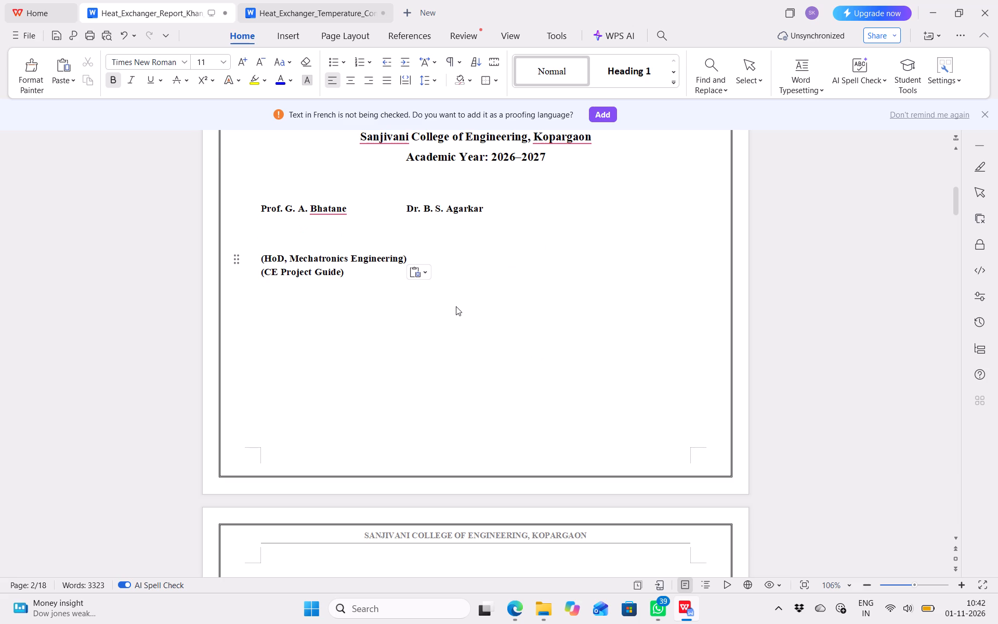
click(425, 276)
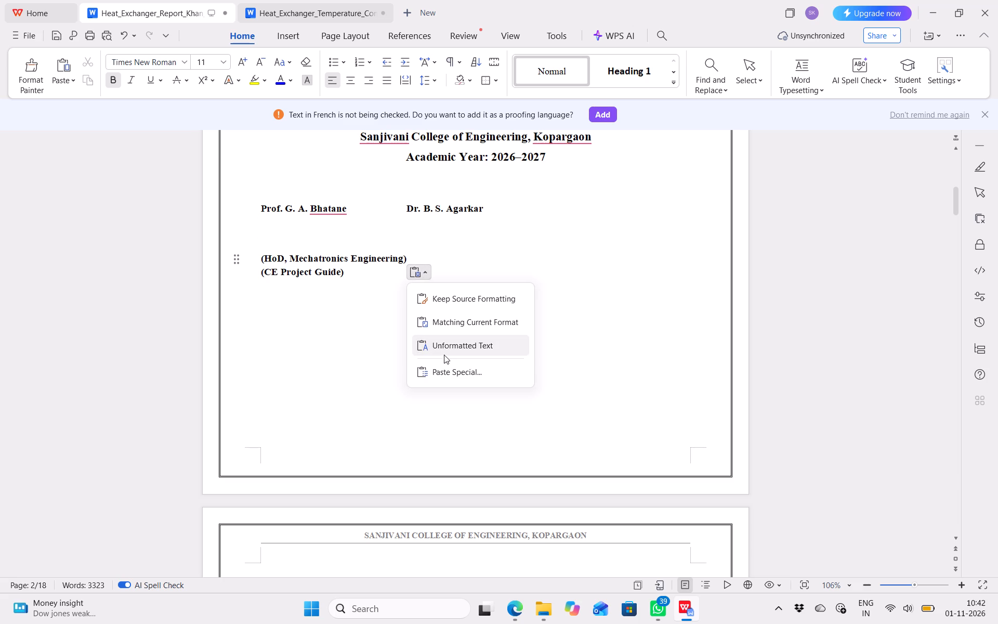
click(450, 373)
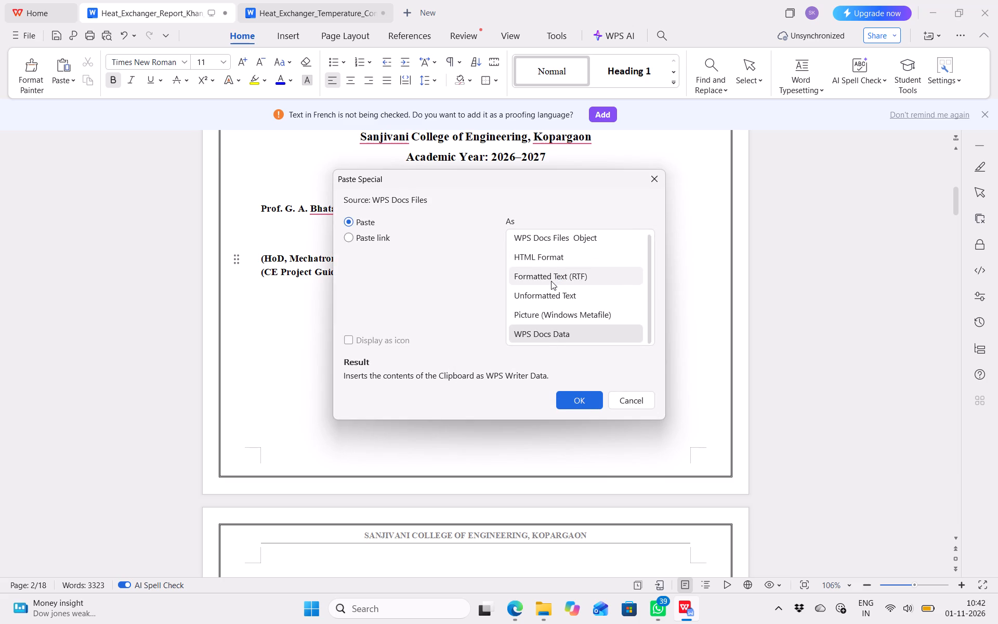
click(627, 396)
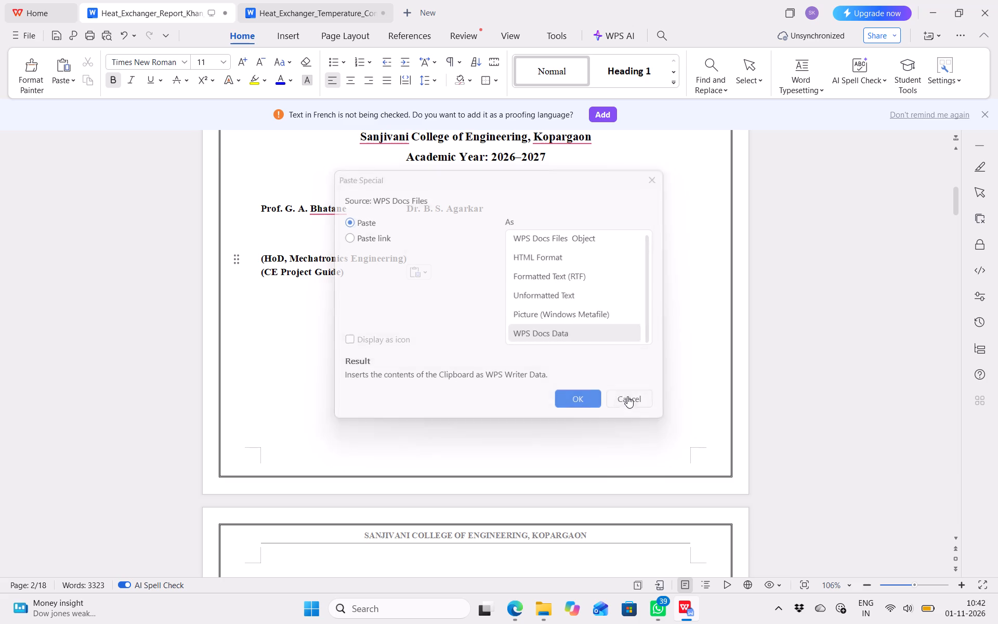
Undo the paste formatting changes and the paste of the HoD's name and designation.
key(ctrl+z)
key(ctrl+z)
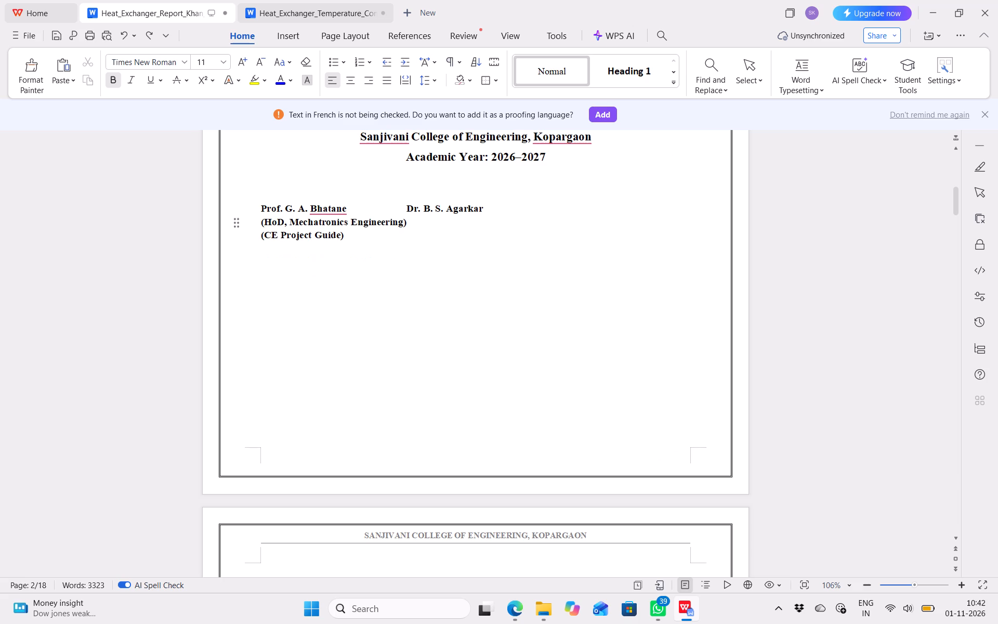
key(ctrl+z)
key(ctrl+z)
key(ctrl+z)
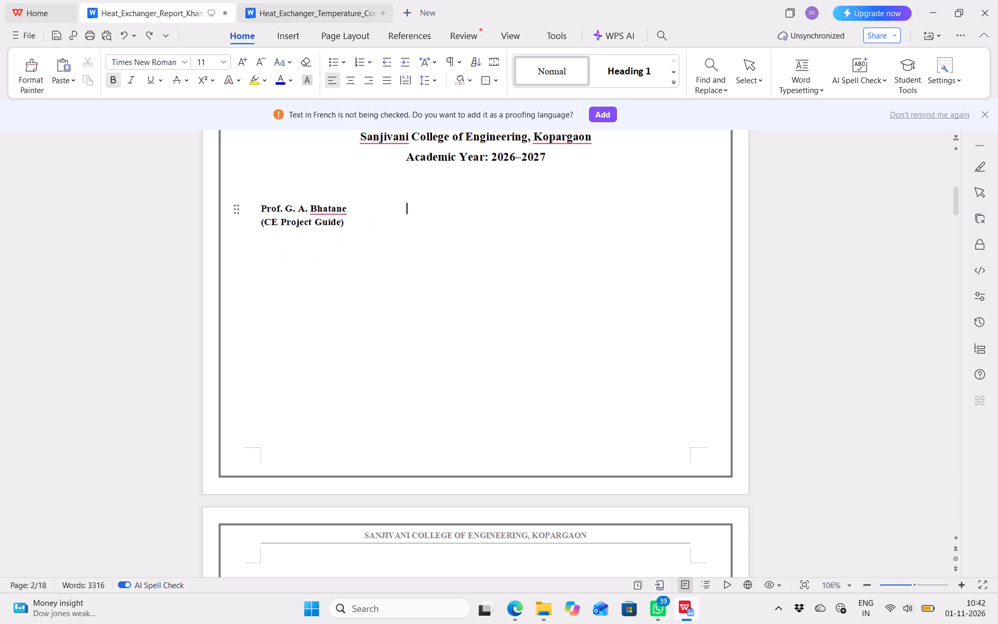
Enter the HoD's name with the "Dr" title on the same line, directly after the project guide's name.
click(357, 204)
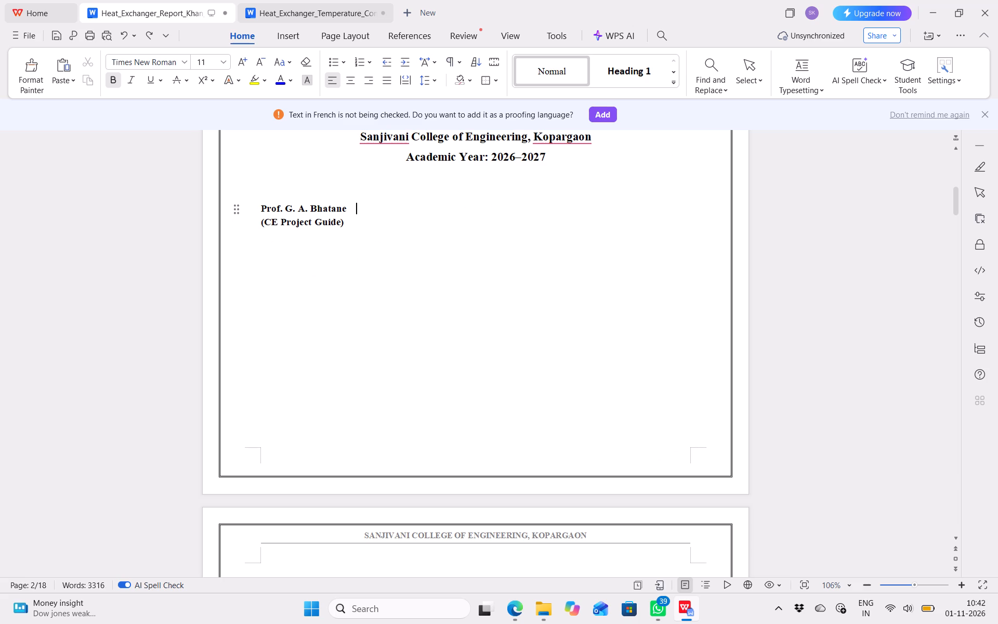
click(348, 205)
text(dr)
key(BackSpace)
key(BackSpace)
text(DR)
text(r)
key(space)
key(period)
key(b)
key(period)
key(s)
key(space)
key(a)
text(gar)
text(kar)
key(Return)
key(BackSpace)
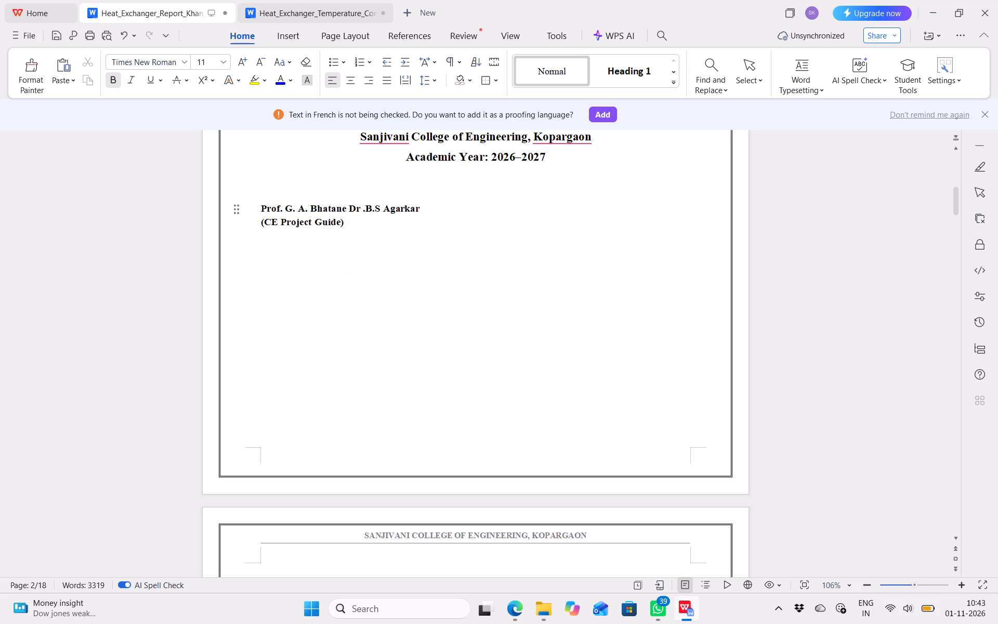
Add the designation "(HOD,Mechatronic Department)" after "(CE Project Guide)", separated by a few spaces.
click(362, 224)
key(space)
key(space)
key(space)
text(())
key(Left)
text(HO)
key(d)
key(BackSpace)
key(comma)
text(echatr)
text(onic)
key(space)
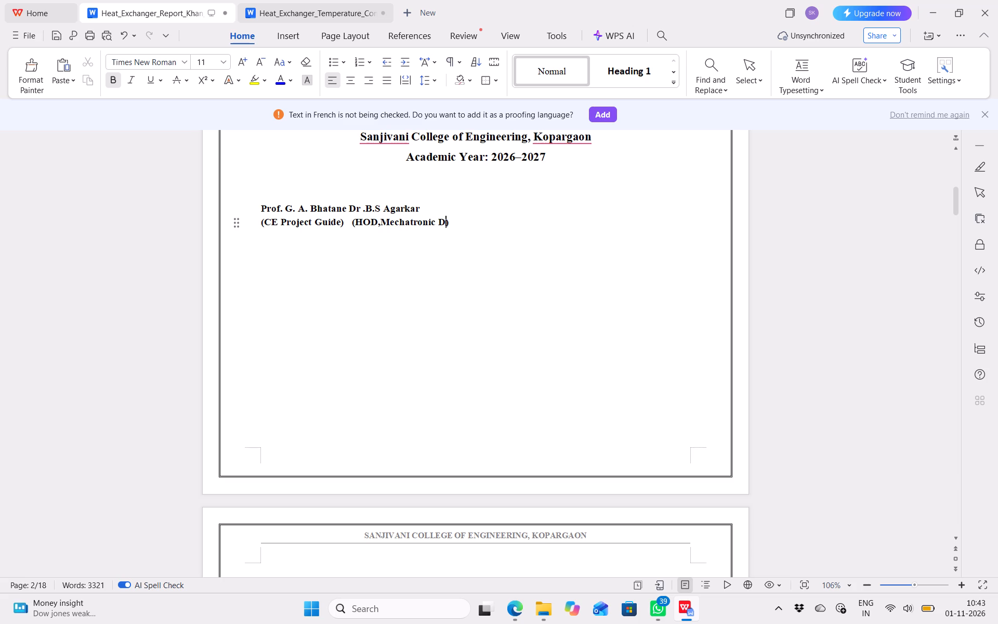
text(partmr)
key(BackSpace)
text(ent)
Insert a wide gap of spaces between the project guide's name and the HoD's name.
click(349, 207)
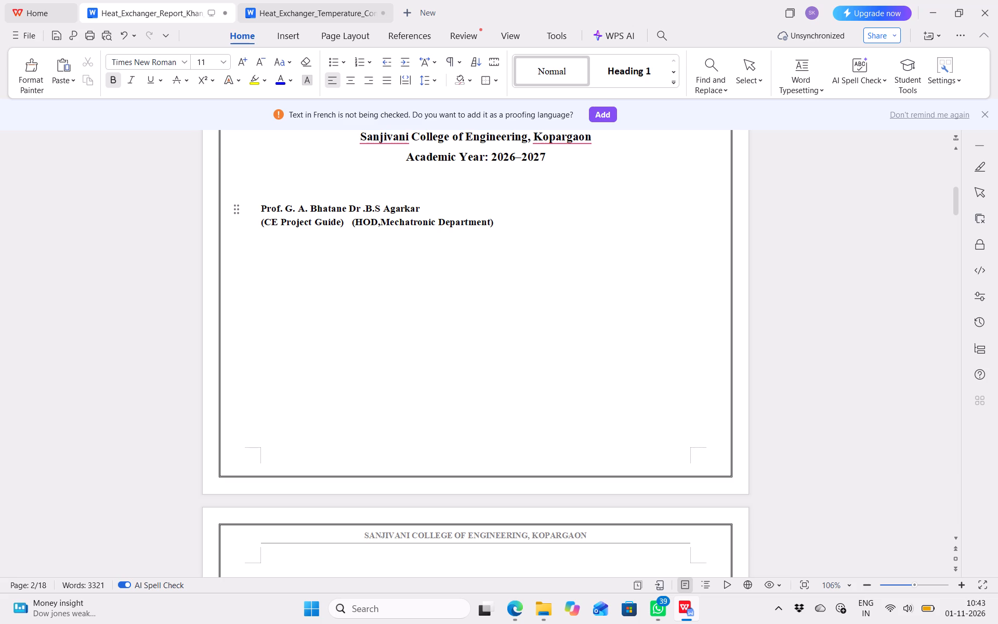
key(space)
key(space)
key(space)
key(space)
key(space)
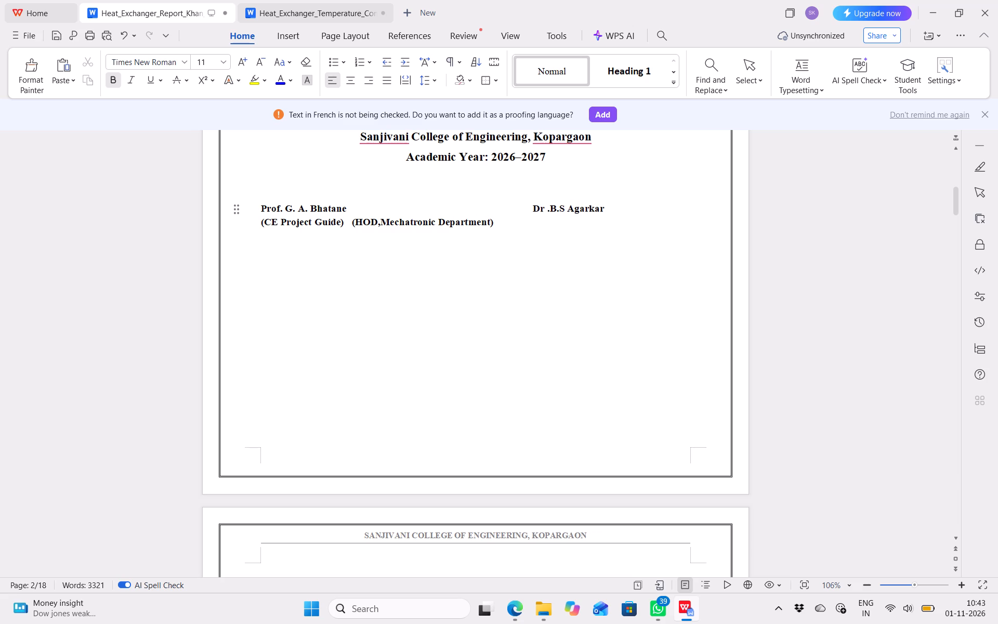
Insert spaces after "(CE Project Guide)" to move the HoD's designation across beneath the HoD's name.
click(350, 223)
key(space)
key(space)
key(space)
key(space)
key(space)
key(space)
key(space)
key(space)
key(space)
key(space)
key(space)
key(space)
key(space)
key(space)
key(space)
key(space)
key(space)
key(space)
key(space)
key(space)
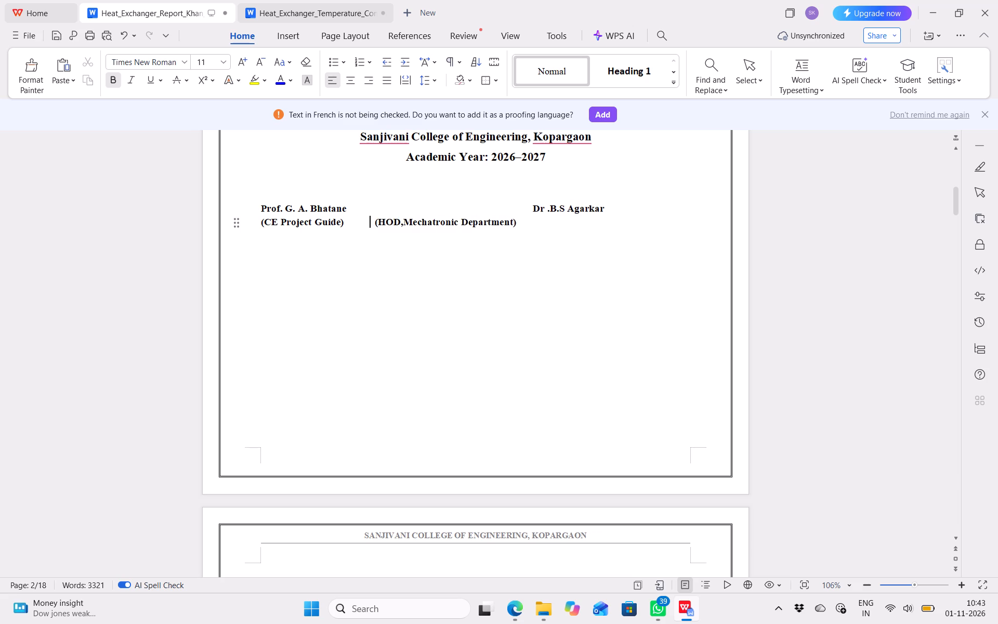
key(space)
key(space)
key(space)
key(space)
key(space)
key(space)
key(space)
key(space)
key(space)
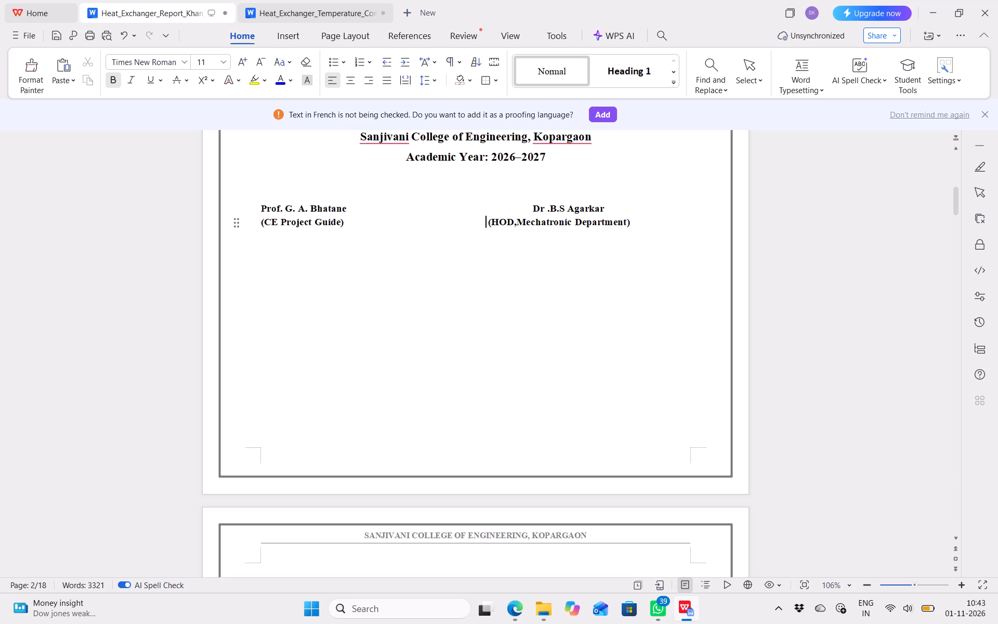
key(BackSpace)
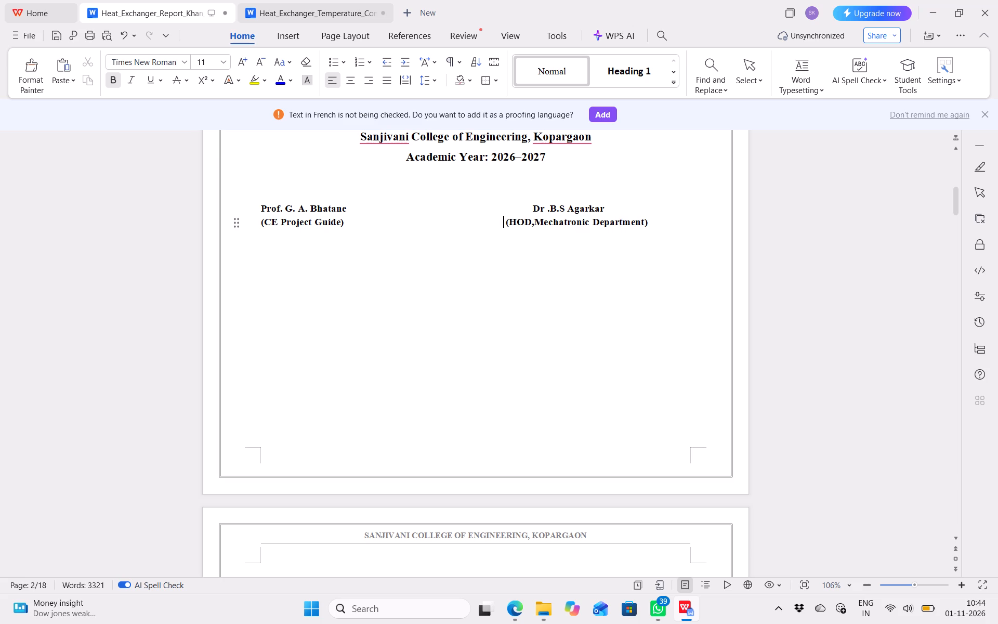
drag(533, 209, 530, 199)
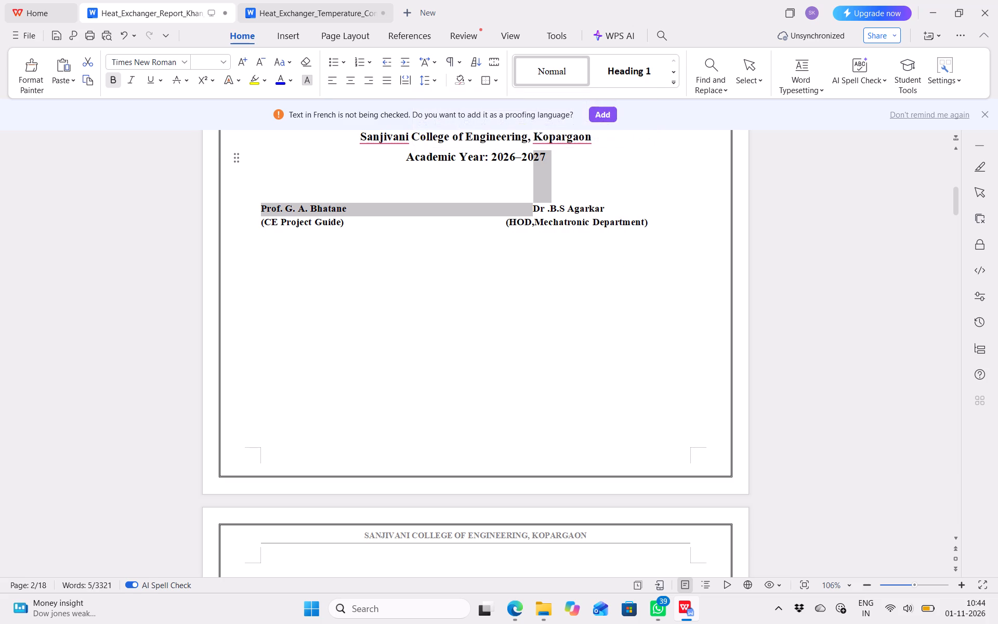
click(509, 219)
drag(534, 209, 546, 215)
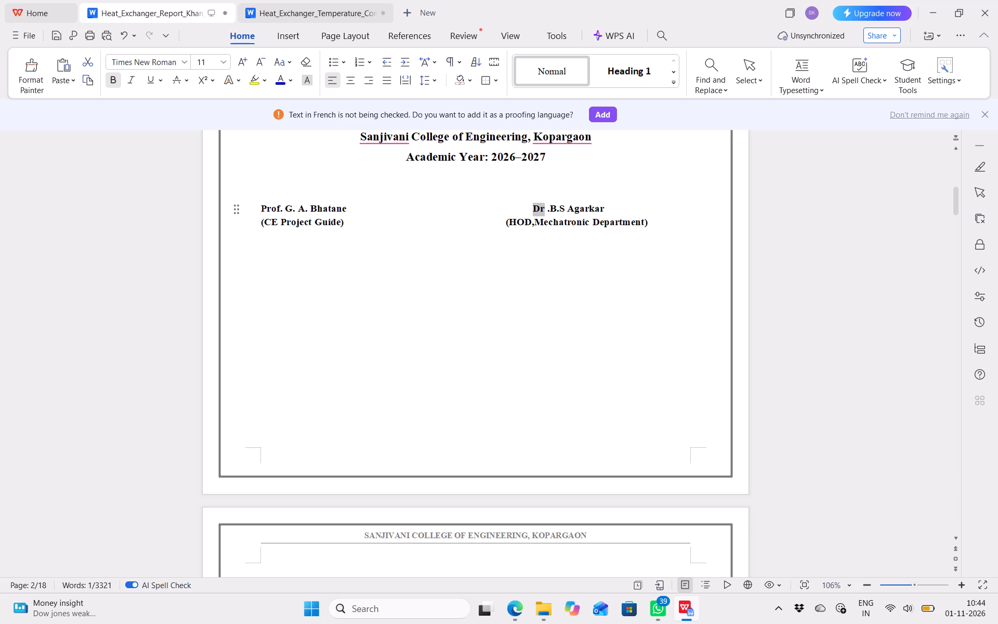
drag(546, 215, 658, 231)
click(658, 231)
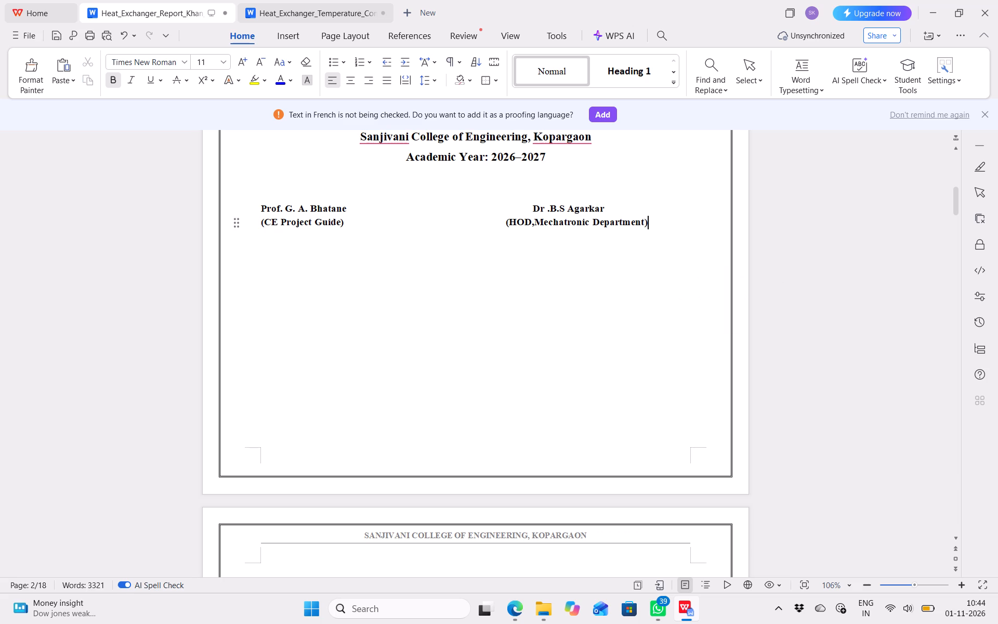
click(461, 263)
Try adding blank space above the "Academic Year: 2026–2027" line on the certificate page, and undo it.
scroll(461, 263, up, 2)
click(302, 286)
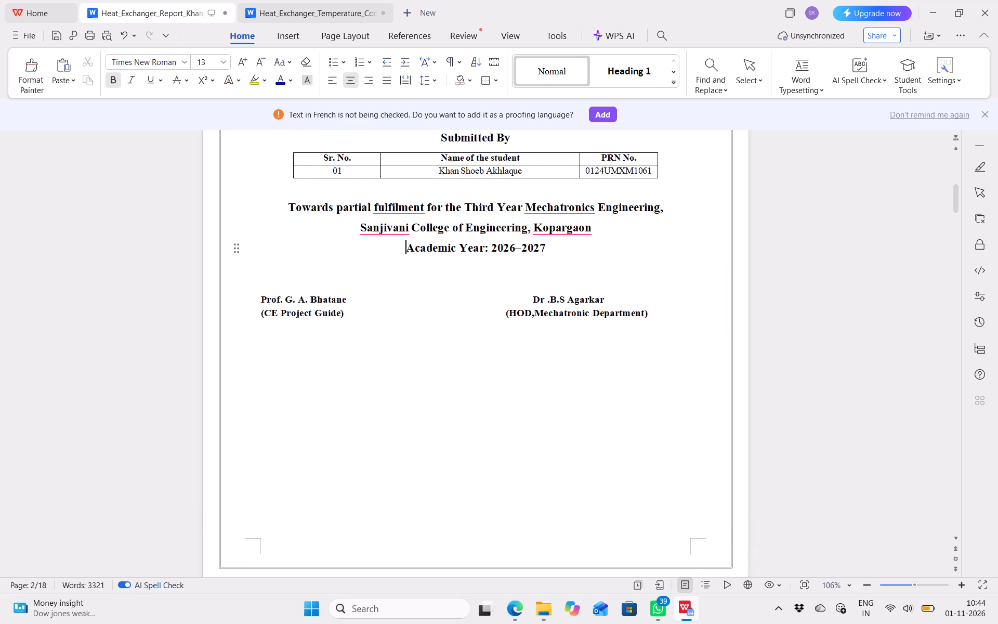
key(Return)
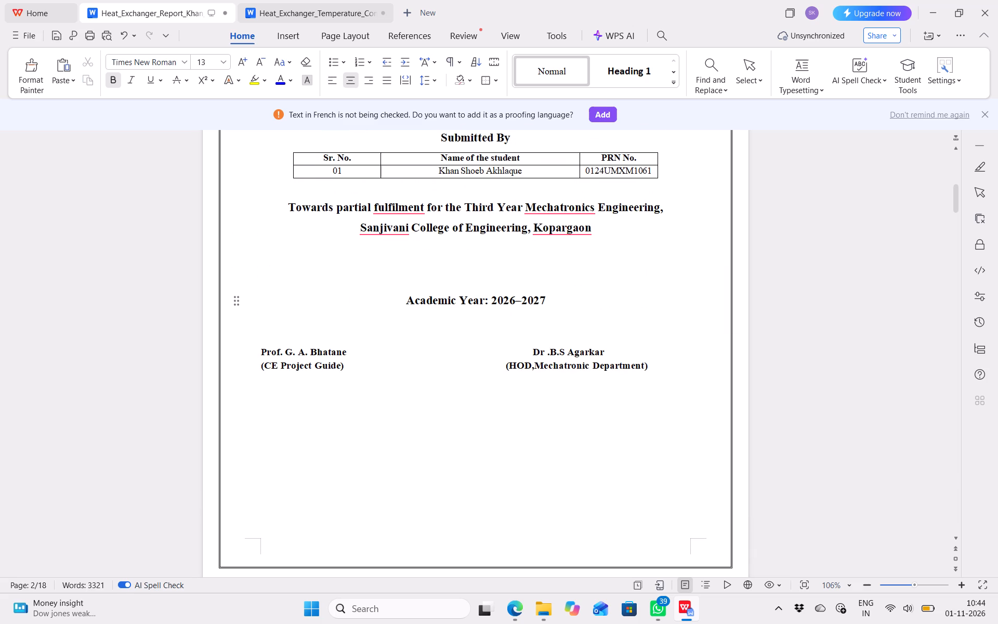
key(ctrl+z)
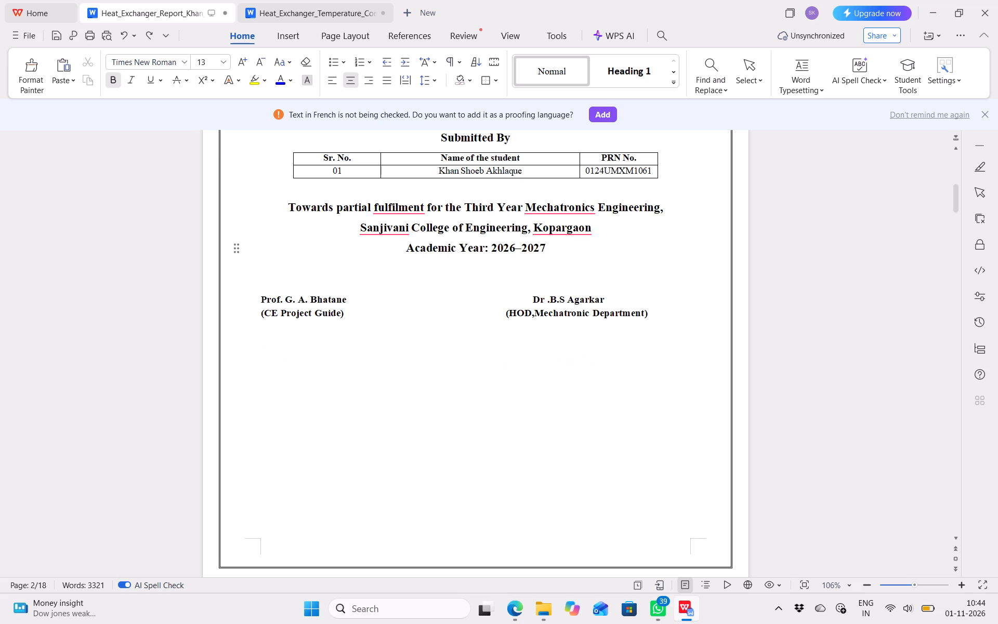
Insert blank space after the "Academic Year: 2026–2027" line to move the guide and HoD block further down the certificate page.
click(554, 253)
key(Return)
scroll(554, 253, up, 2)
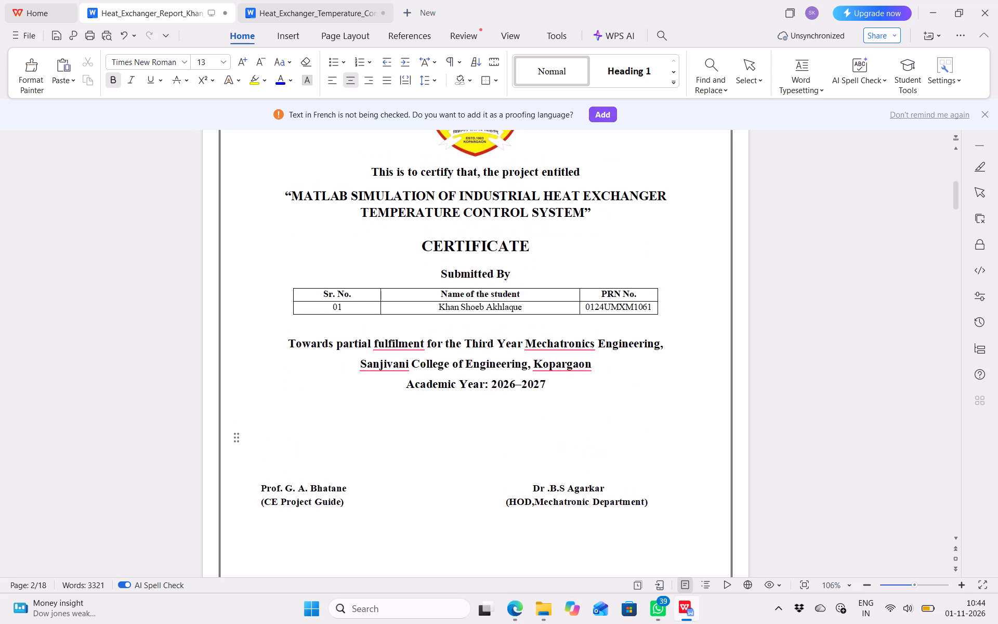
scroll(554, 253, down, 4)
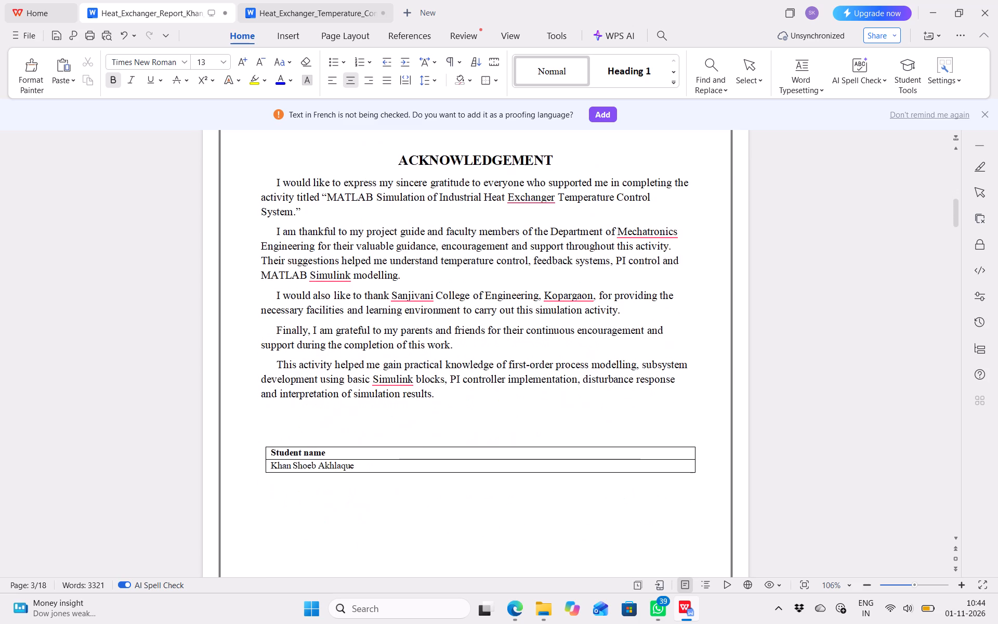
Remove the blank lines above the "ACKNOWLEDGEMENT" heading so it sits at the top of its page.
scroll(554, 253, down, 1)
scroll(554, 253, up, 1)
click(462, 251)
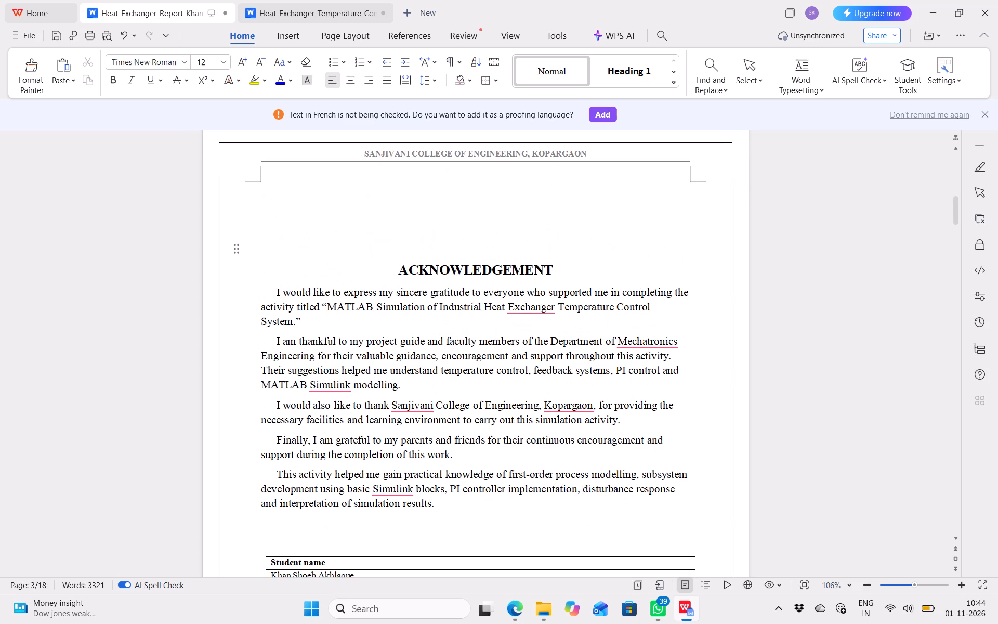
key(BackSpace)
key(BackSpace)
key(BackSpace)
key(BackSpace)
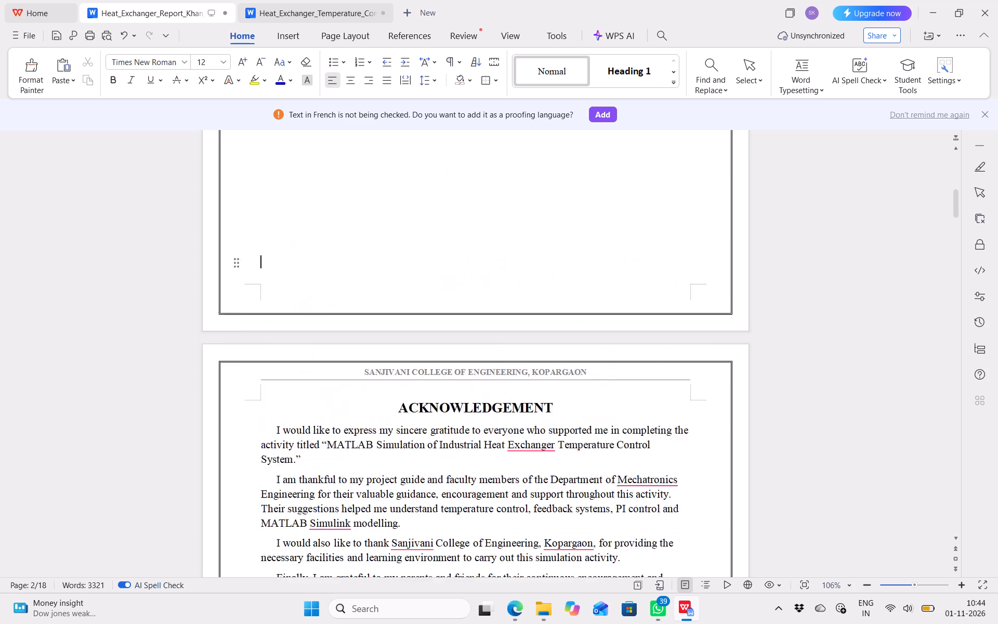
Centre the student name table below the acknowledgement text and shrink it to a narrow box barely wider than its heading.
scroll(462, 251, down, 1)
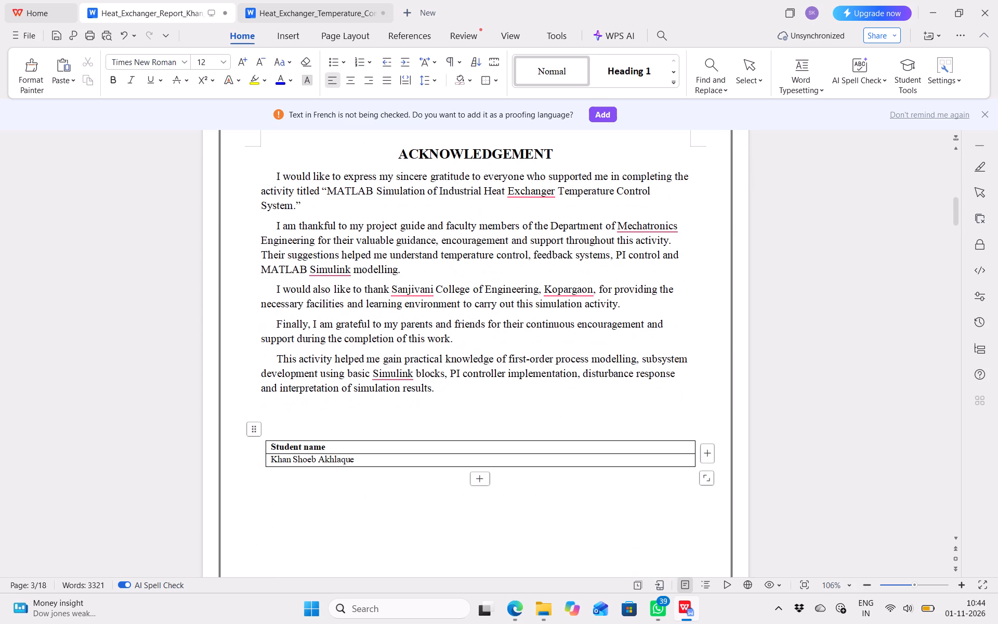
click(250, 427)
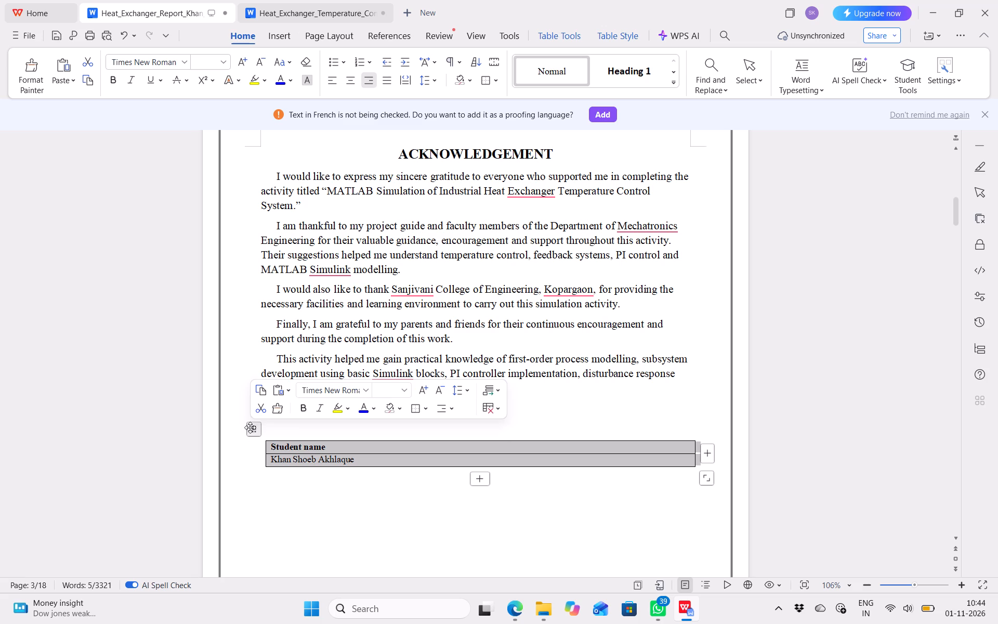
click(352, 80)
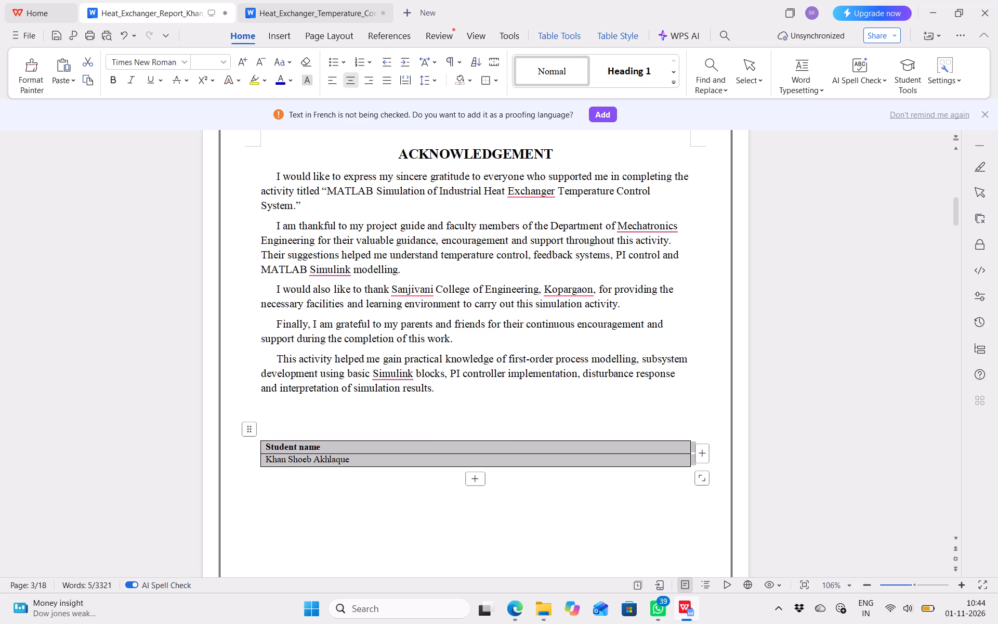
drag(699, 482, 426, 499)
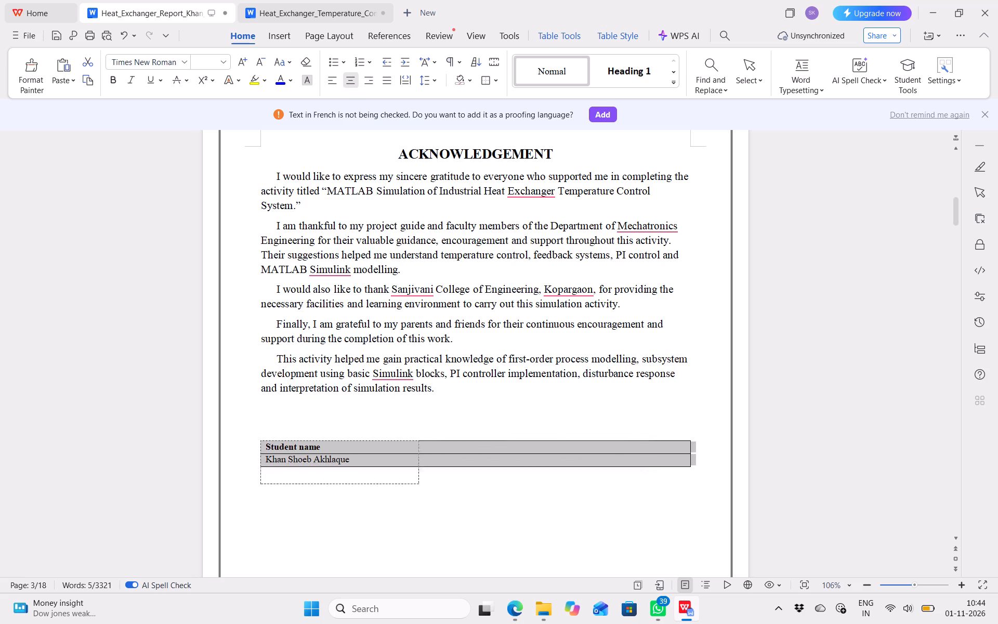
drag(426, 499, 360, 484)
click(345, 444)
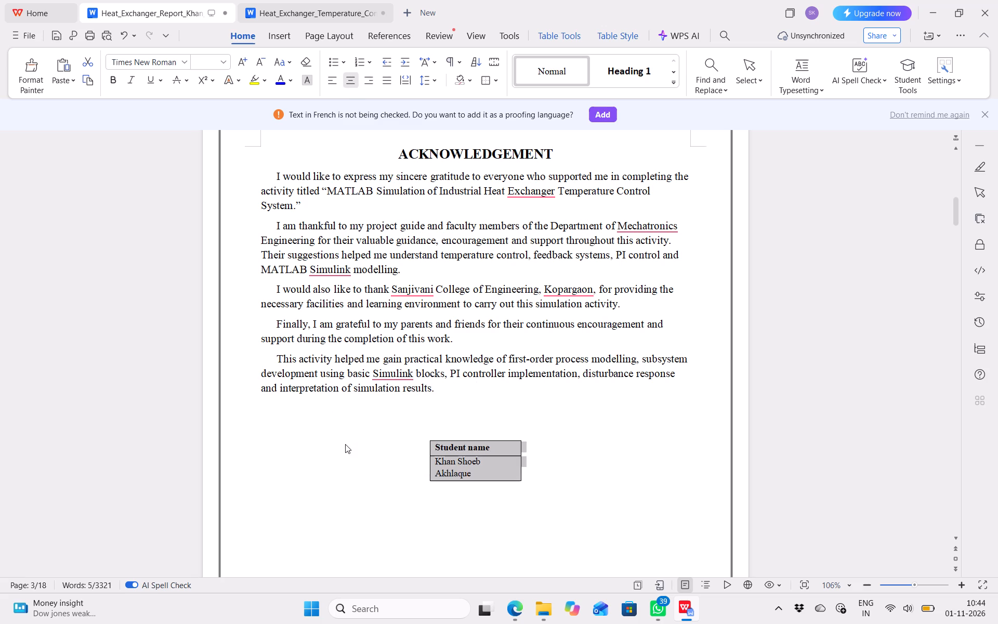
Move the narrow student name table across to the page's right margin, below the last acknowledgement paragraph.
click(417, 430)
drag(417, 430, 579, 445)
click(579, 445)
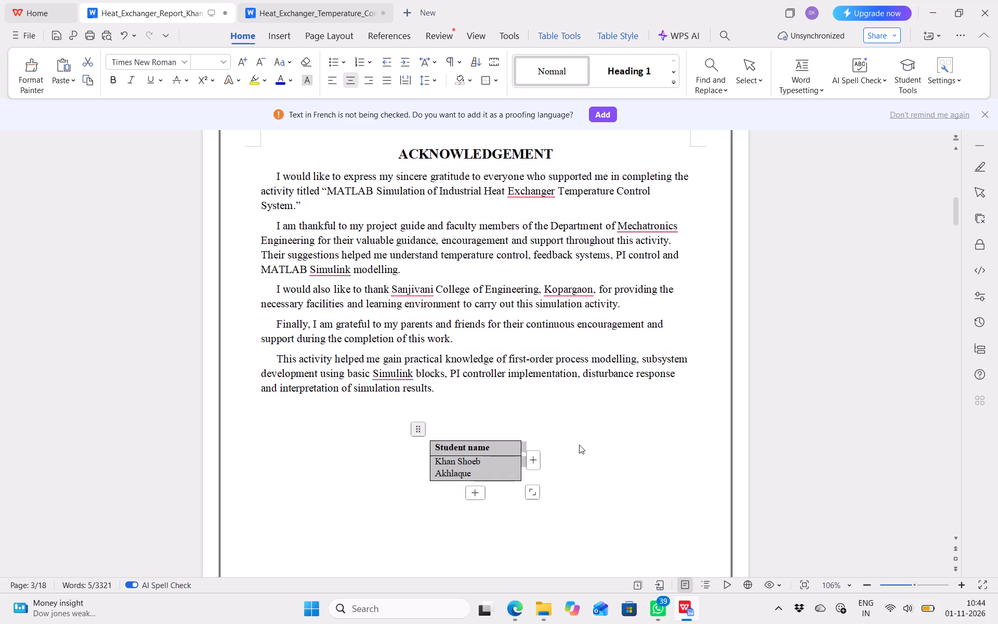
drag(416, 426, 589, 418)
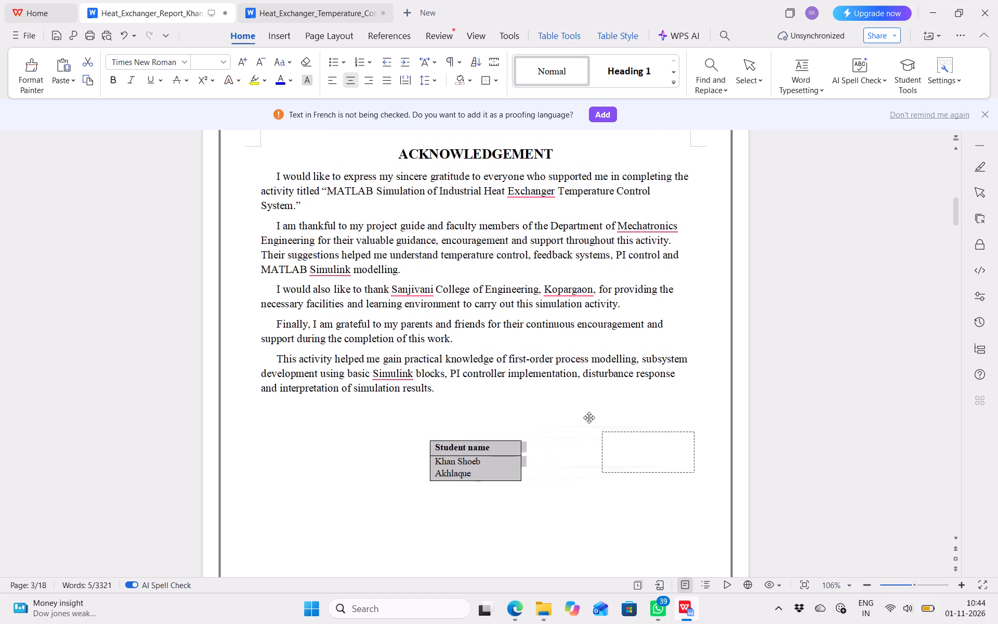
drag(589, 418, 583, 418)
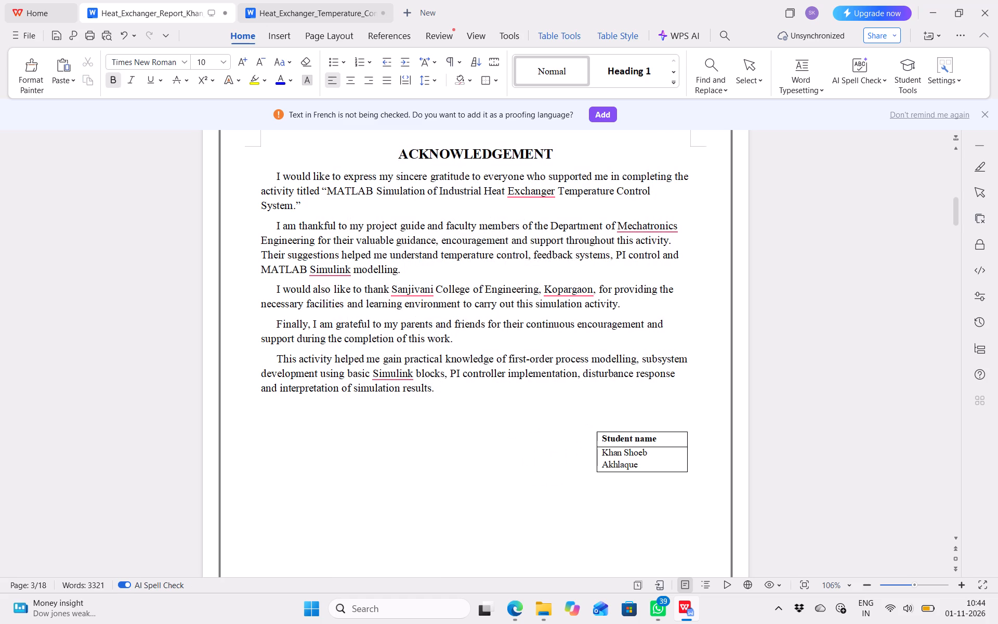
Delete the last word of the student's name in the table so the name fits on one line.
click(647, 468)
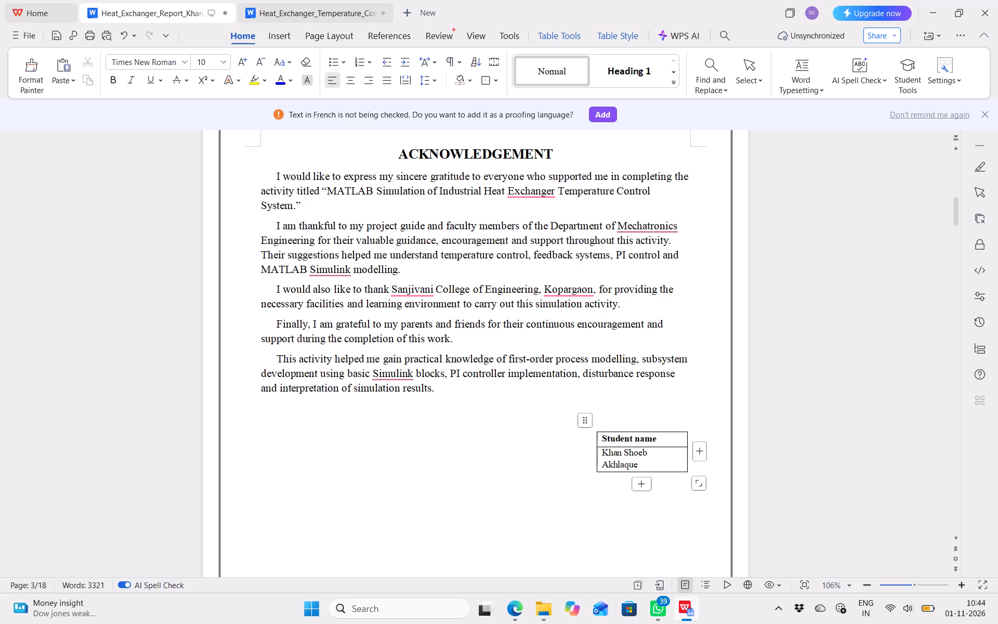
key(BackSpace)
key(BackSpace)
key(BackSpace)
key(BackSpace)
key(BackSpace)
key(BackSpace)
key(BackSpace)
key(BackSpace)
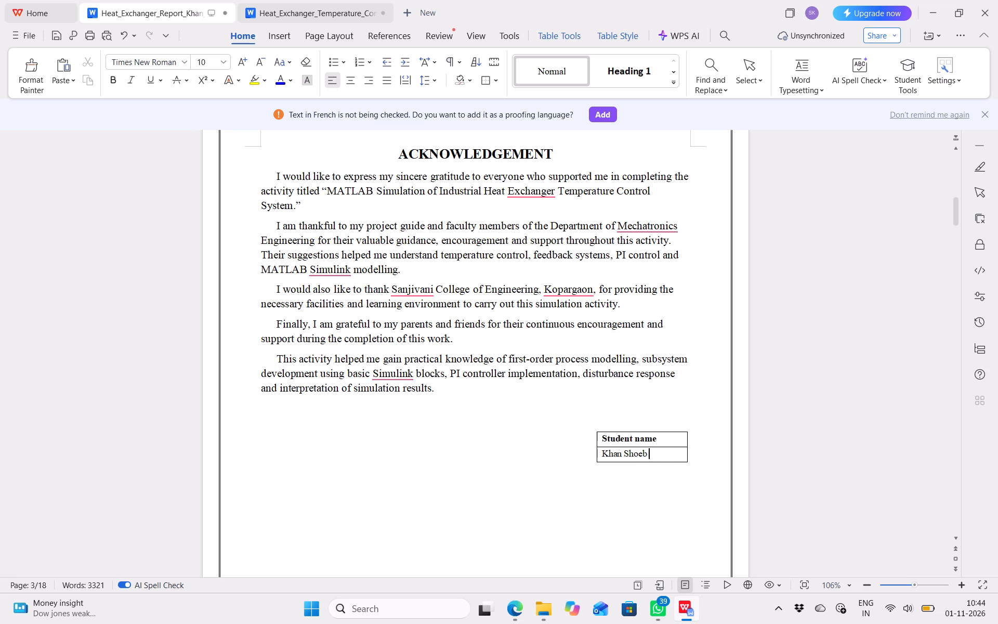
key(BackSpace)
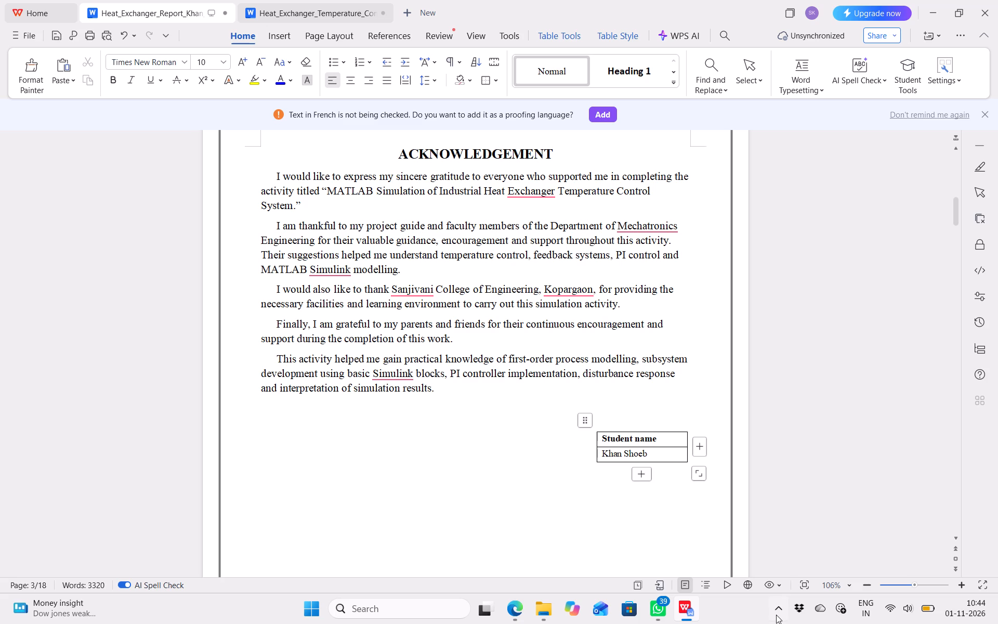
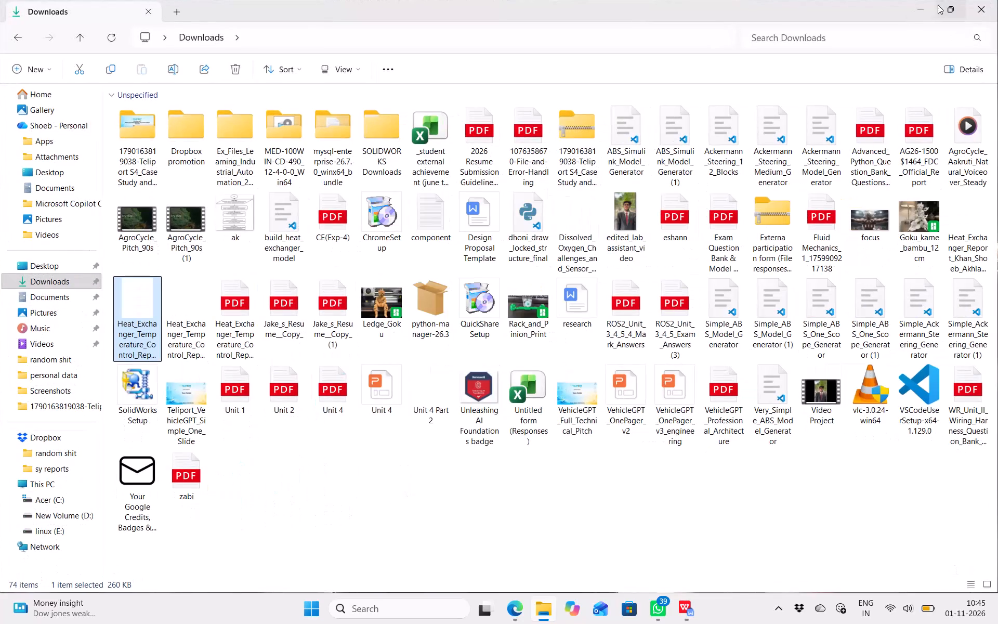
Open the Cruise_Control_Report_with_Contents PDF from the desktop.
click(925, 4)
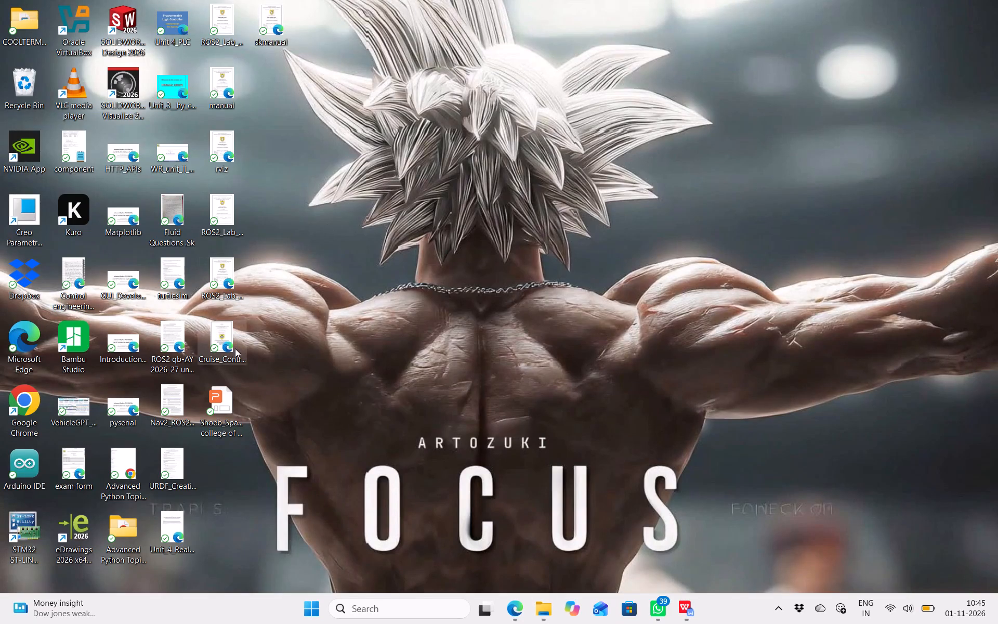
double_click(220, 330)
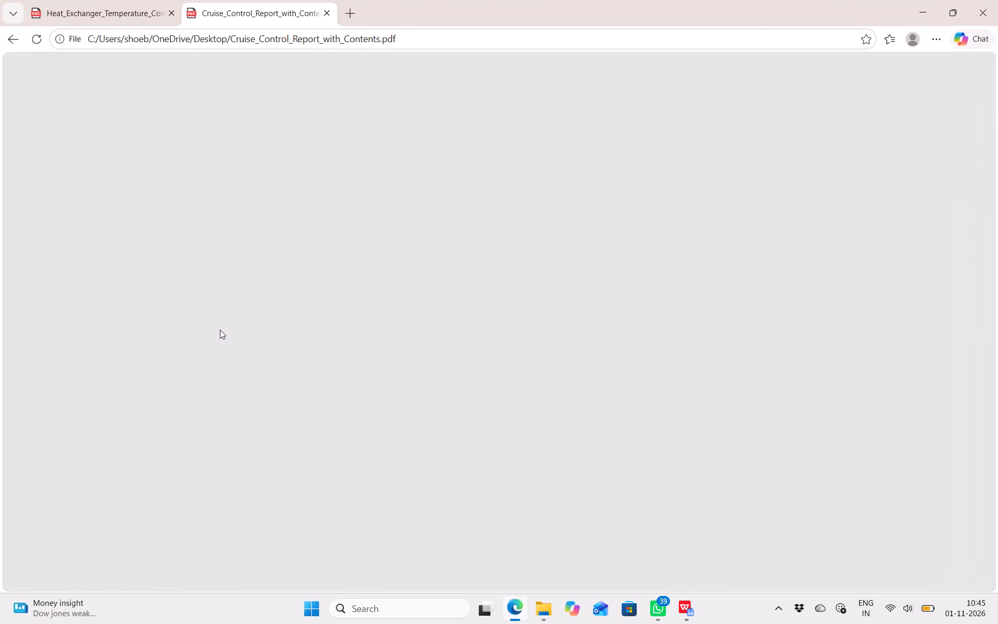
Examine the certificate page of the Cruise Control report PDF, including the layout and wording of its guide and HoD lines.
scroll(341, 389, up, 20)
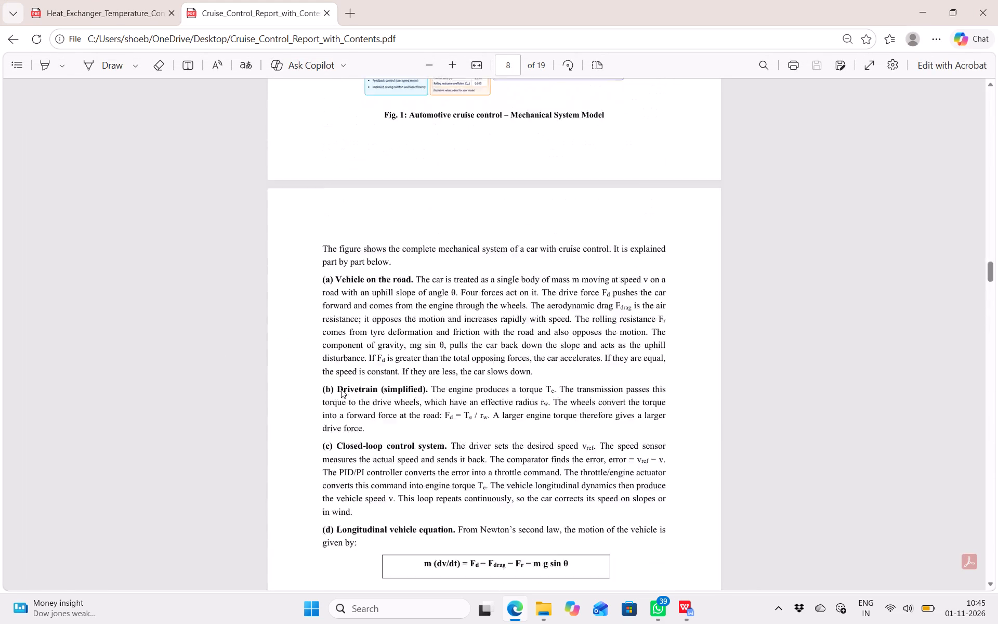
scroll(341, 389, up, 10)
scroll(341, 389, down, 5)
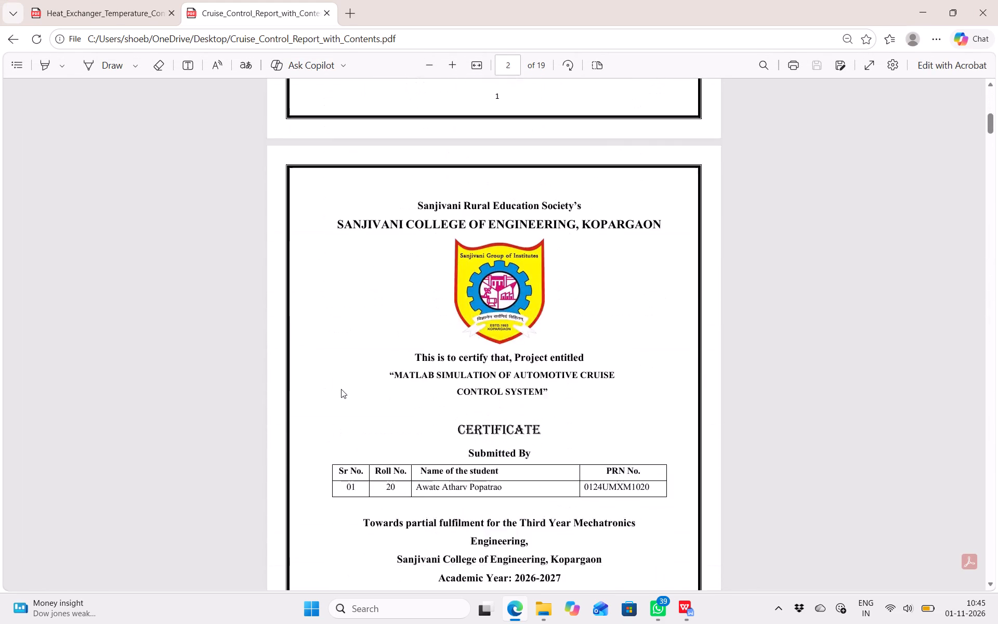
scroll(341, 389, down, 2)
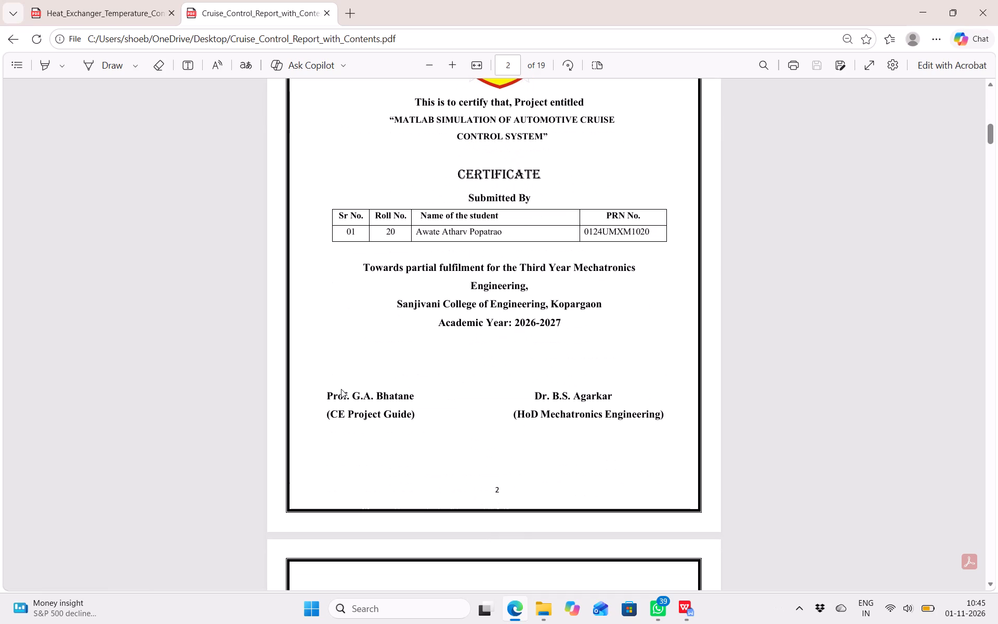
scroll(341, 389, down, 3)
scroll(341, 389, up, 1)
scroll(341, 389, down, 3)
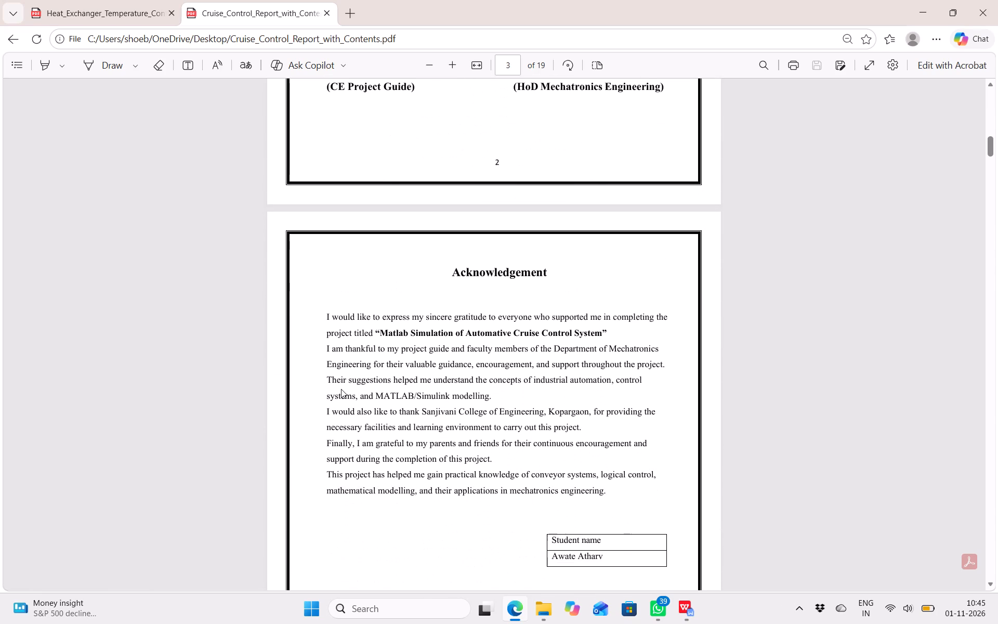
scroll(341, 389, up, 1)
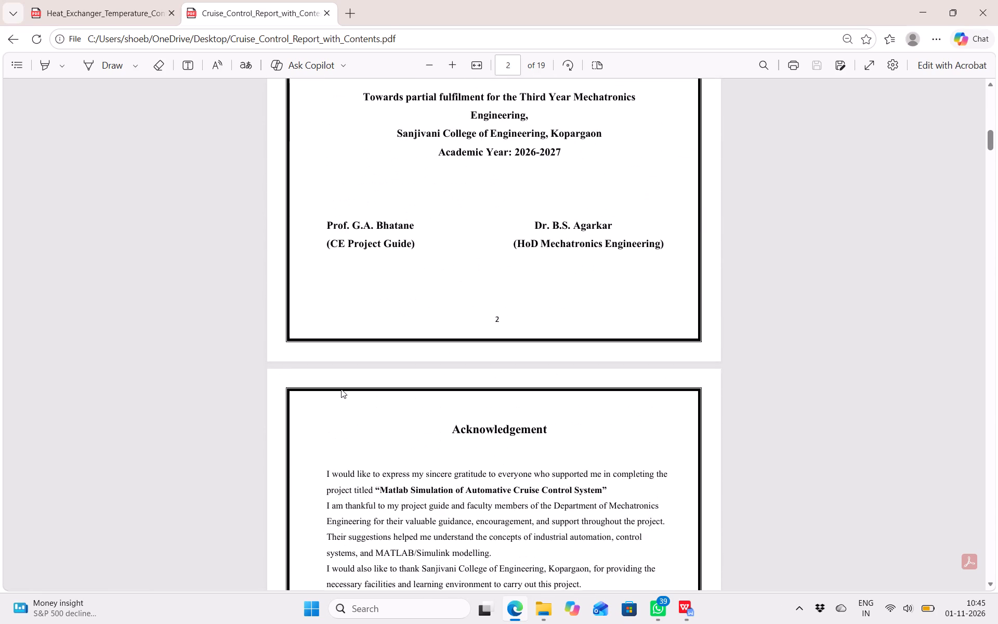
scroll(341, 389, up, 2)
scroll(405, 427, up, 1)
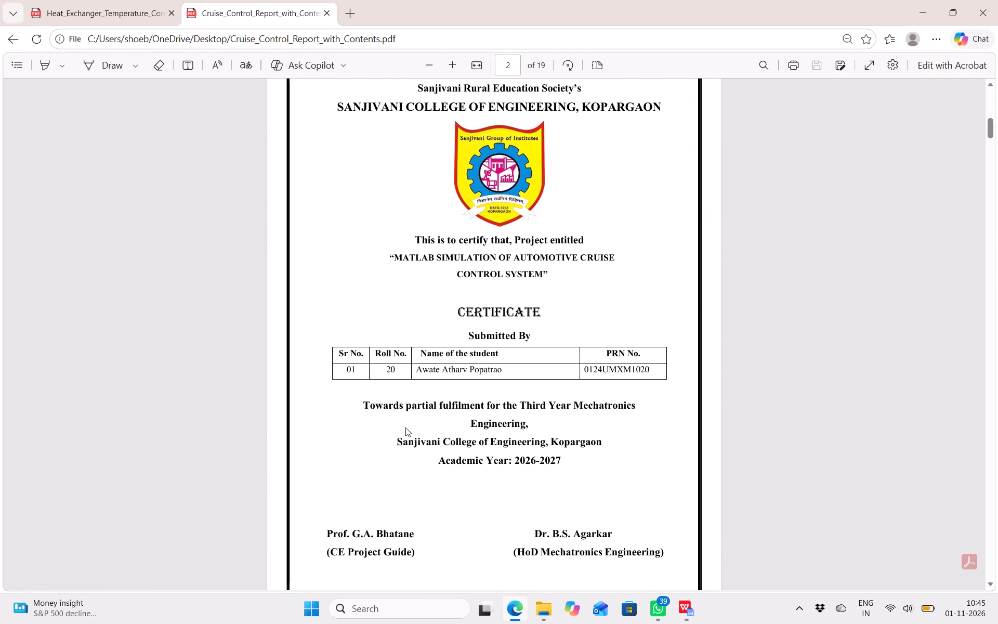
scroll(405, 427, up, 1)
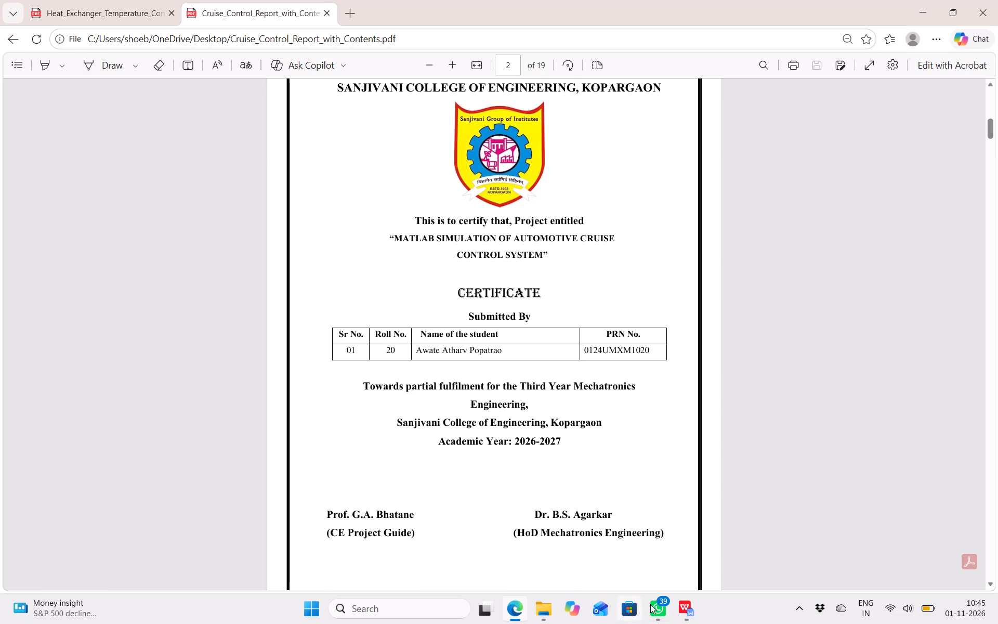
Switch to WPS Office and replace "Department" with "Engineering" in the HoD's designation on the heat exchanger report's certificate page.
click(673, 600)
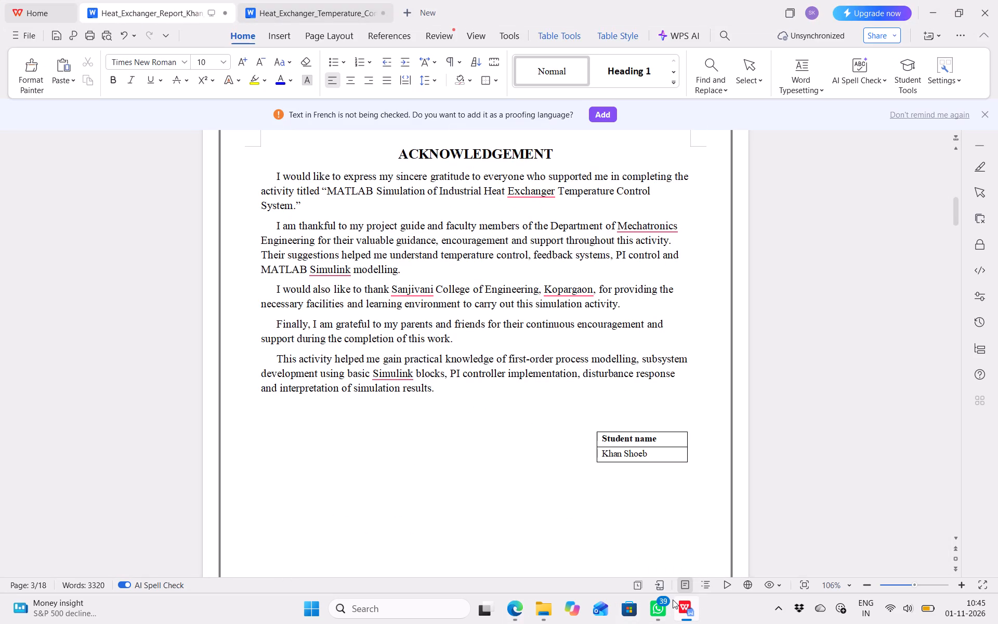
scroll(517, 424, up, 7)
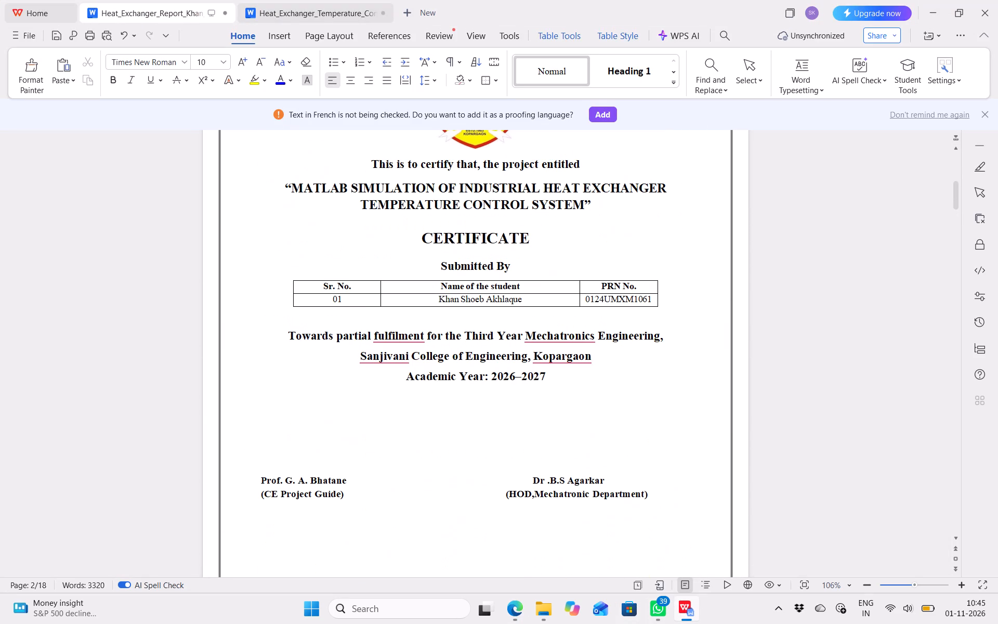
click(647, 496)
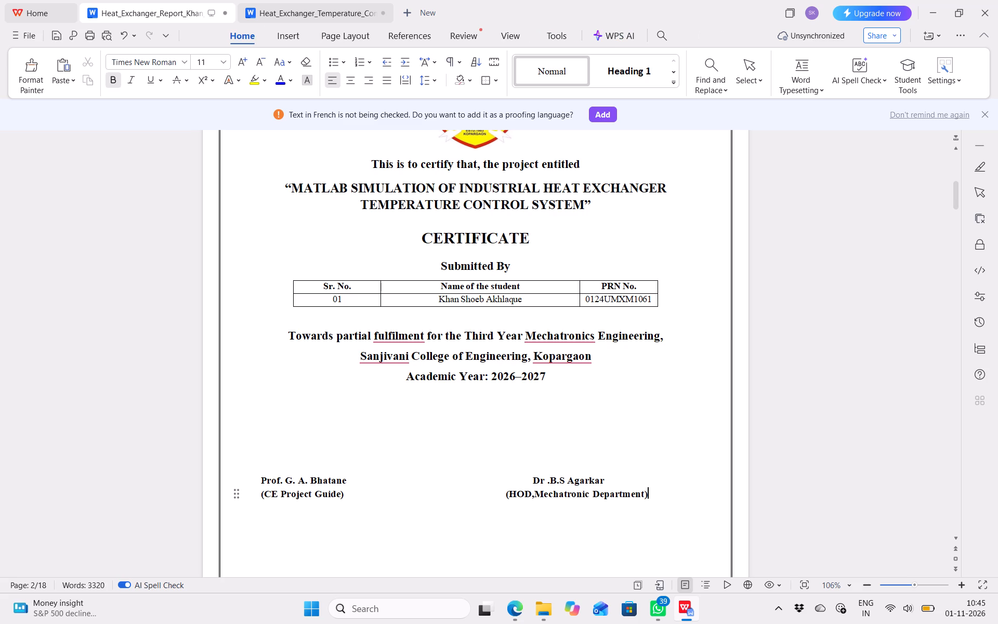
click(643, 496)
key(BackSpace)
key(BackSpace)
key(BackSpace)
key(BackSpace)
key(BackSpace)
key(BackSpace)
key(BackSpace)
key(BackSpace)
key(BackSpace)
key(BackSpace)
key(BackSpace)
key(e)
text(ngii)
key(BackSpace)
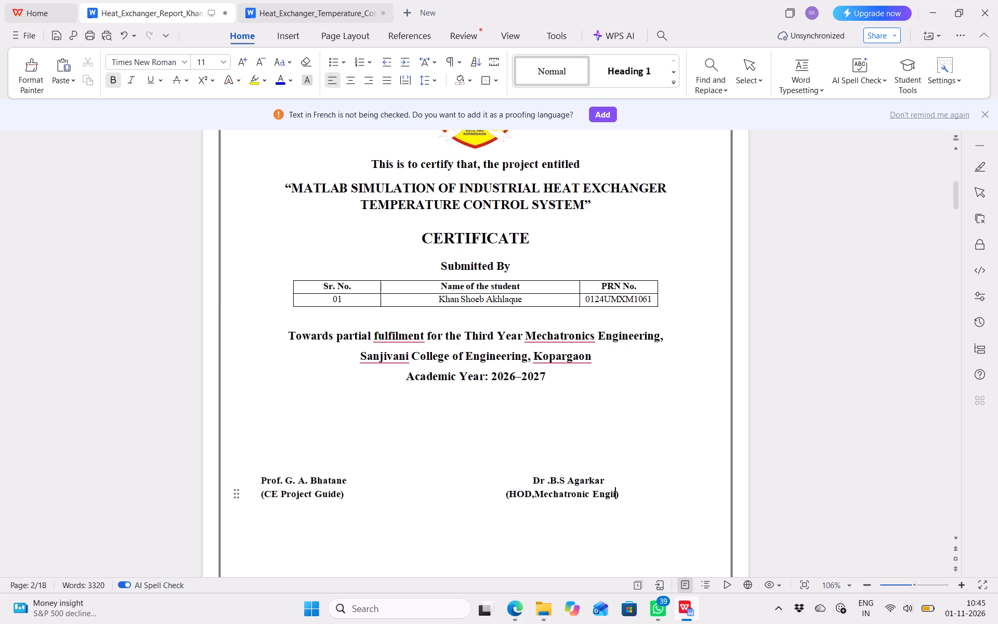
key(BackSpace)
text(ineer)
text(in)
text(g)
key(space)
Review the heat exchanger report from the Acknowledgement and Table of Contents through section 5, Mathematical Modelling of the System.
scroll(393, 503, down, 4)
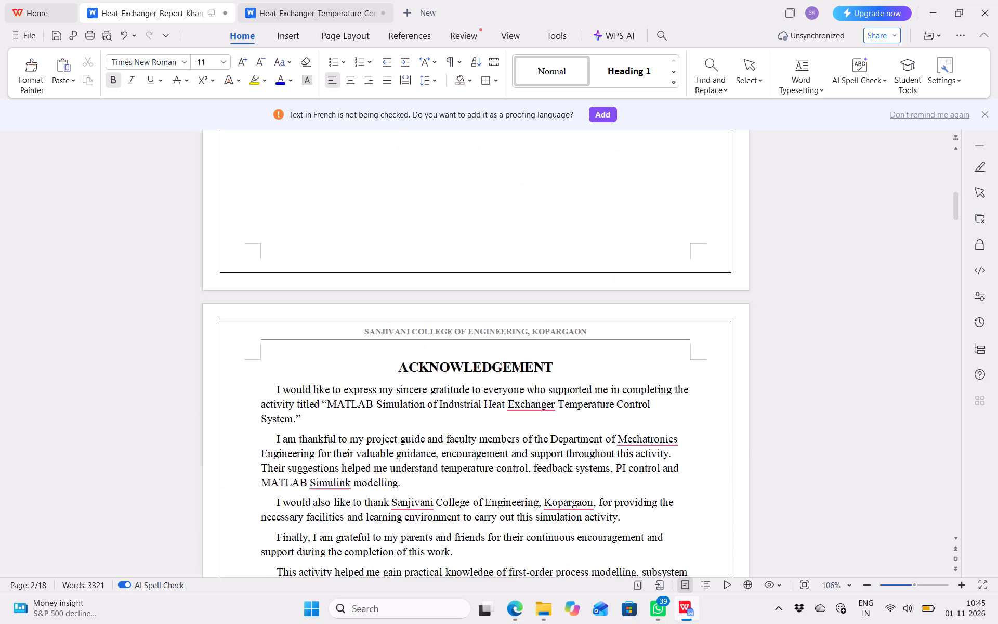
scroll(393, 503, down, 8)
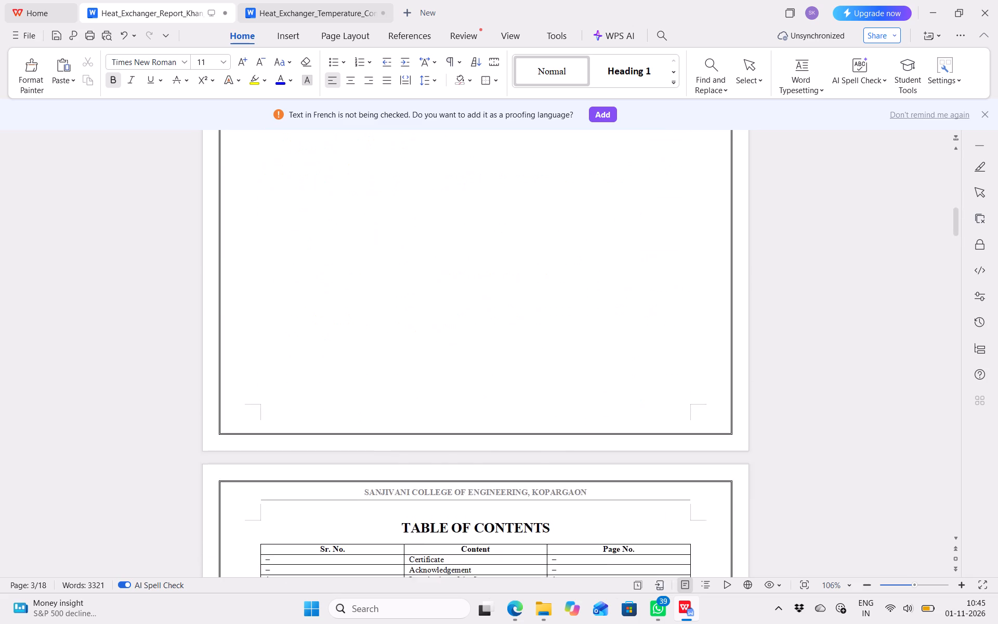
scroll(393, 503, down, 3)
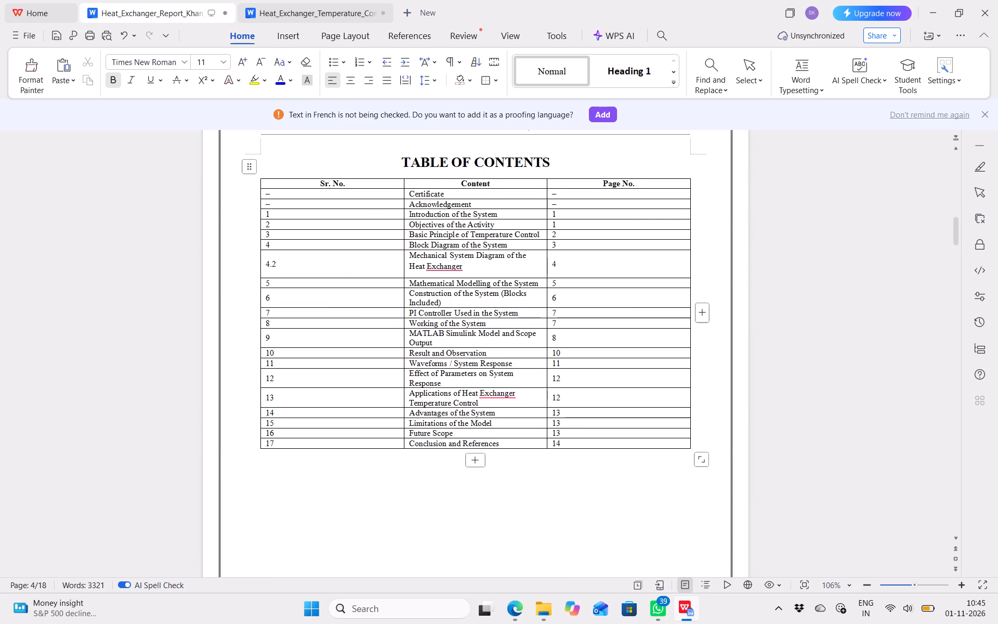
scroll(477, 268, down, 1)
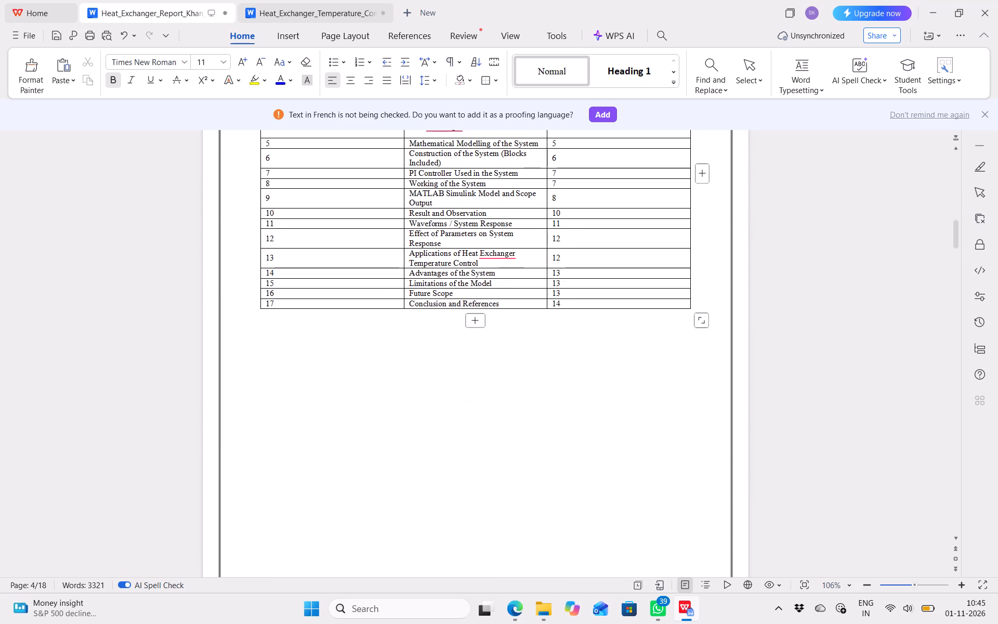
scroll(477, 268, down, 11)
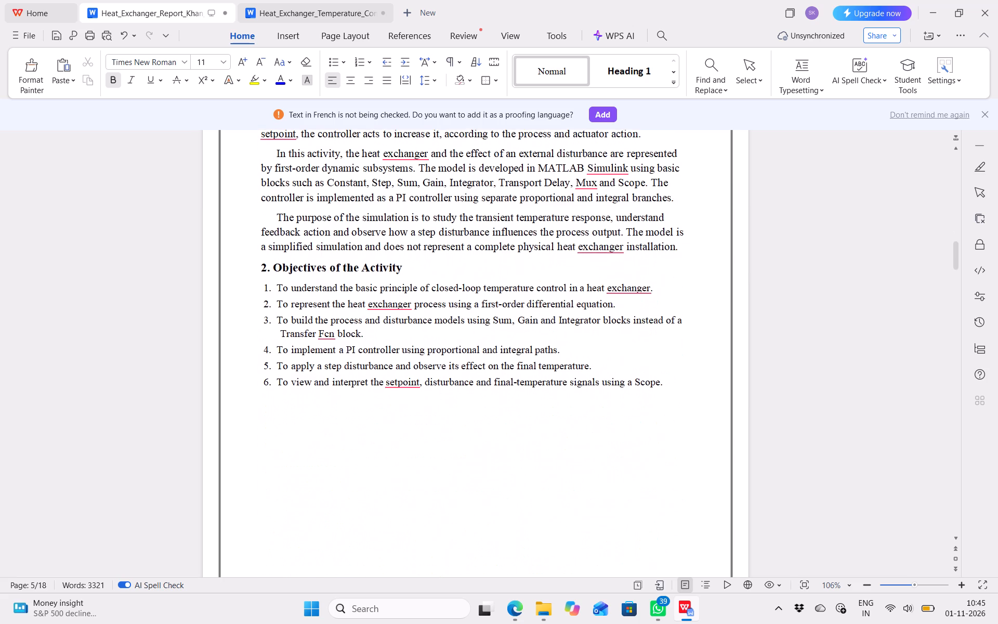
scroll(477, 268, down, 8)
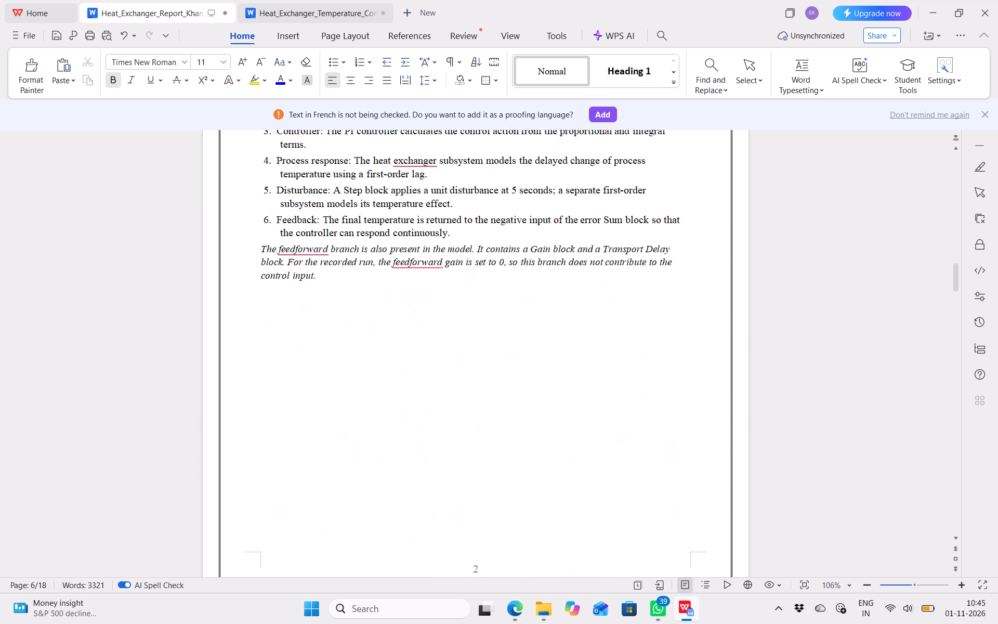
scroll(477, 268, down, 4)
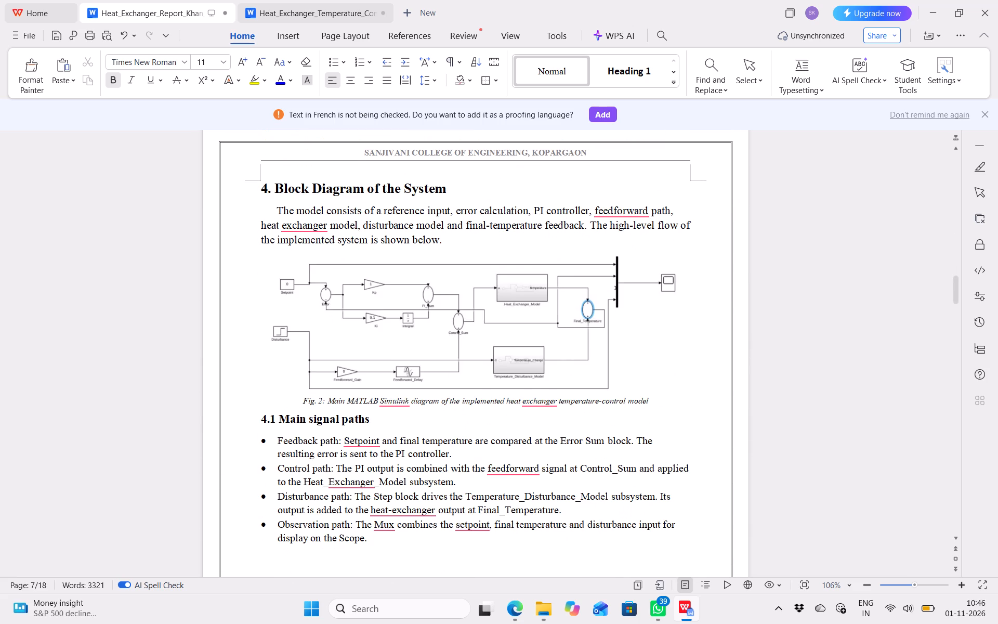
scroll(508, 305, down, 1)
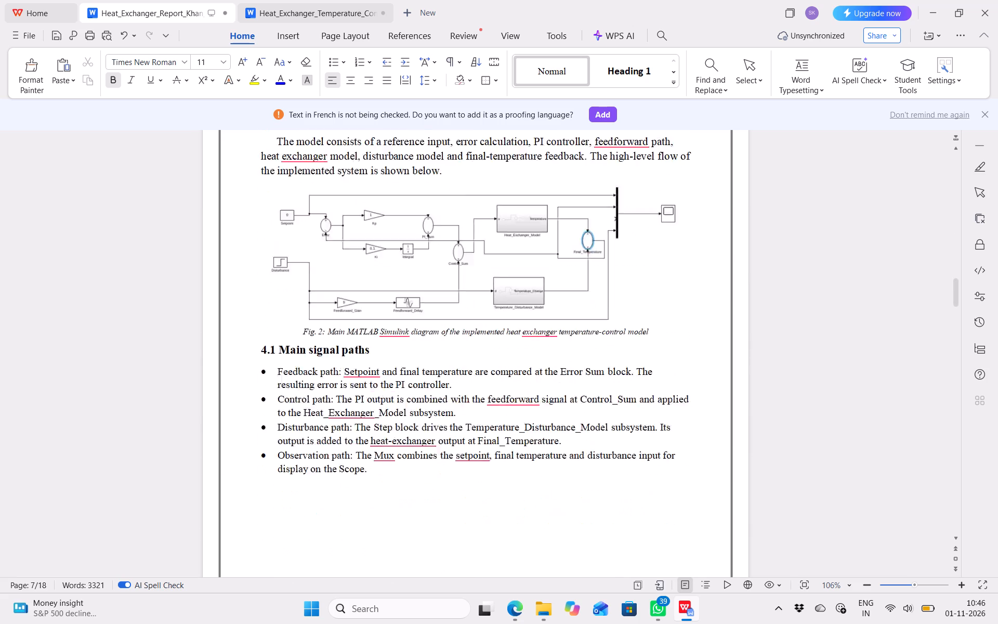
scroll(508, 305, down, 8)
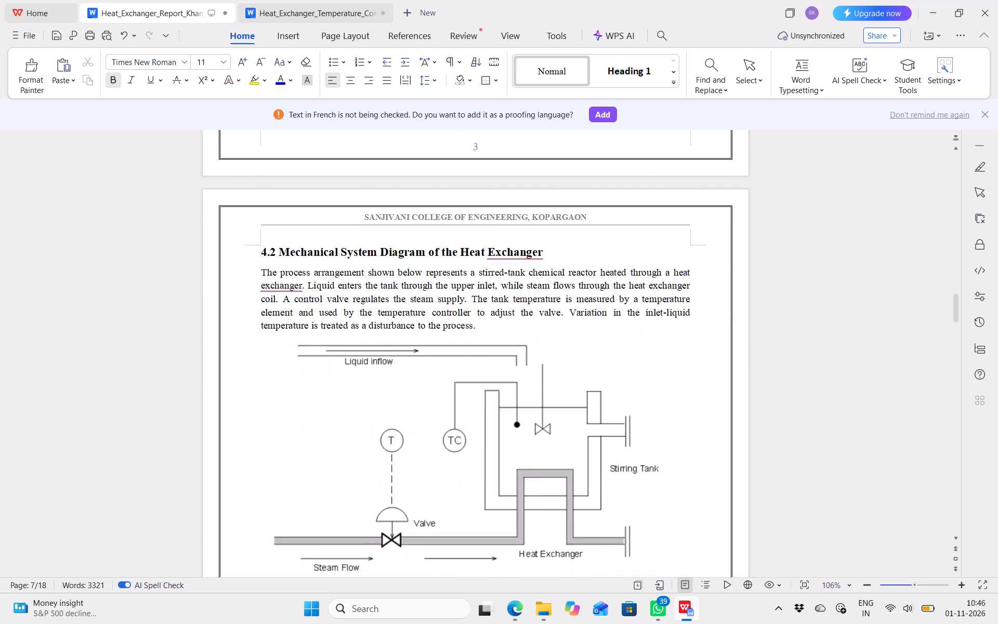
scroll(508, 305, down, 7)
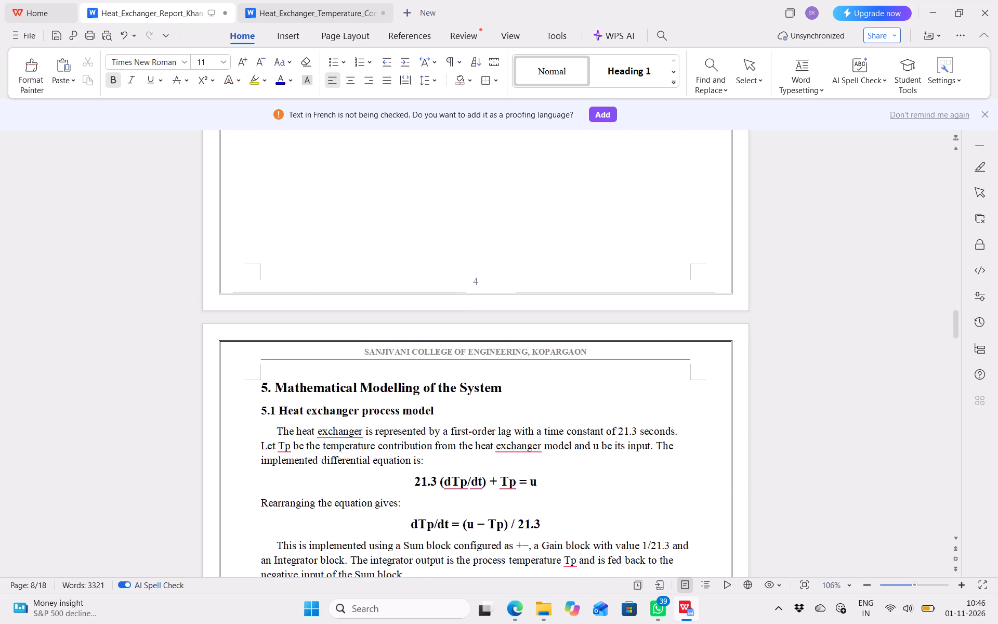
scroll(508, 305, down, 6)
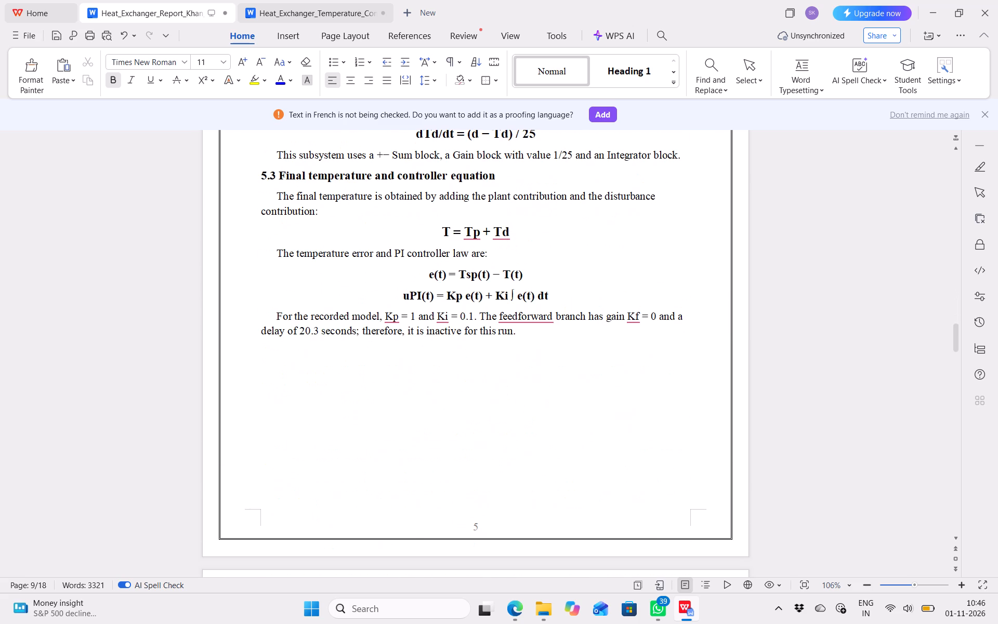
scroll(508, 305, up, 3)
scroll(508, 305, down, 2)
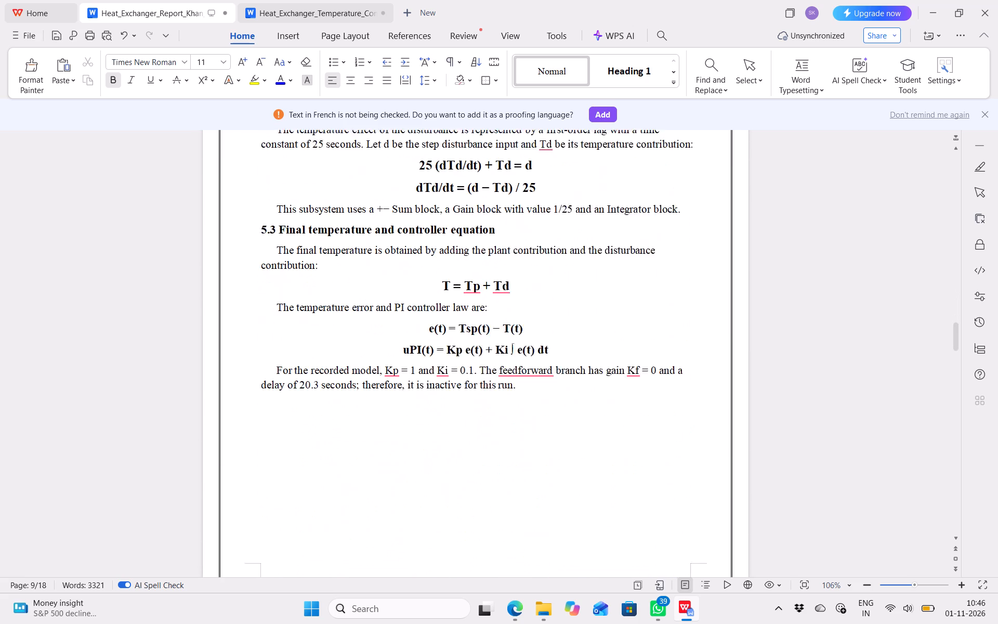
Review the report from section 6, Construction of the System, through the start of section 10, Result and Observation.
scroll(508, 305, down, 4)
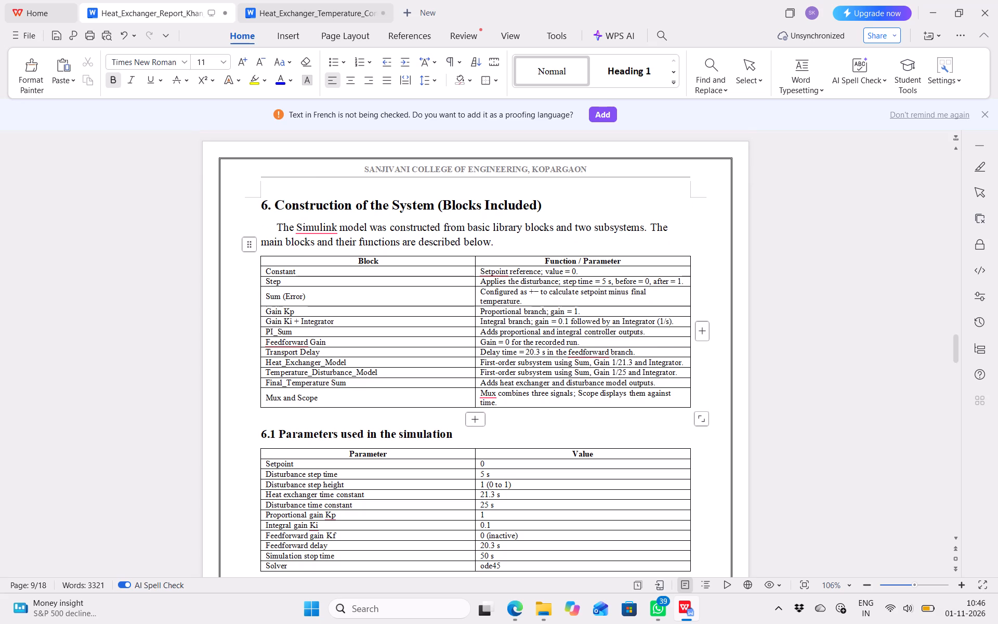
scroll(350, 382, down, 2)
click(382, 484)
scroll(382, 484, down, 3)
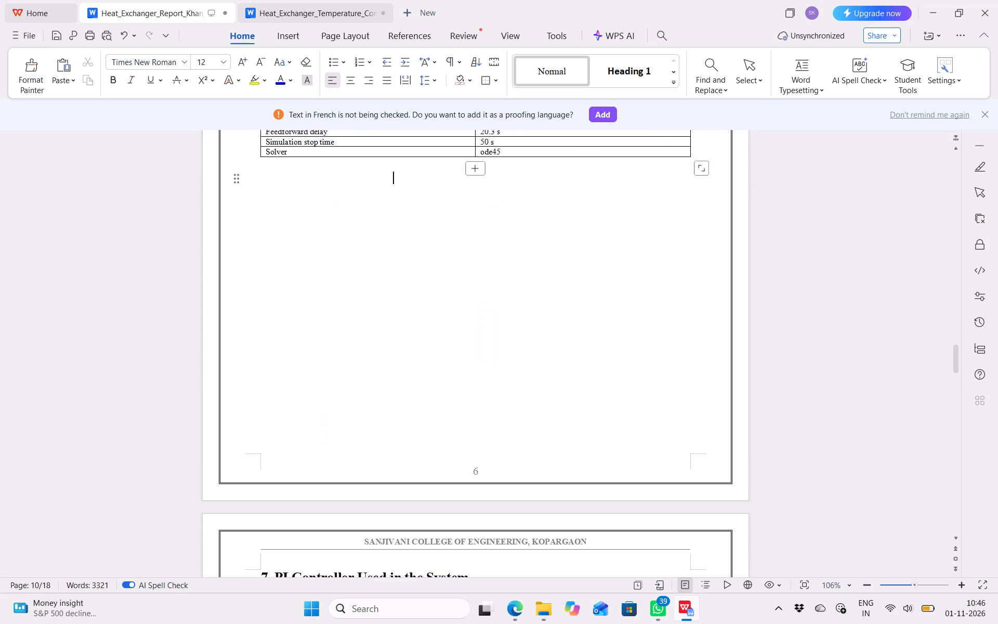
scroll(382, 484, down, 9)
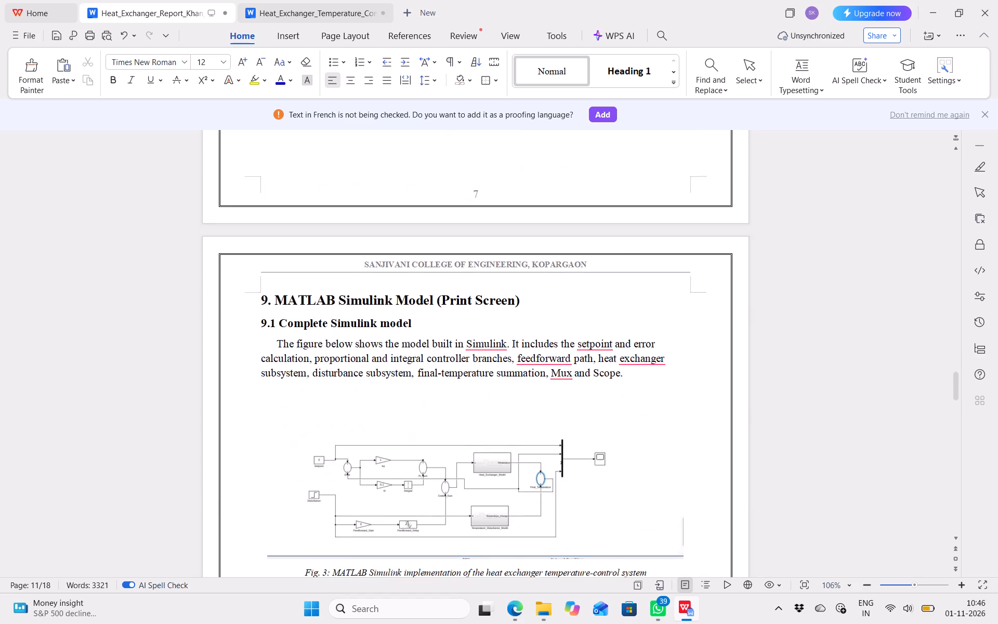
scroll(382, 484, down, 3)
scroll(382, 484, up, 4)
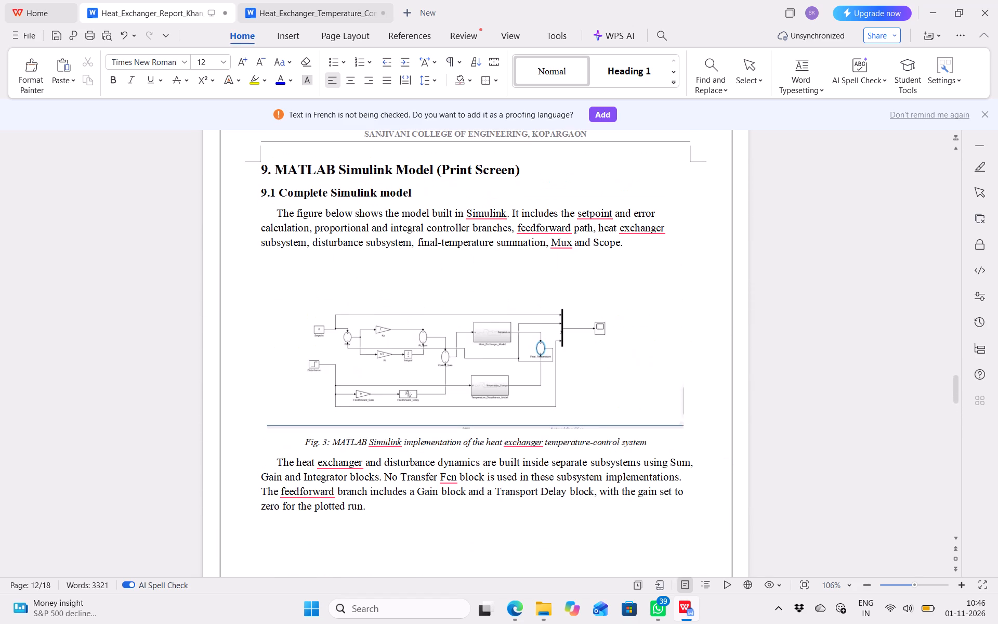
click(362, 392)
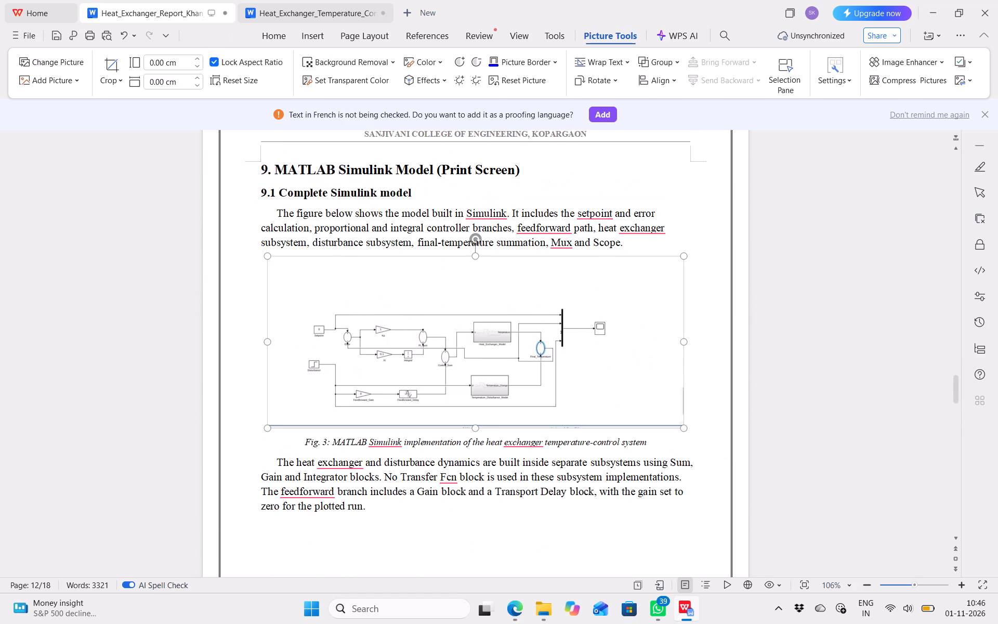
scroll(362, 392, down, 9)
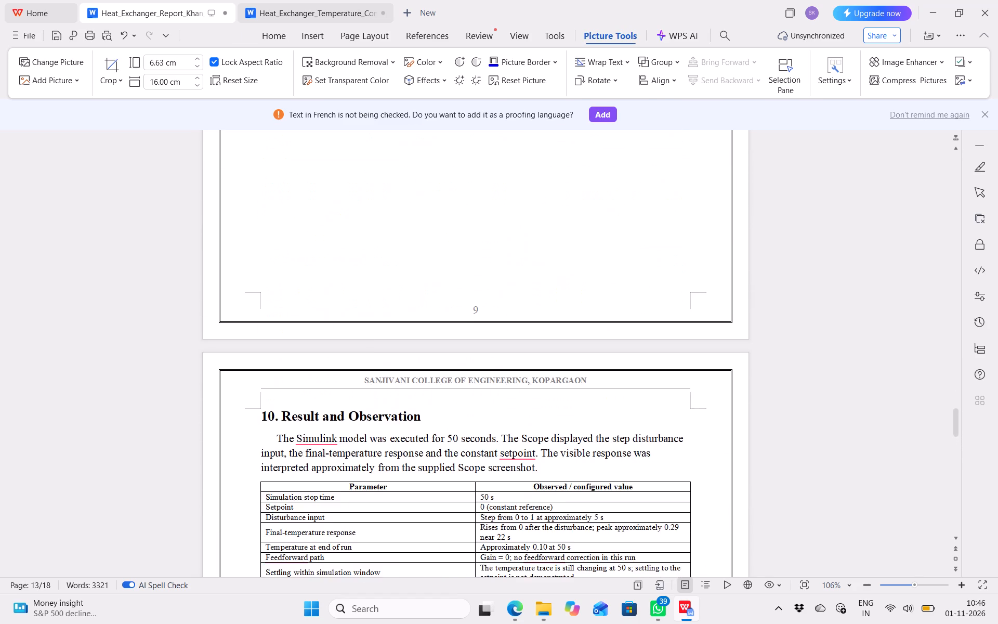
Remove the italics from the closing paragraph below the section 9.3 table and set its font size to 12.
scroll(362, 392, up, 1)
scroll(362, 392, down, 1)
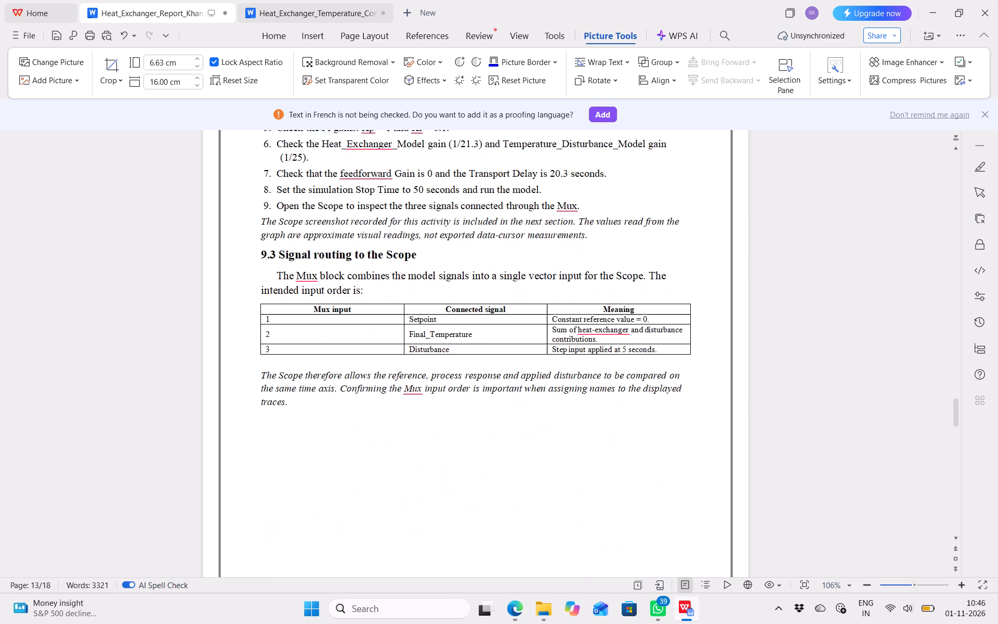
scroll(362, 392, down, 1)
drag(290, 401, 272, 392)
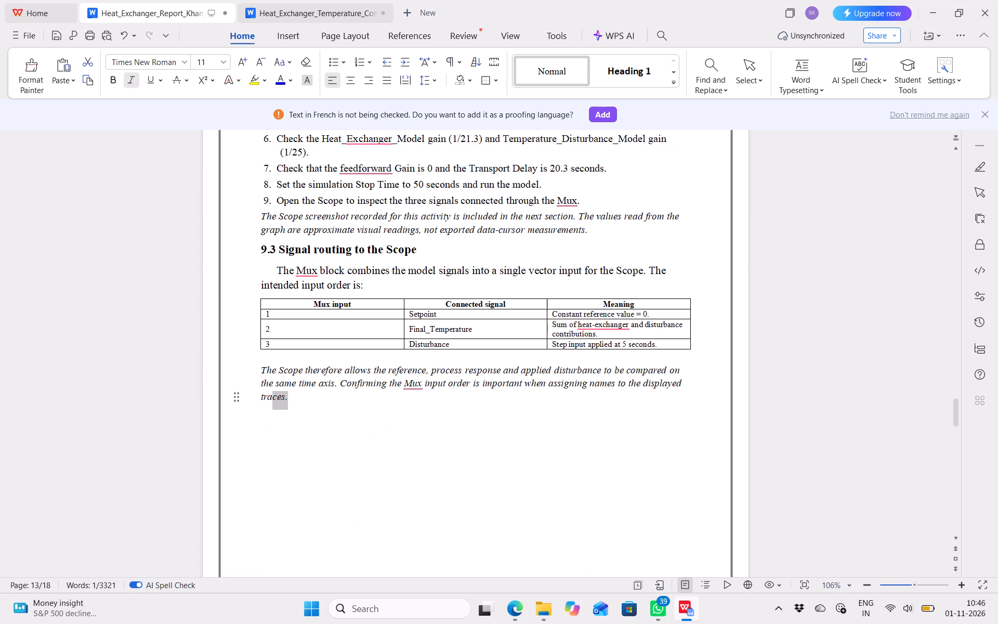
drag(272, 392, 261, 369)
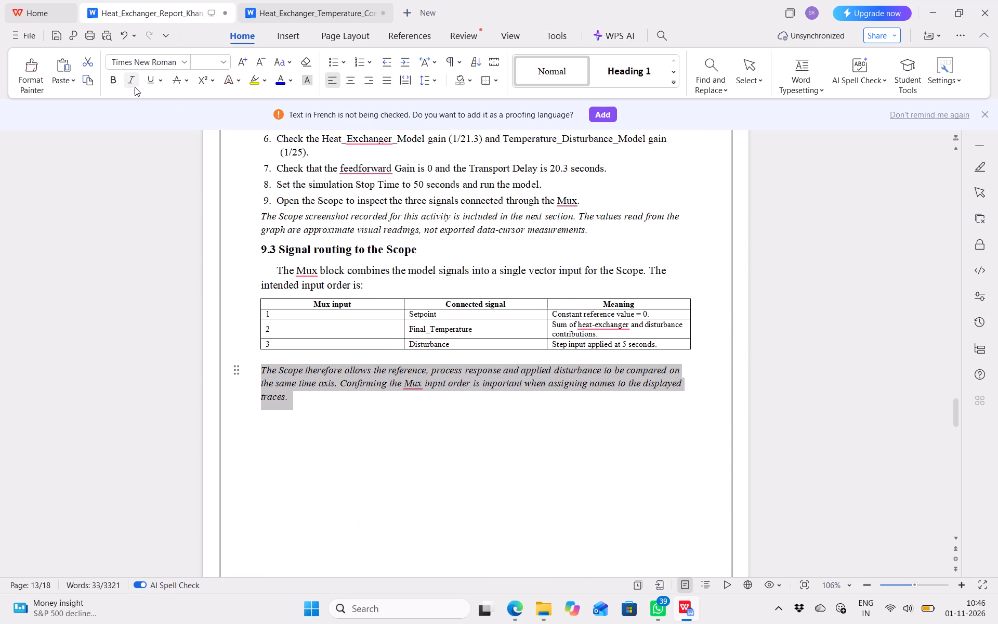
click(130, 82)
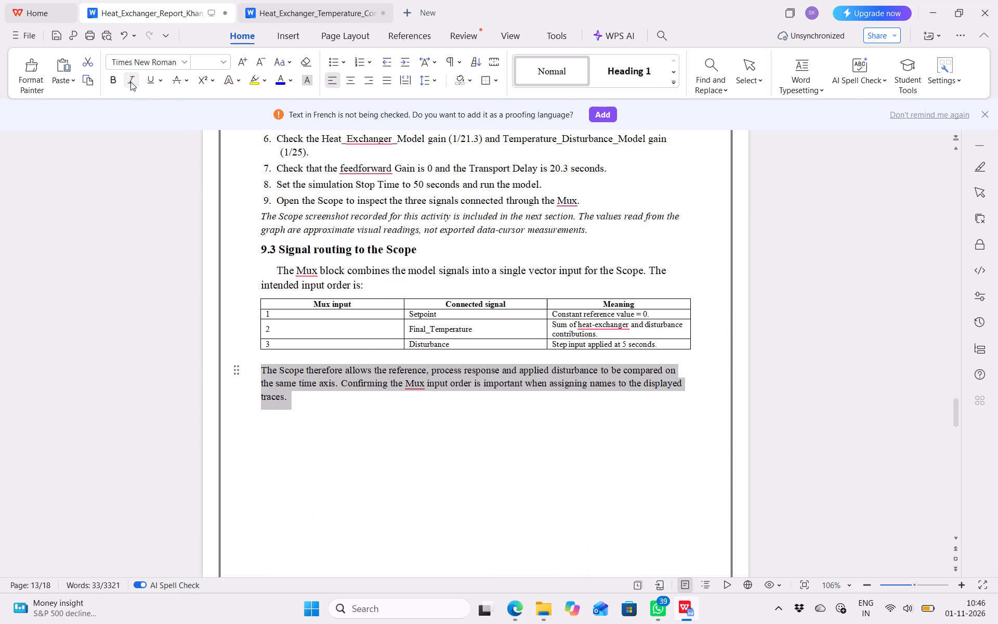
click(226, 62)
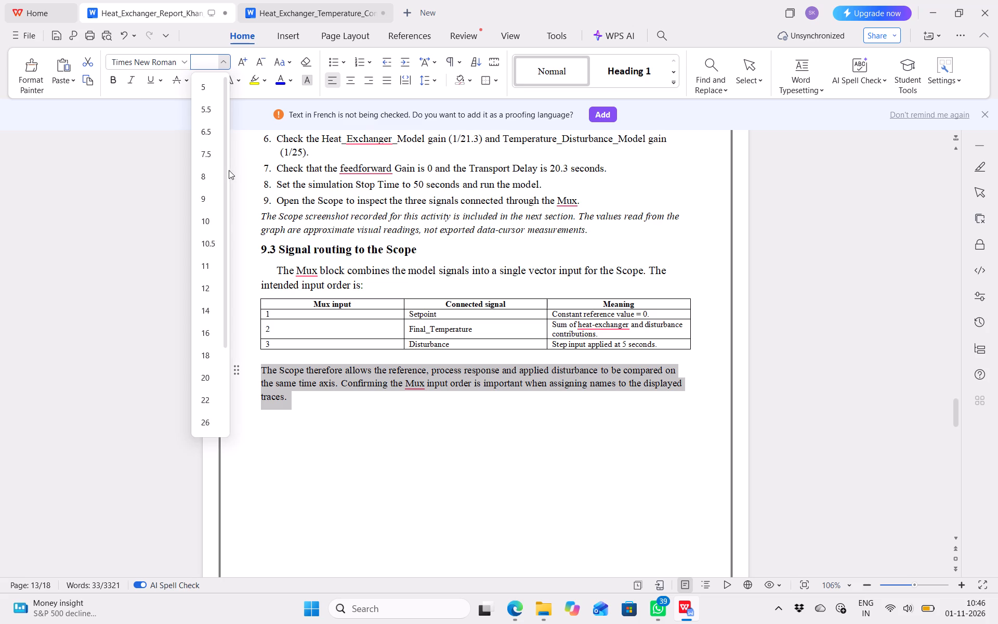
click(198, 294)
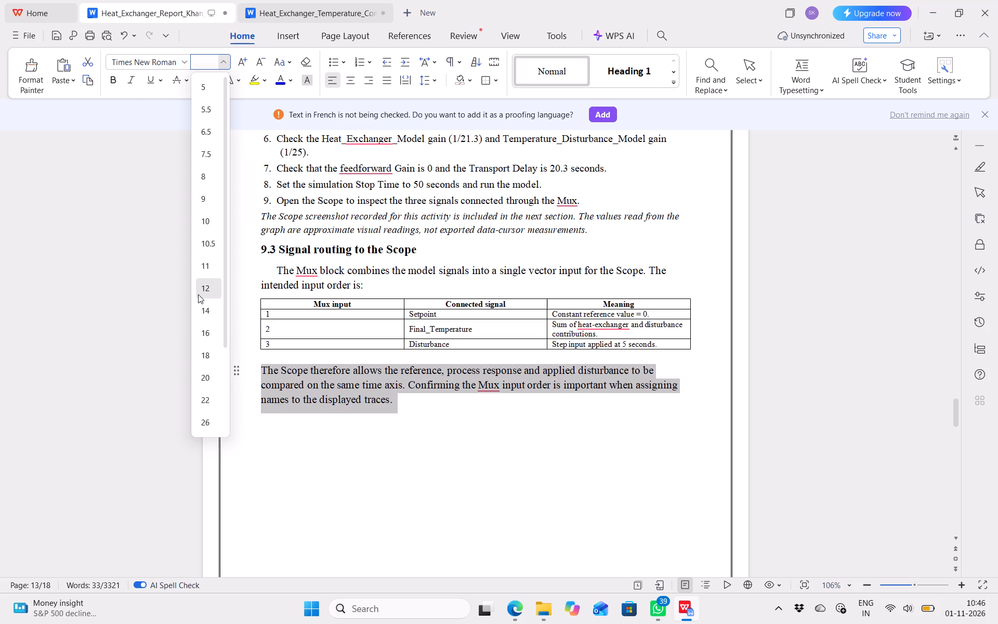
click(398, 439)
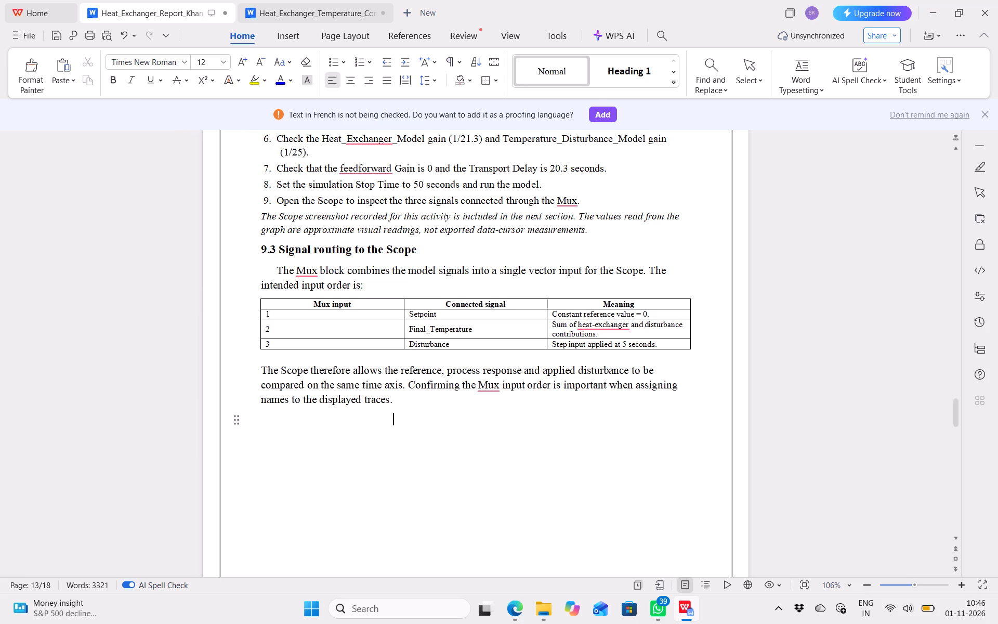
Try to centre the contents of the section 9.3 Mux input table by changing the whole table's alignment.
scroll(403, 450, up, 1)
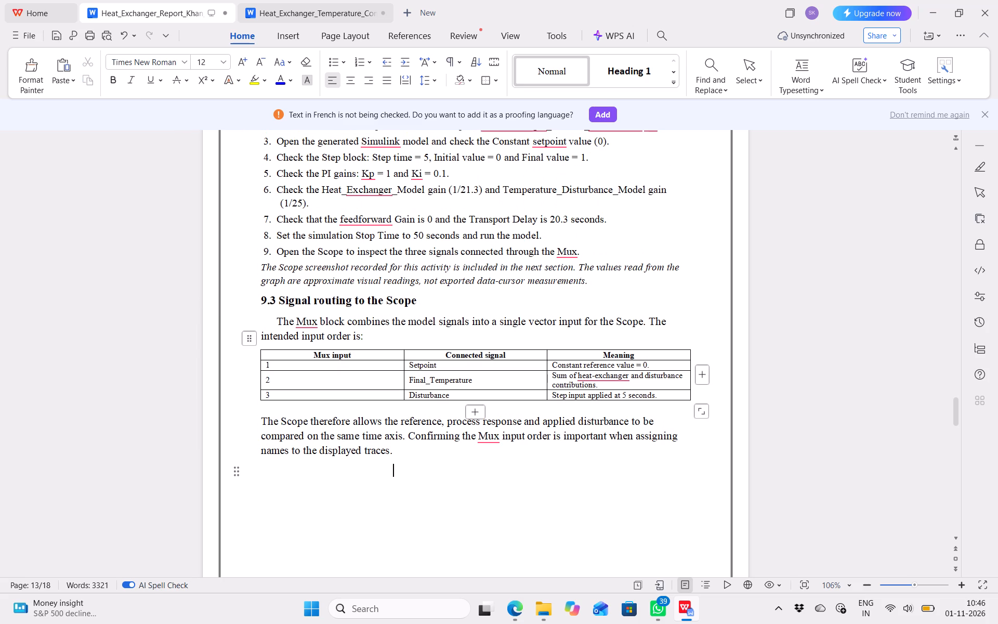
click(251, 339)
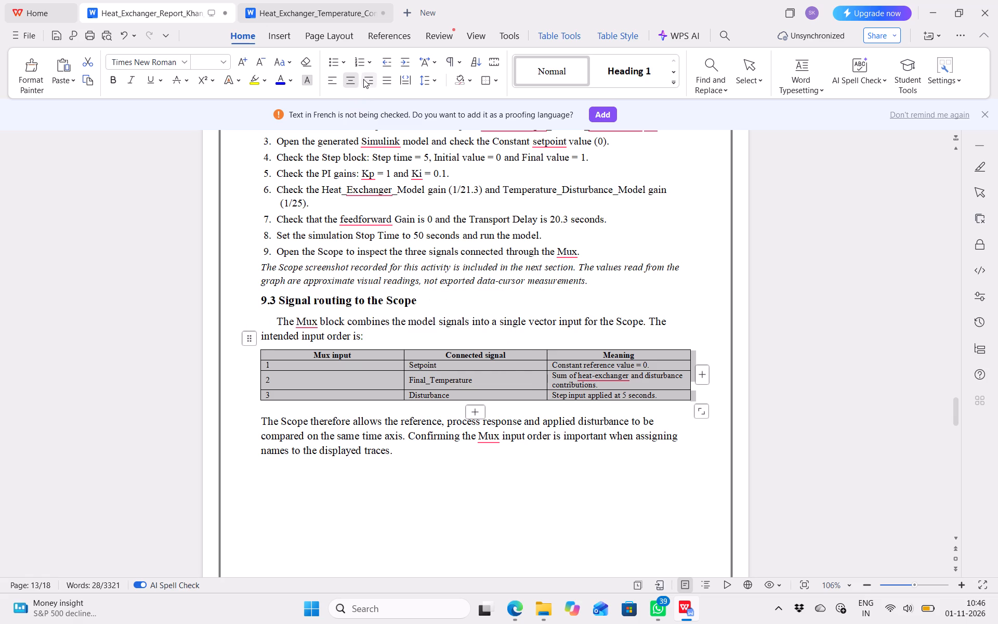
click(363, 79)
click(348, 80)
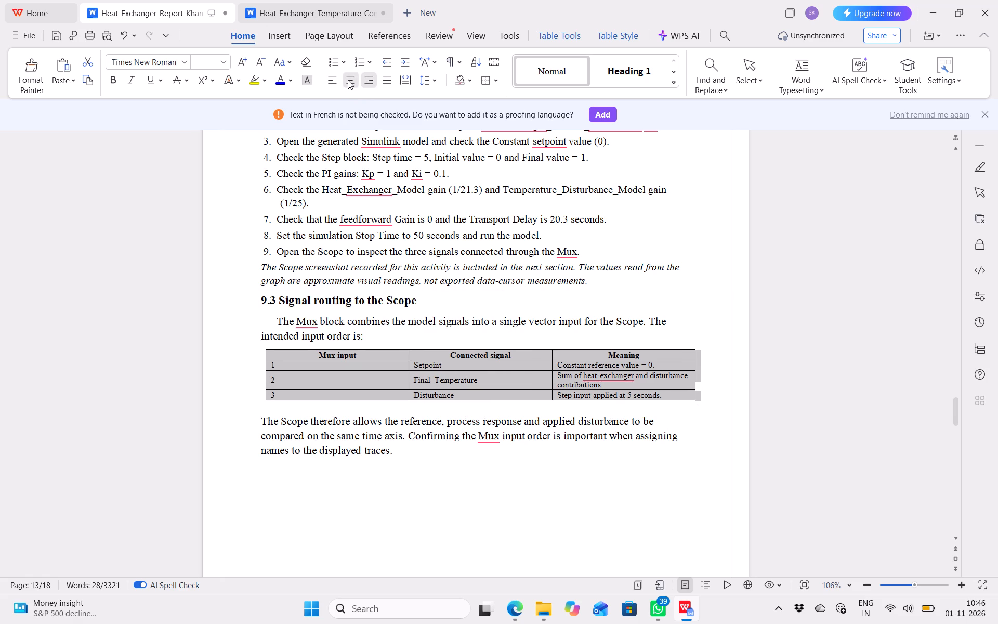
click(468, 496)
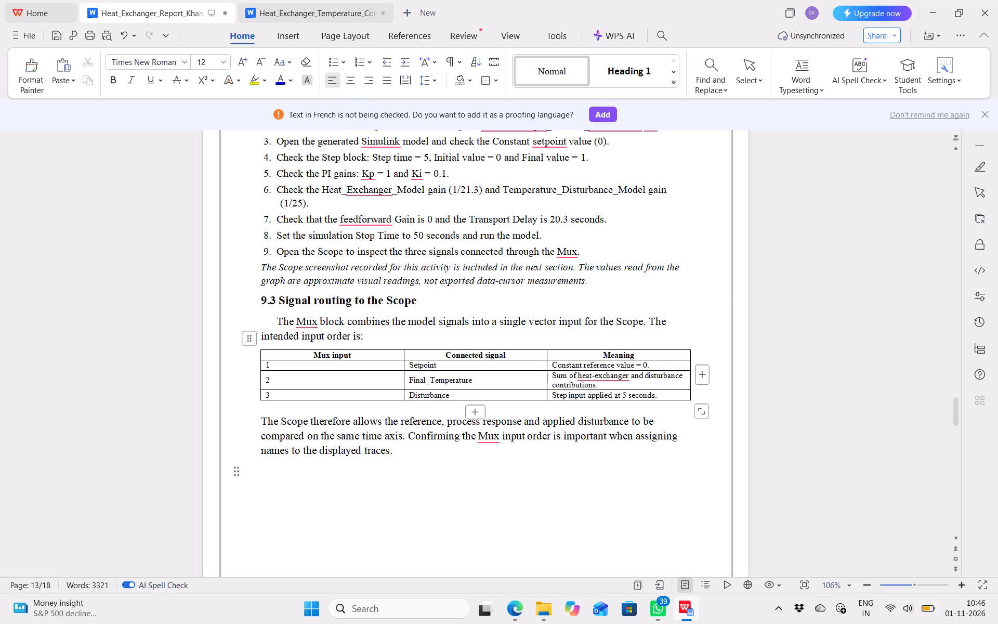
Centre the text in all cells of the section 9.3 Mux input table.
drag(313, 357, 539, 380)
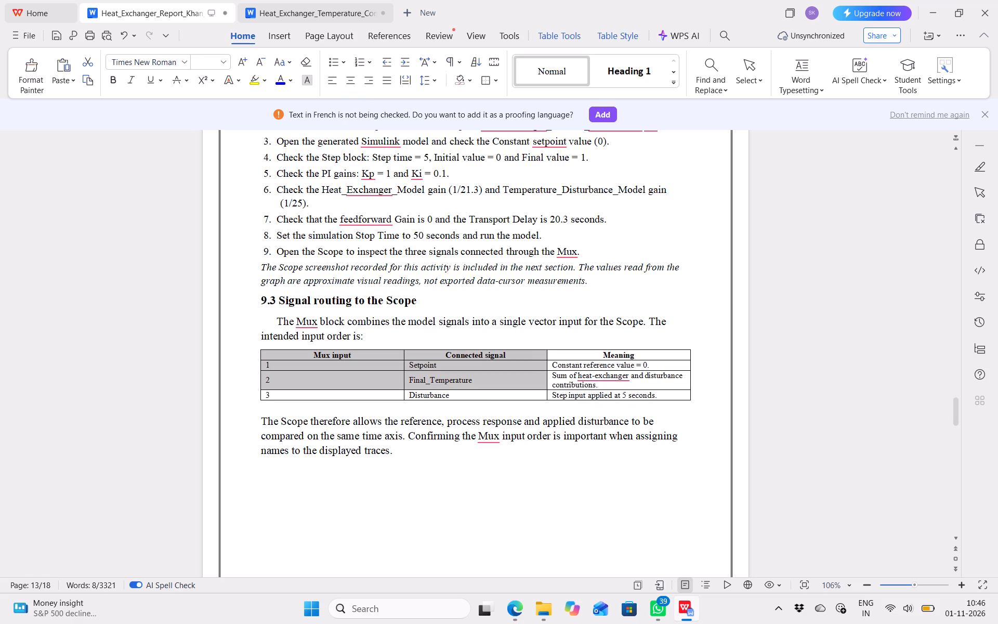
drag(539, 380, 609, 395)
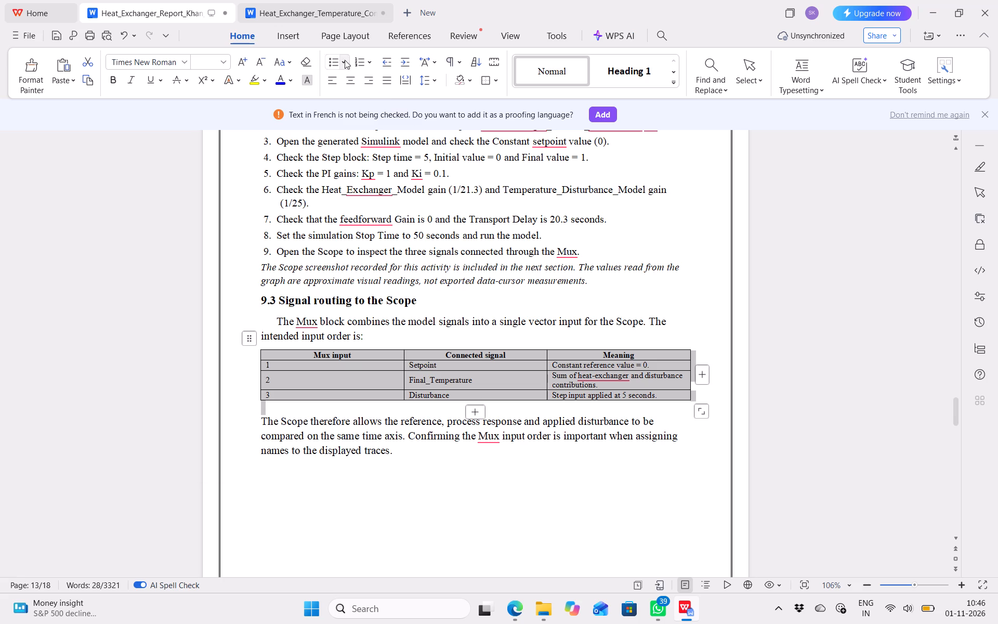
click(356, 76)
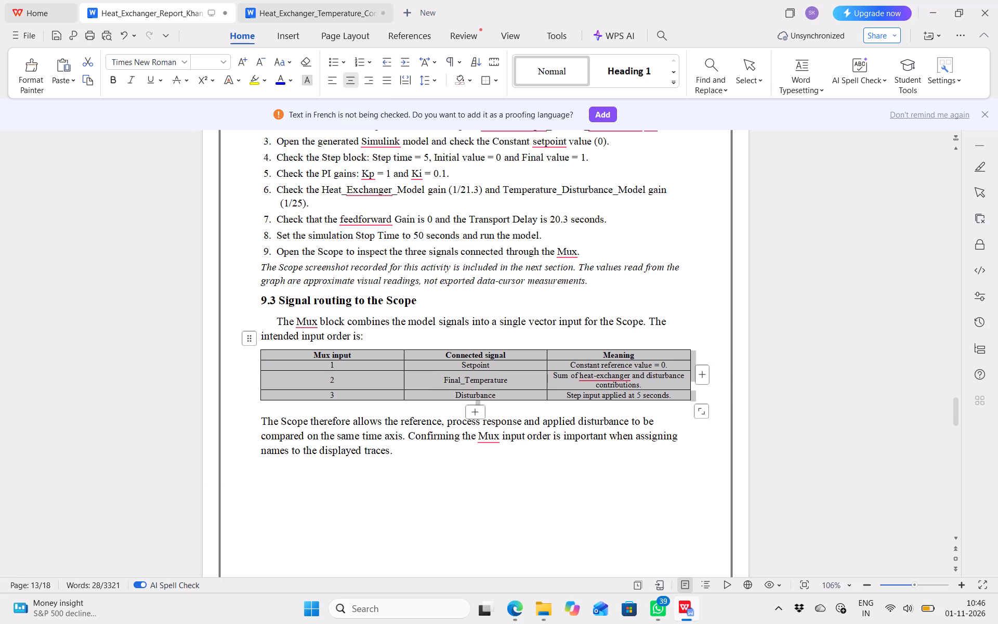
click(399, 489)
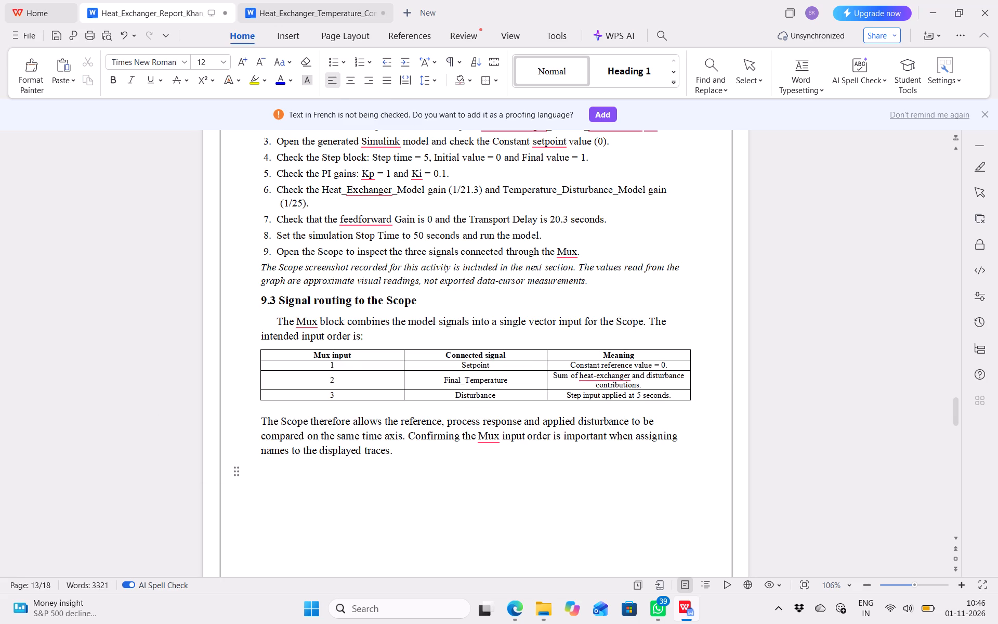
Make the Scope screenshot note below the section 9.2 list left-aligned, non-italic text at font size 12.
scroll(399, 489, down, 2)
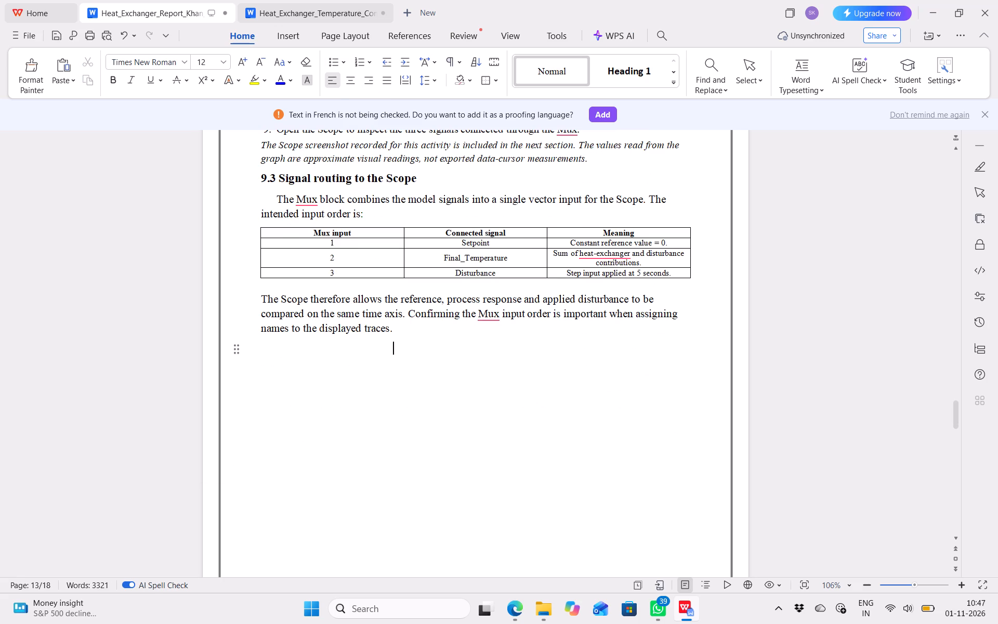
scroll(399, 489, down, 1)
scroll(399, 489, up, 1)
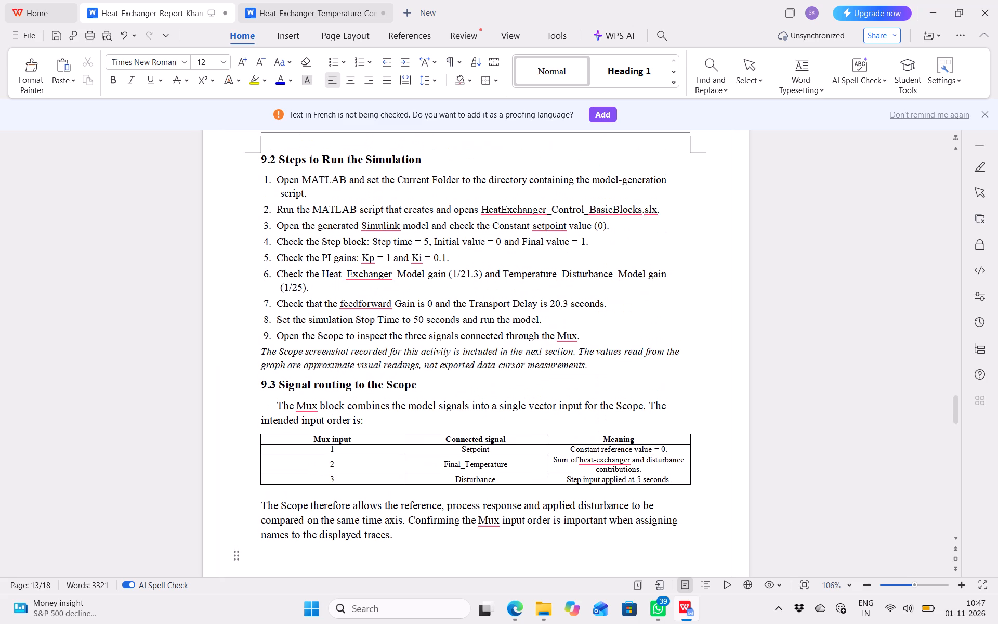
scroll(399, 489, up, 1)
drag(589, 369, 411, 355)
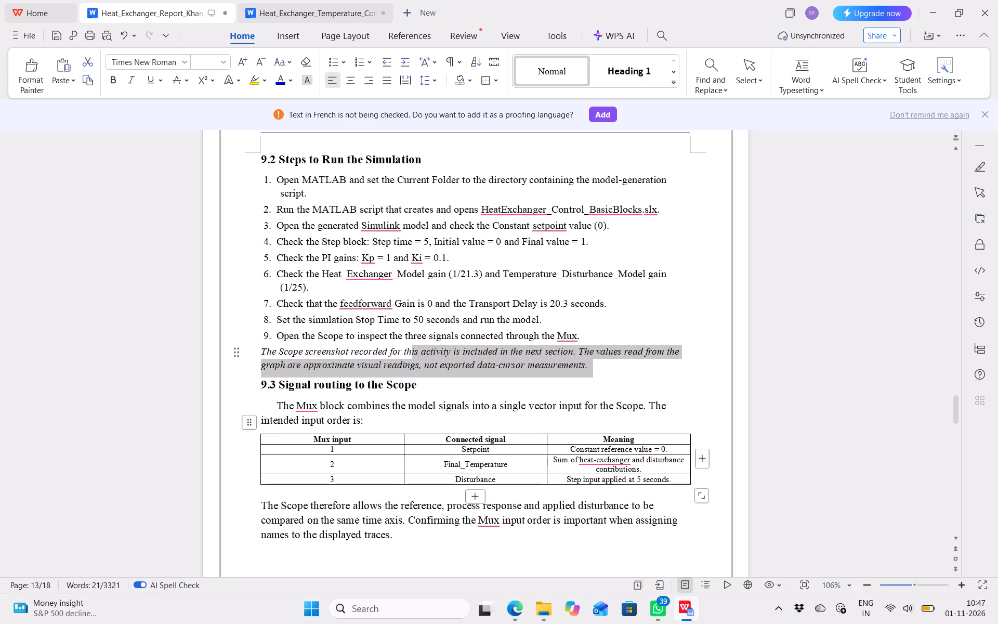
drag(411, 355, 222, 357)
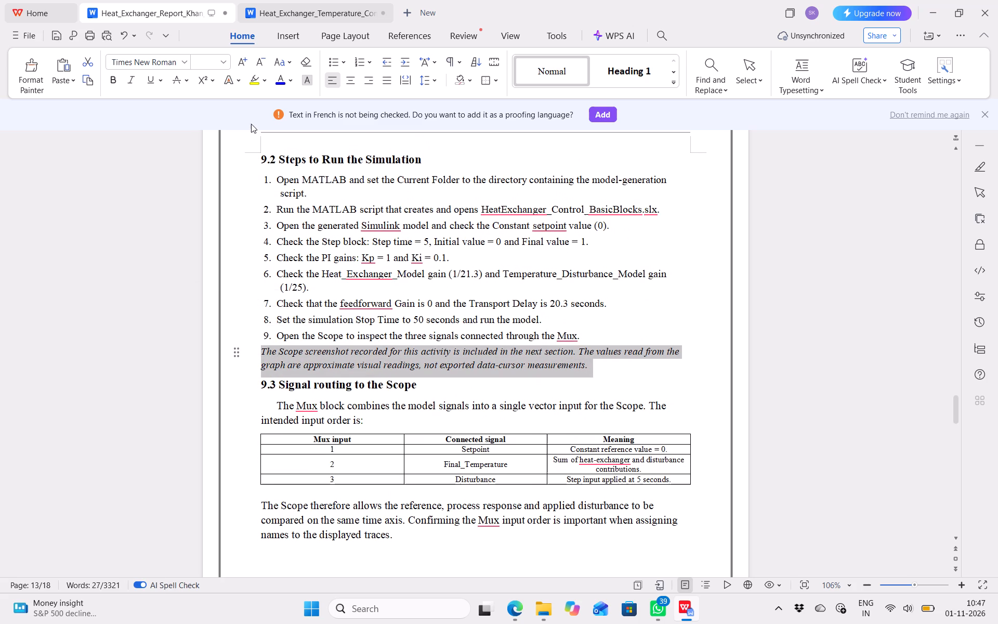
click(355, 81)
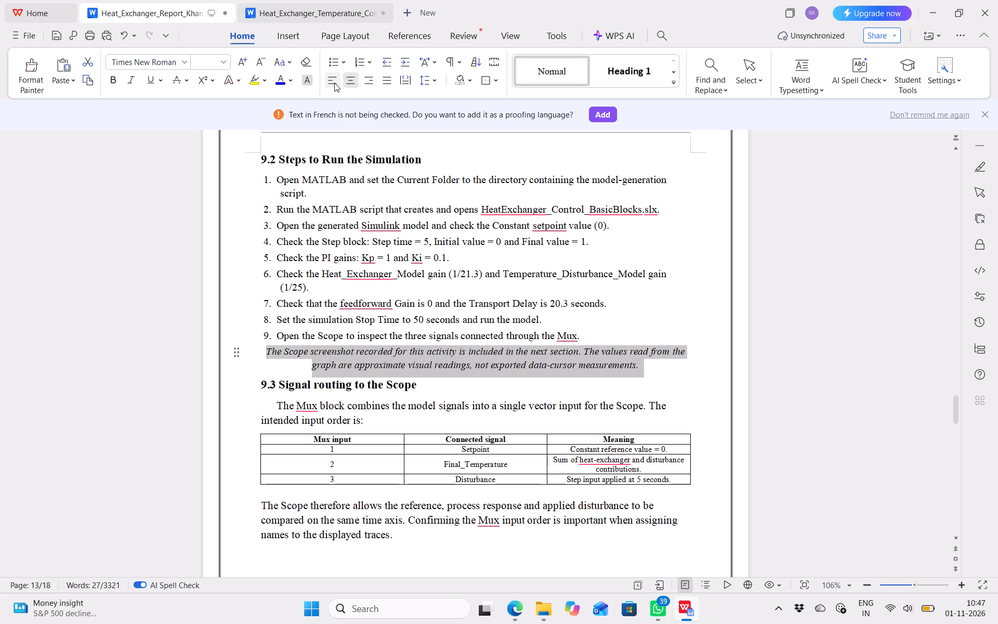
click(334, 83)
click(135, 76)
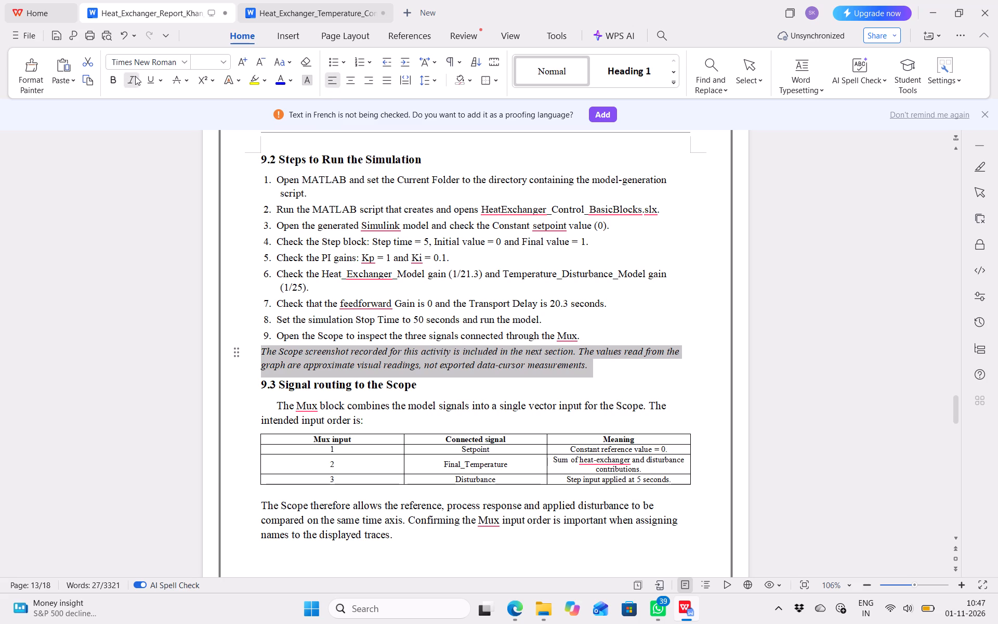
click(226, 62)
click(213, 290)
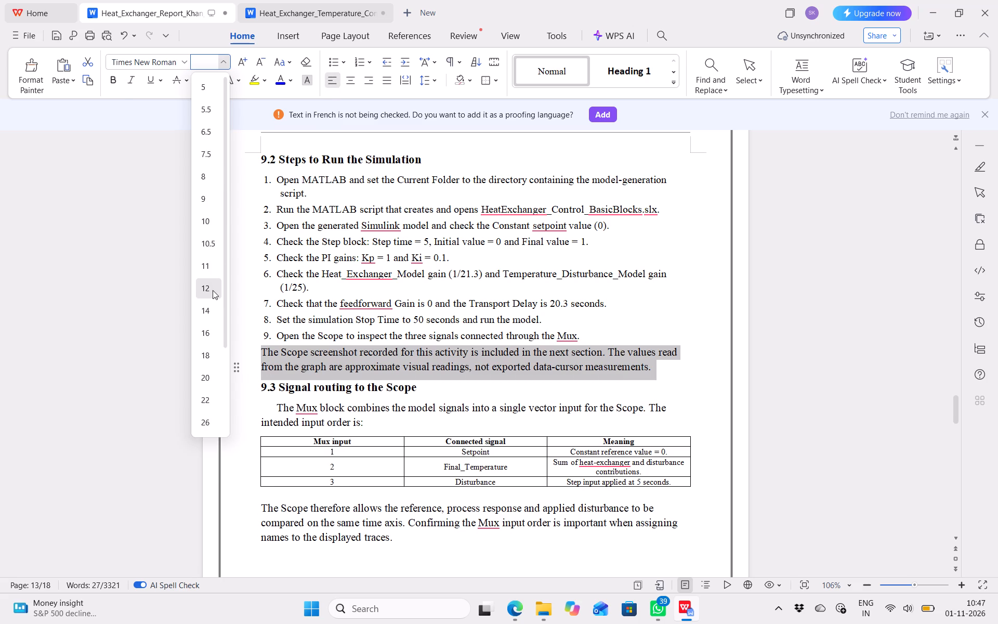
Set the font size of all nine numbered simulation steps in section 9.2 to 12.
click(584, 337)
drag(584, 337, 320, 203)
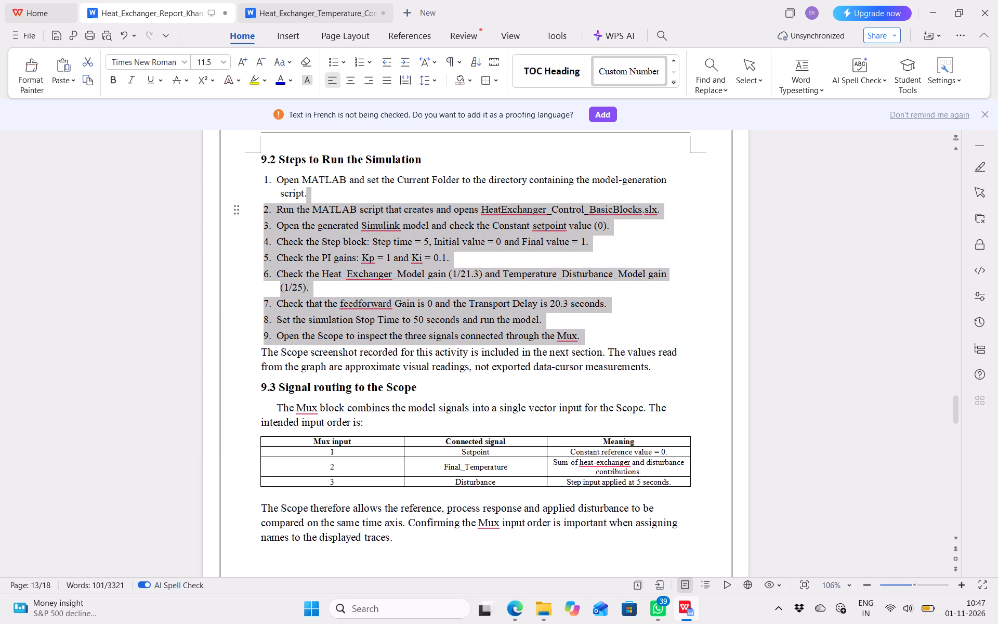
drag(320, 203, 211, 186)
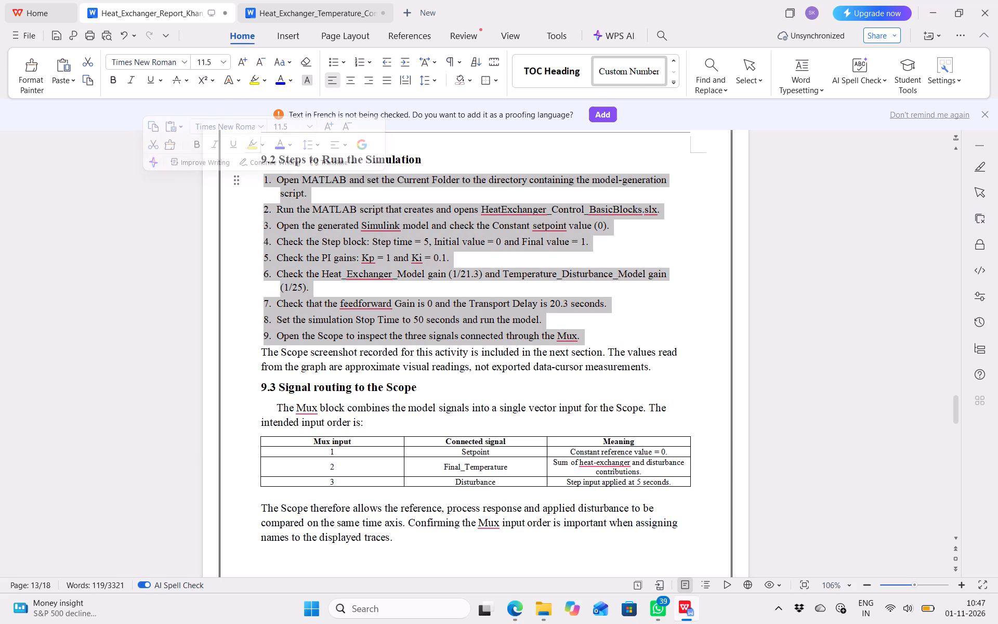
click(225, 64)
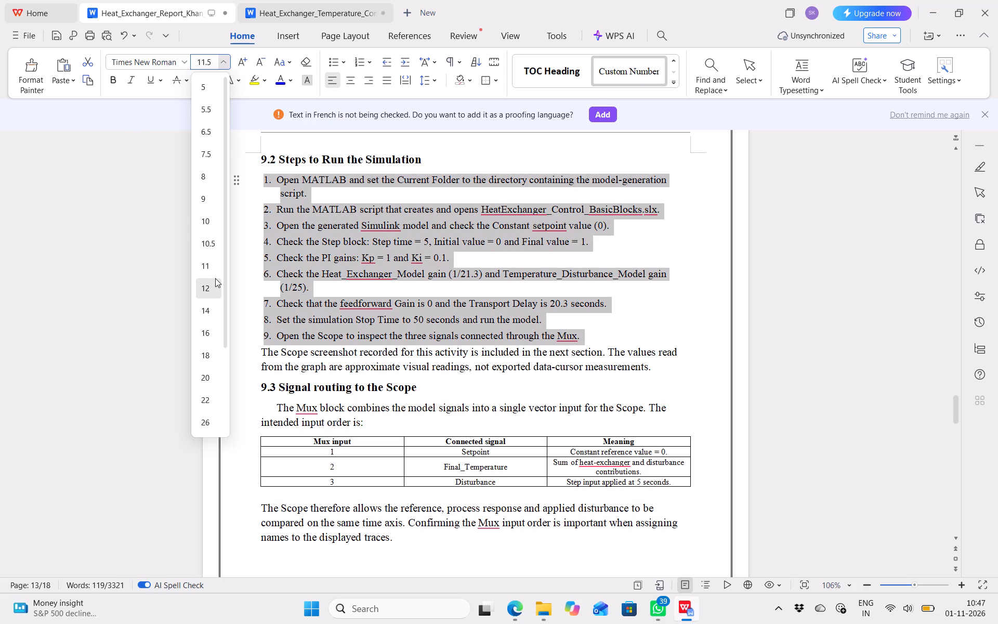
click(215, 278)
click(239, 239)
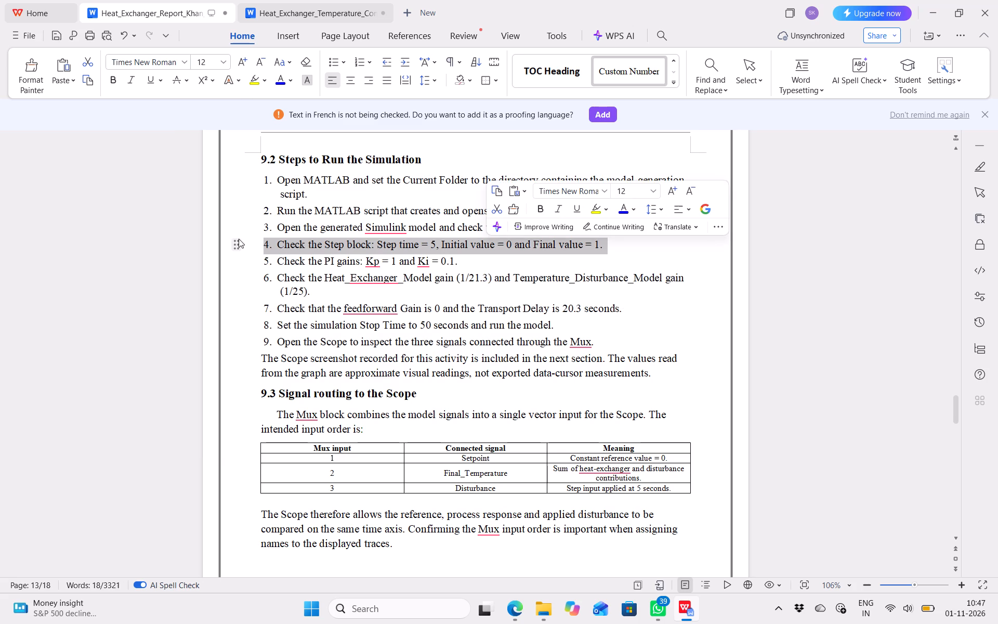
Set the font size of the "9.2 Steps to Run the Simulation" heading to 14.
drag(425, 160, 340, 162)
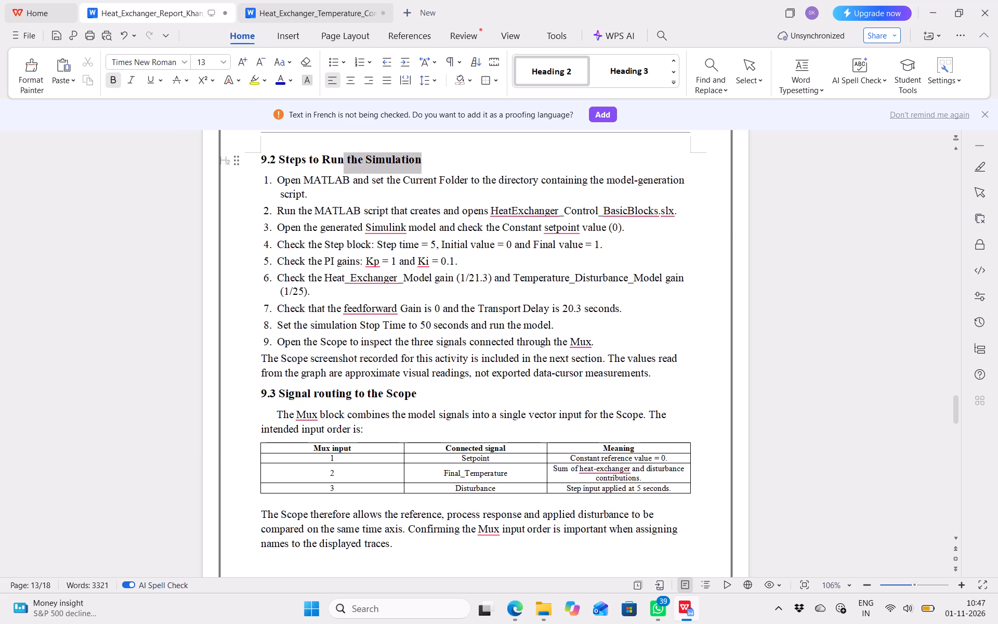
drag(340, 162, 256, 161)
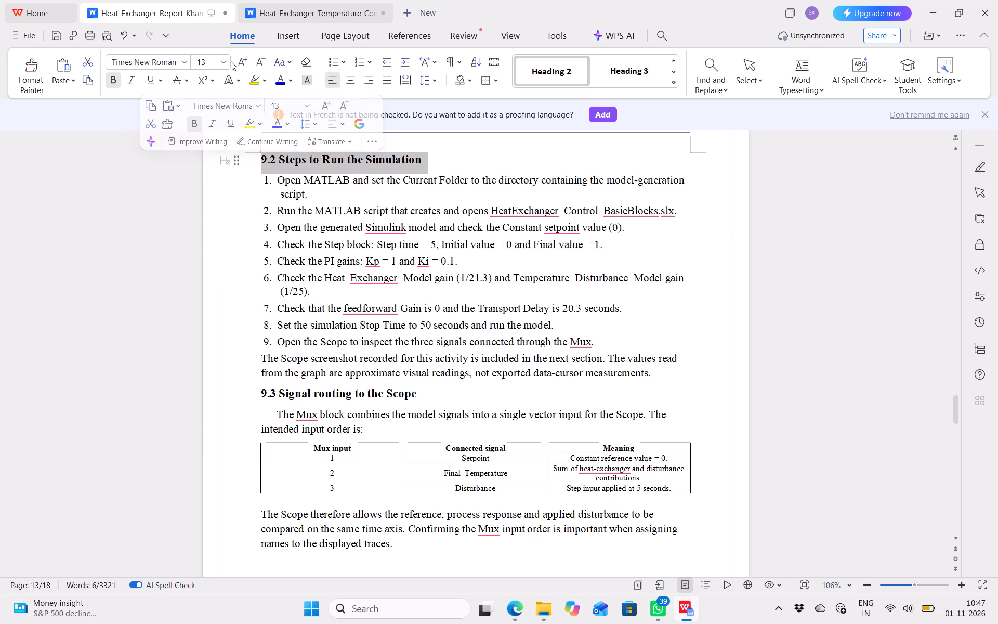
click(225, 60)
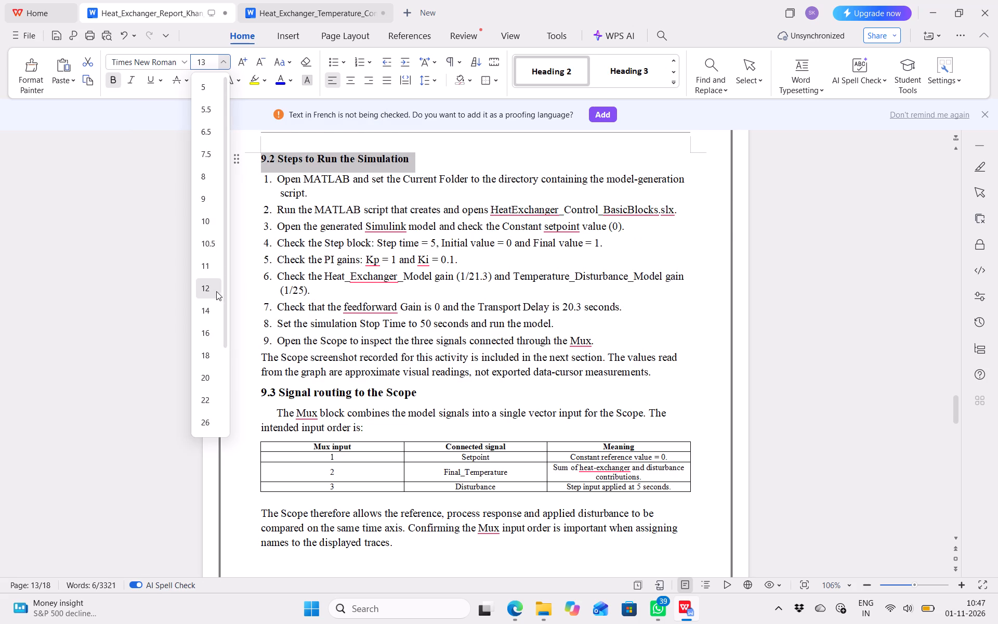
click(212, 302)
click(249, 207)
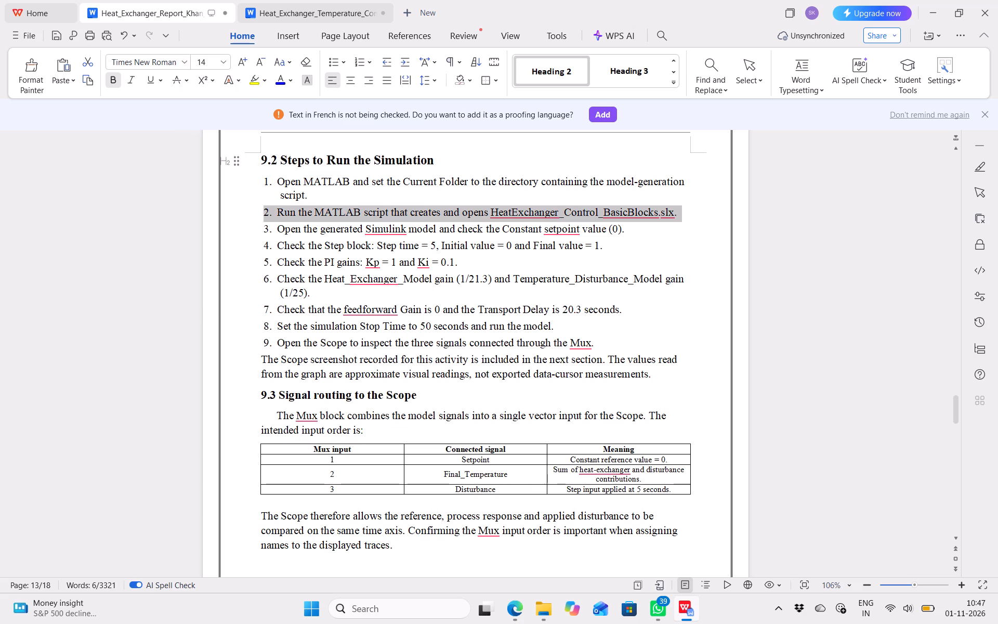
Justify the nine numbered steps and the Scope screenshot note in section 9.2 and set their line spacing to 1.0.
scroll(457, 455, down, 5)
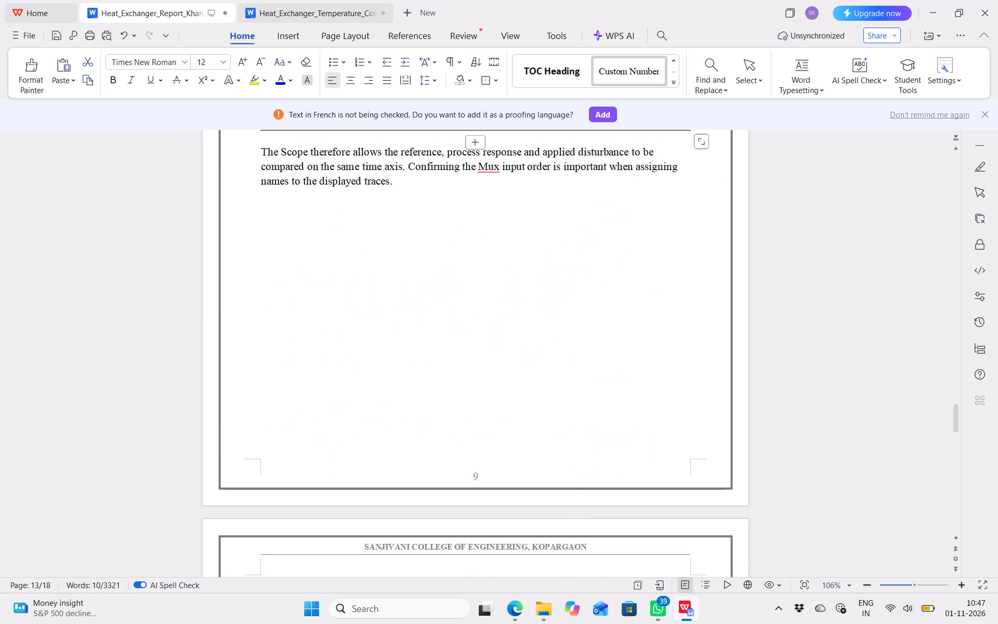
scroll(457, 455, down, 1)
scroll(457, 455, up, 5)
scroll(419, 313, up, 1)
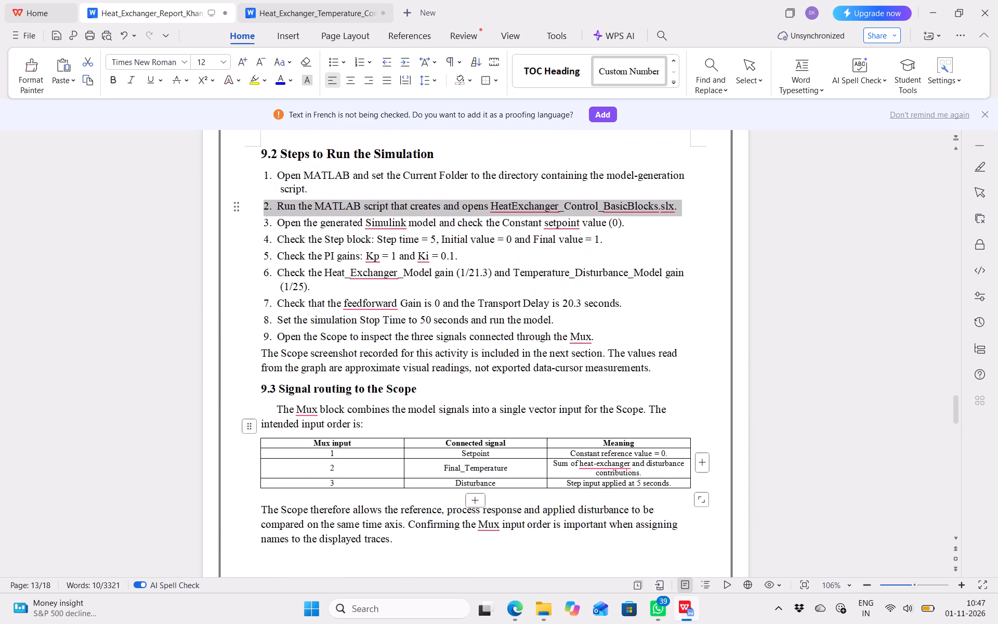
drag(661, 369, 379, 188)
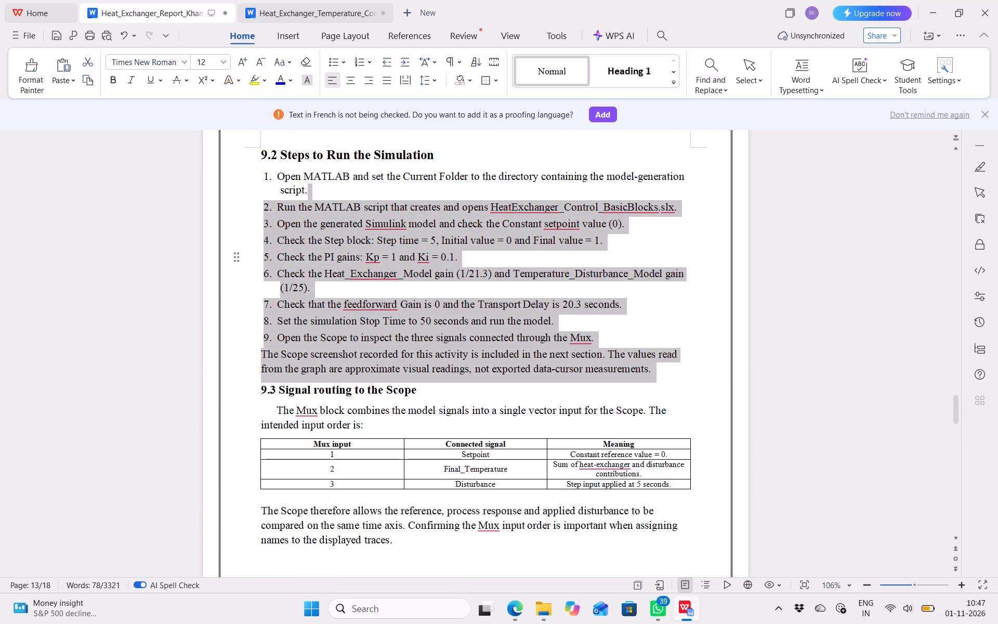
drag(379, 188, 251, 178)
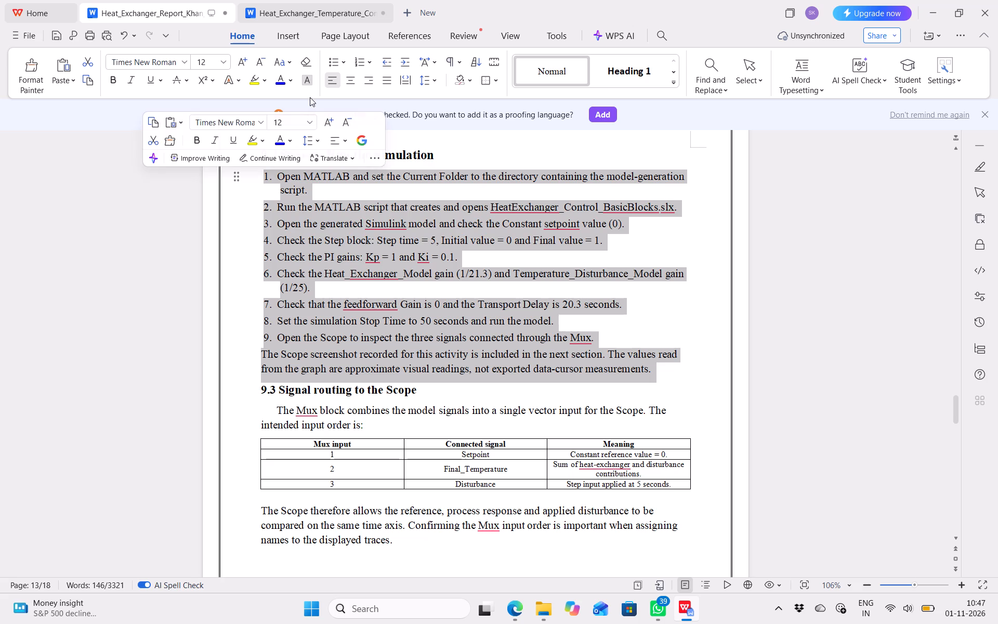
click(385, 77)
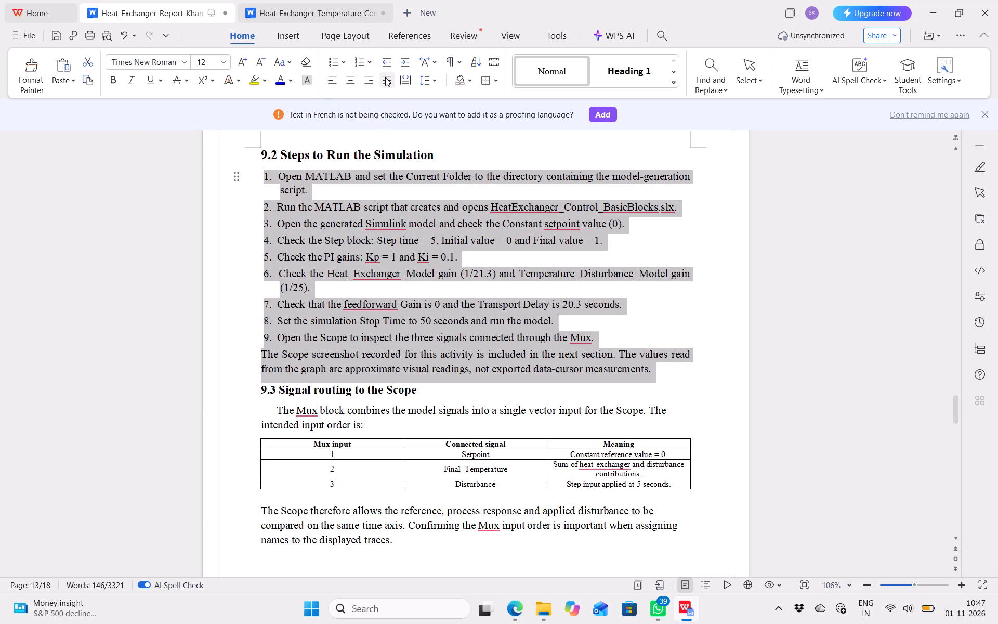
click(432, 81)
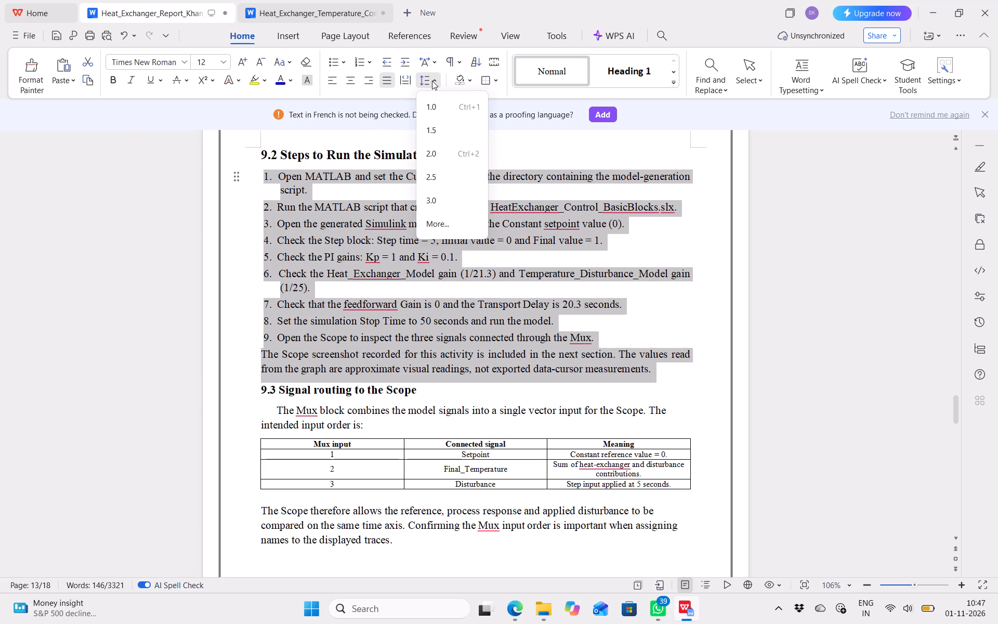
click(424, 112)
click(528, 158)
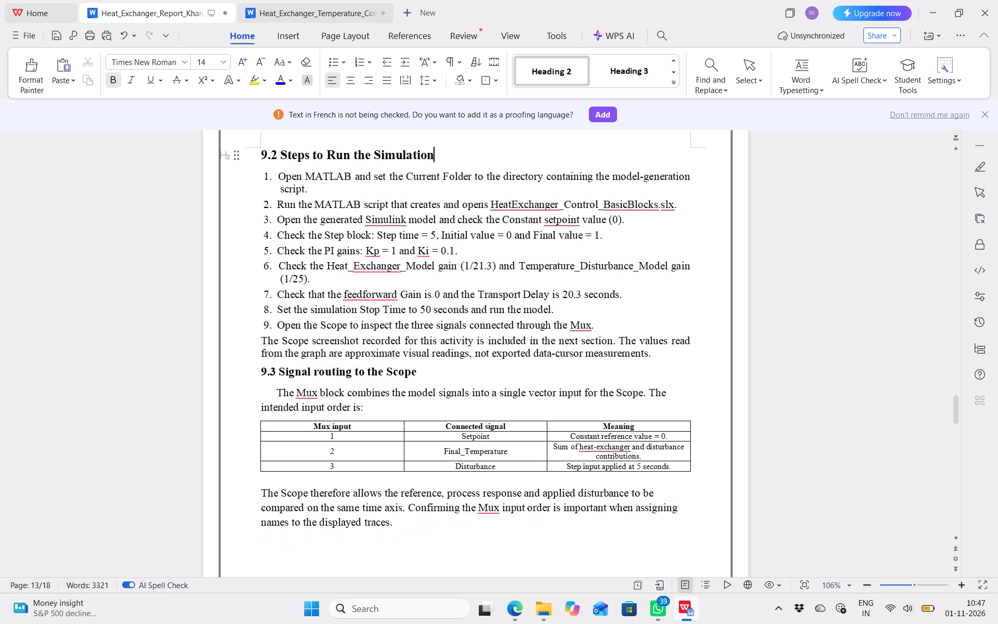
Set the font size of the "10. Result and Observation" heading to 14.
scroll(490, 339, down, 2)
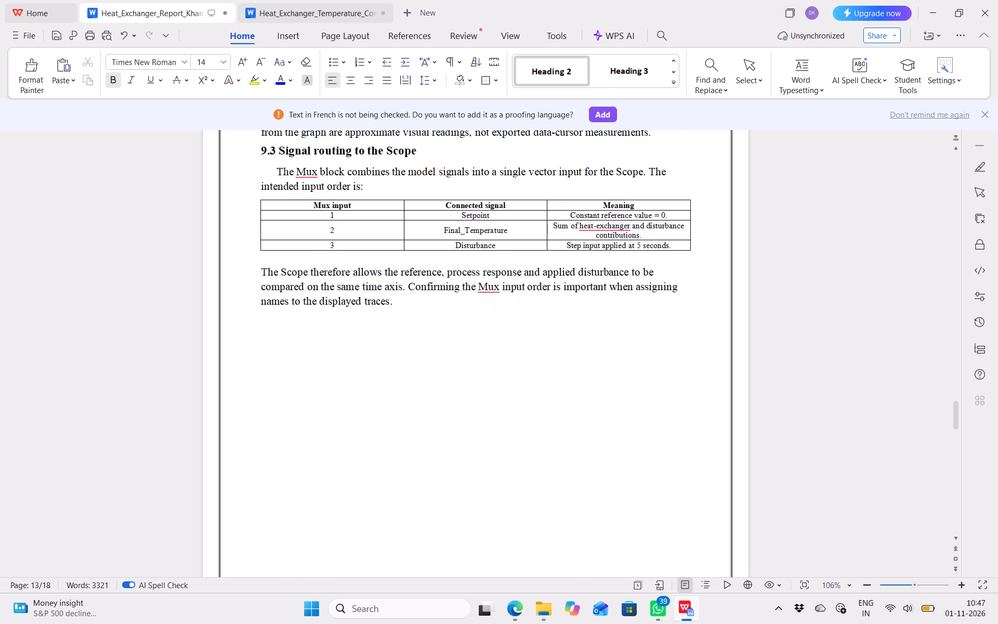
scroll(490, 339, down, 5)
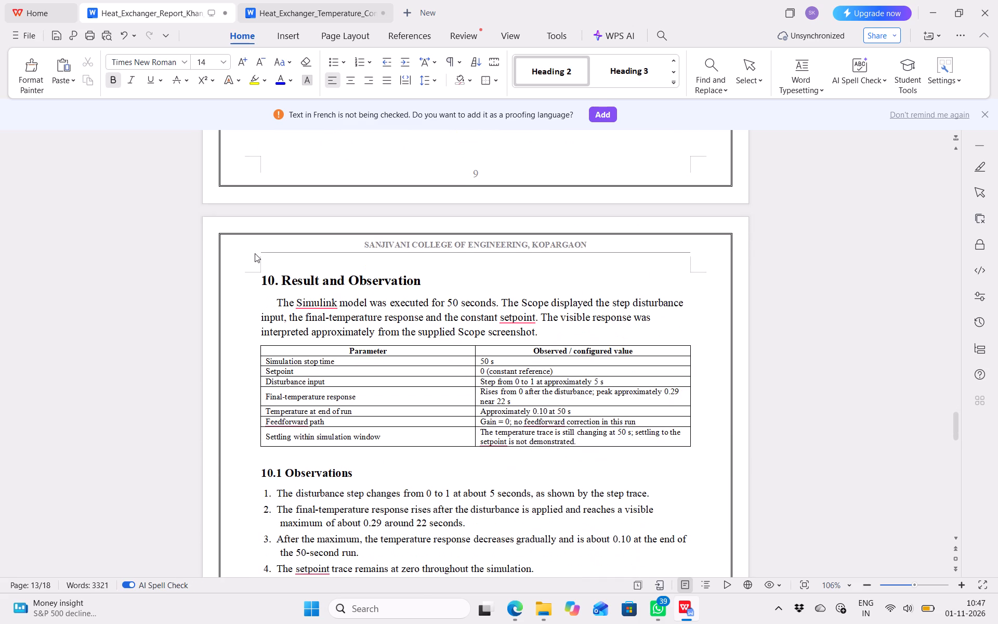
drag(268, 274, 419, 286)
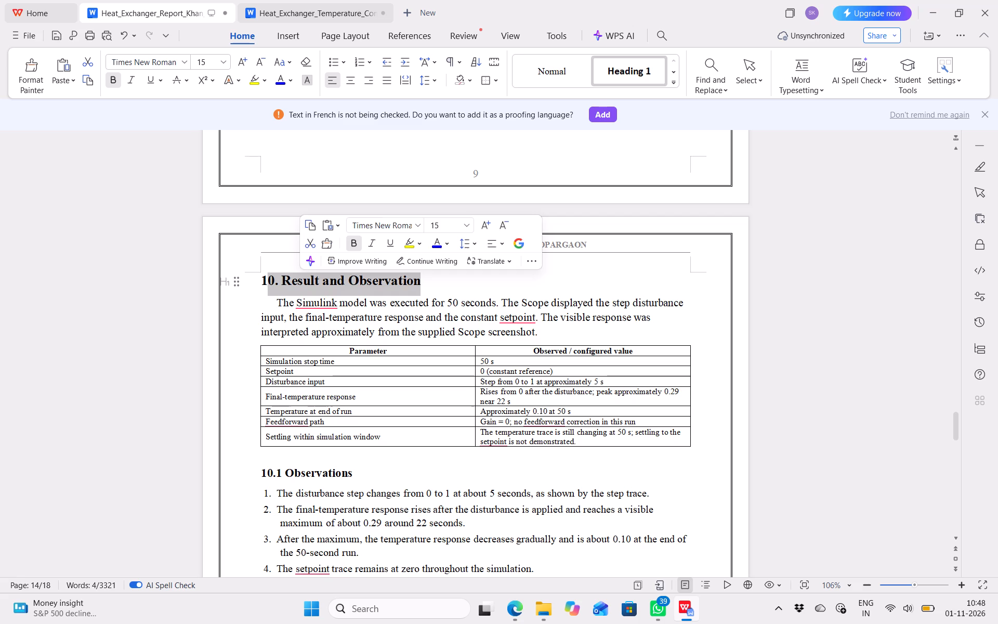
click(419, 286)
drag(419, 286, 254, 263)
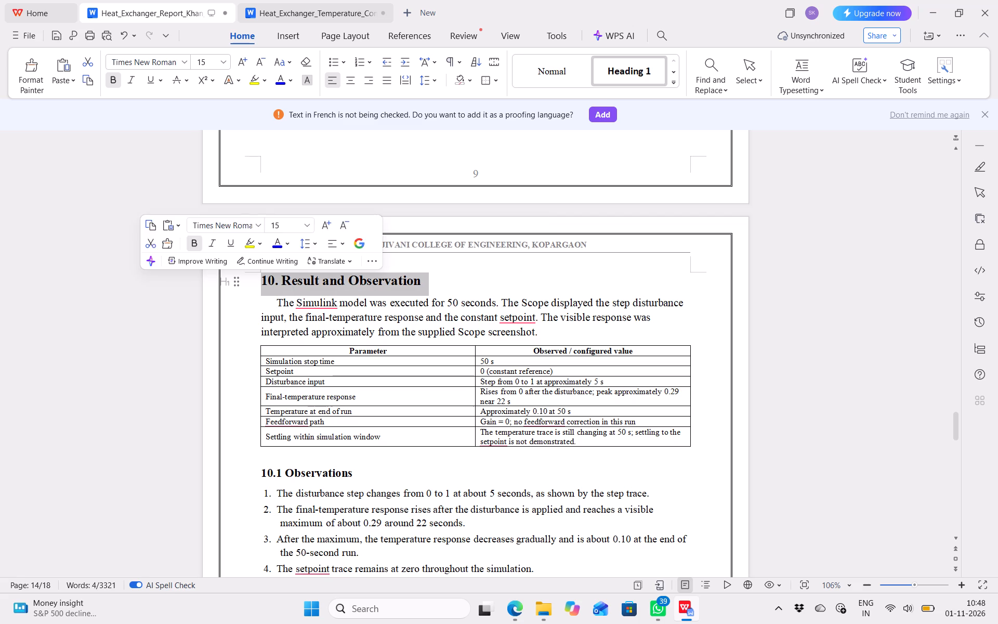
click(220, 60)
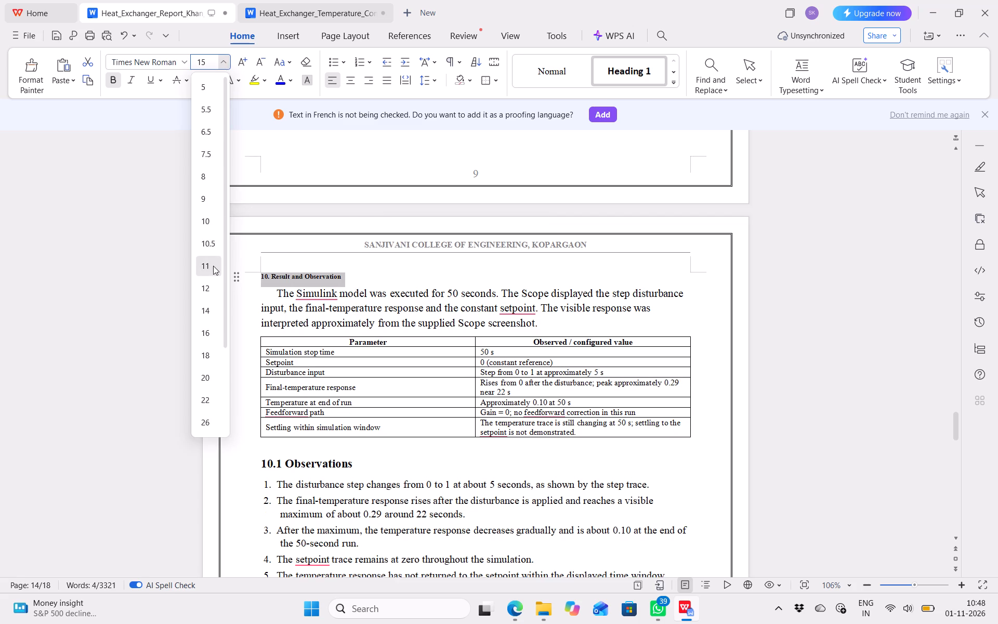
click(205, 307)
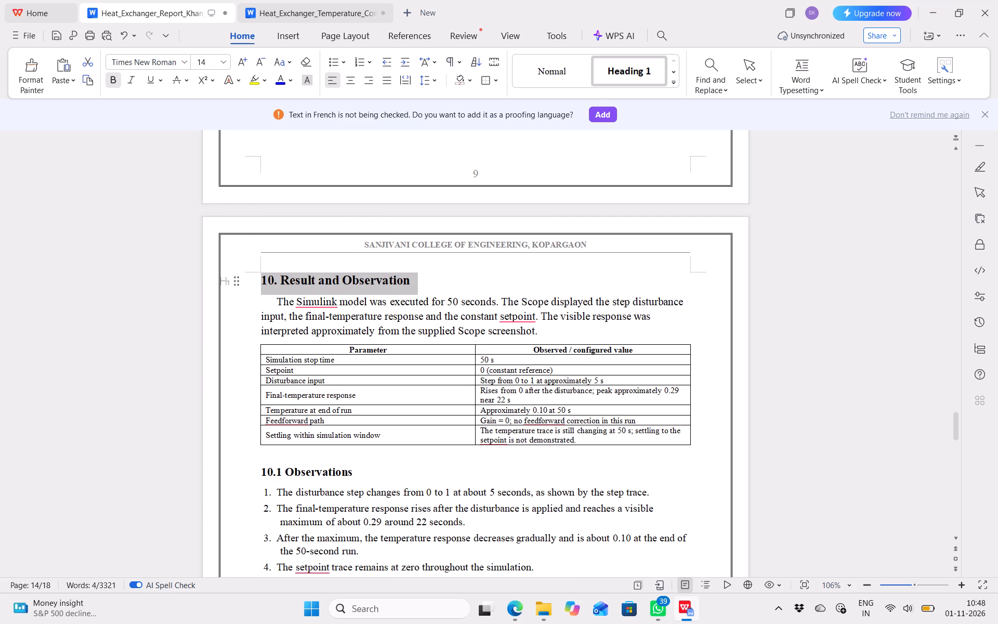
Set the entries below the Parameter header in the section 10 results table to font size 12.
drag(275, 302, 513, 342)
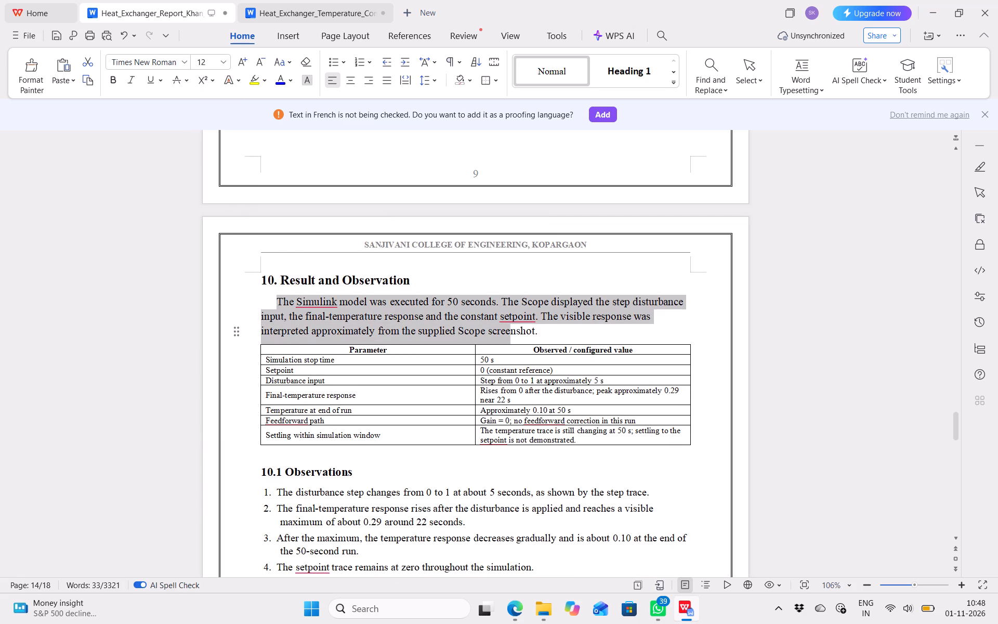
drag(513, 342, 538, 334)
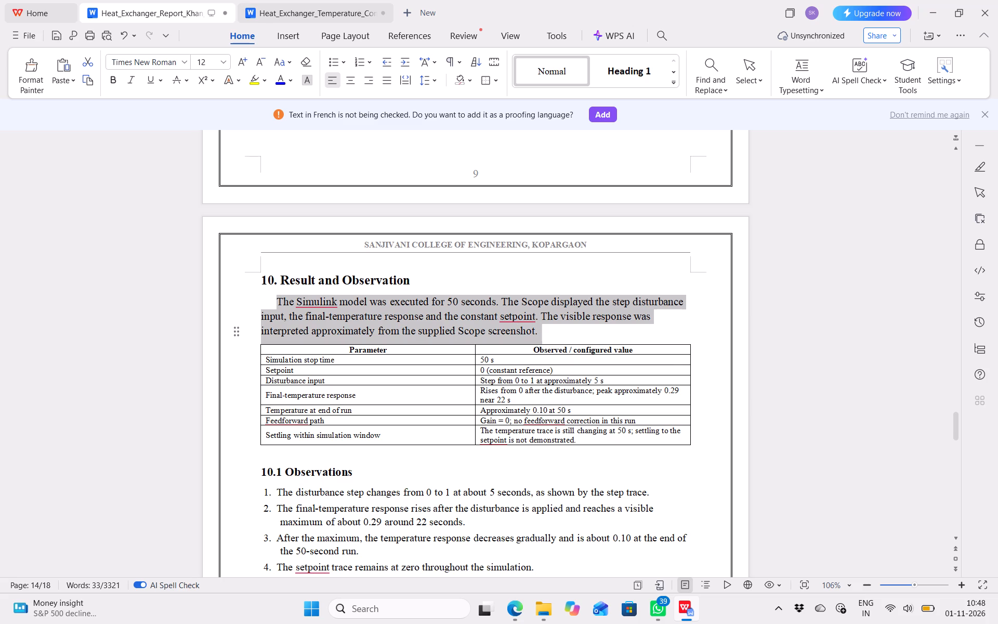
click(267, 370)
click(245, 331)
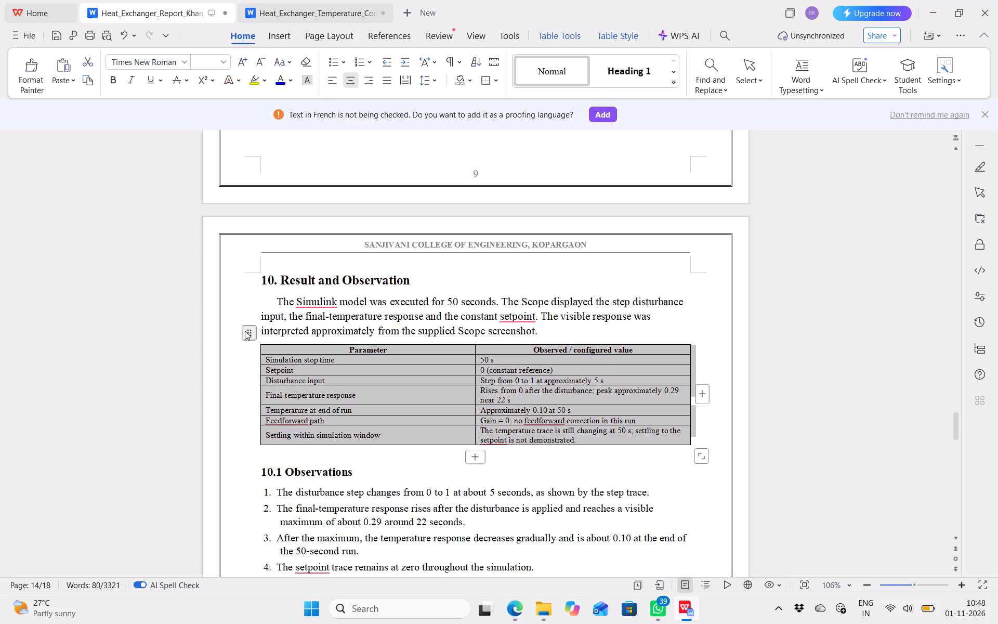
click(232, 425)
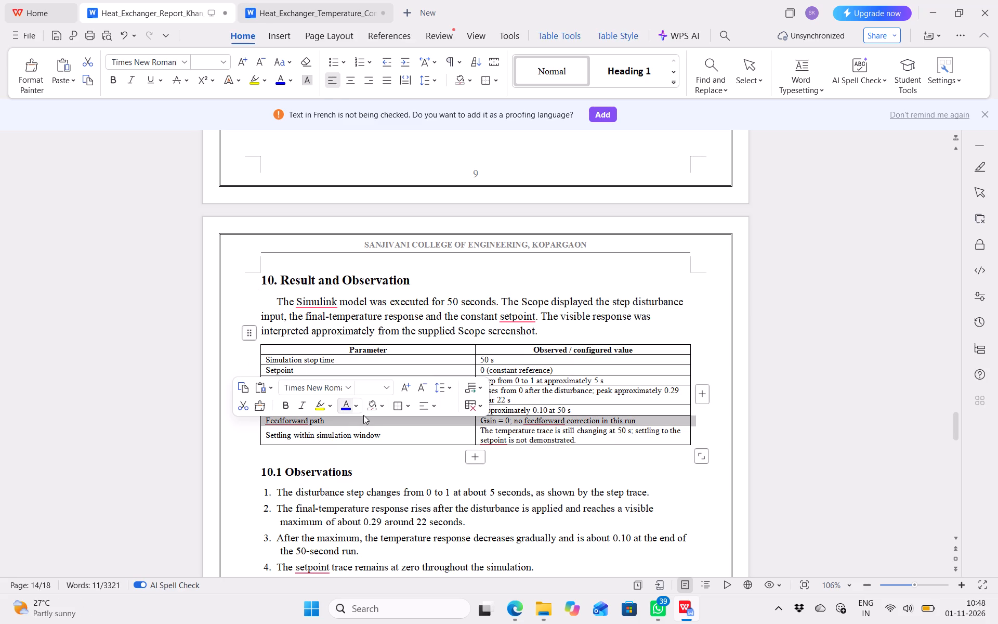
click(365, 346)
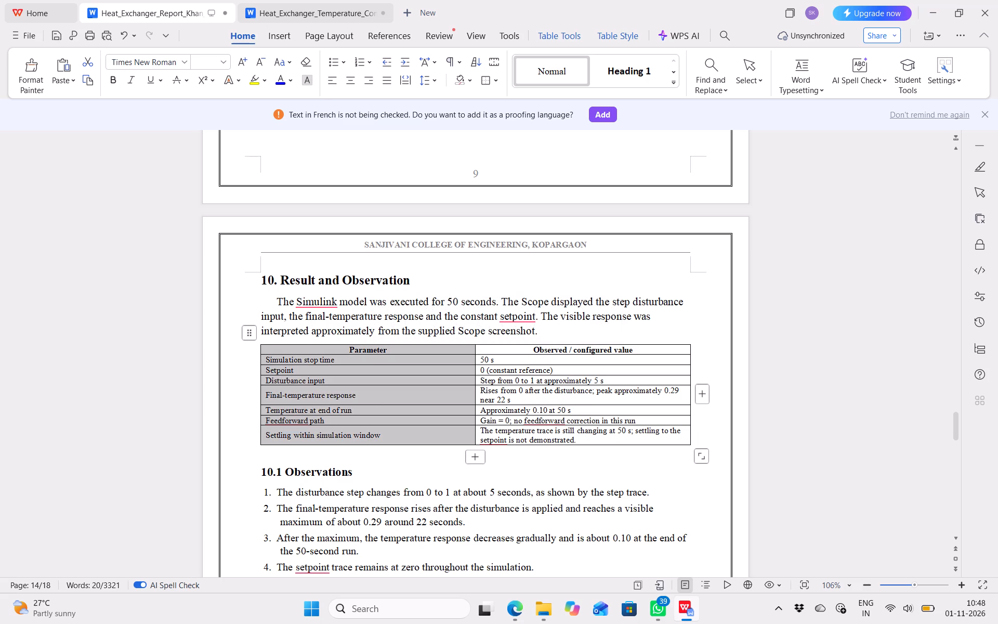
click(400, 454)
drag(383, 436, 318, 373)
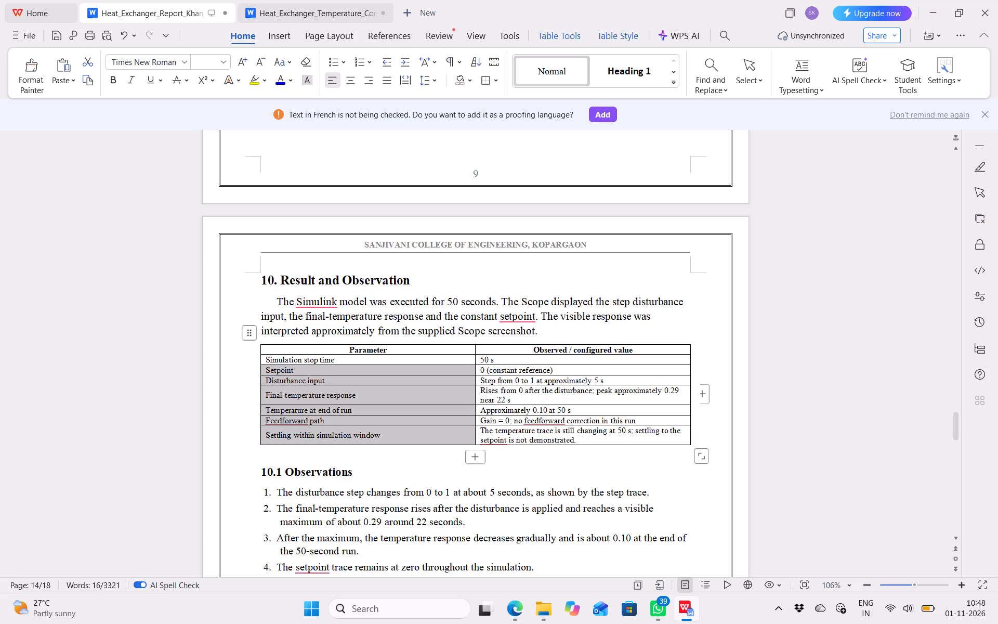
drag(318, 373, 287, 359)
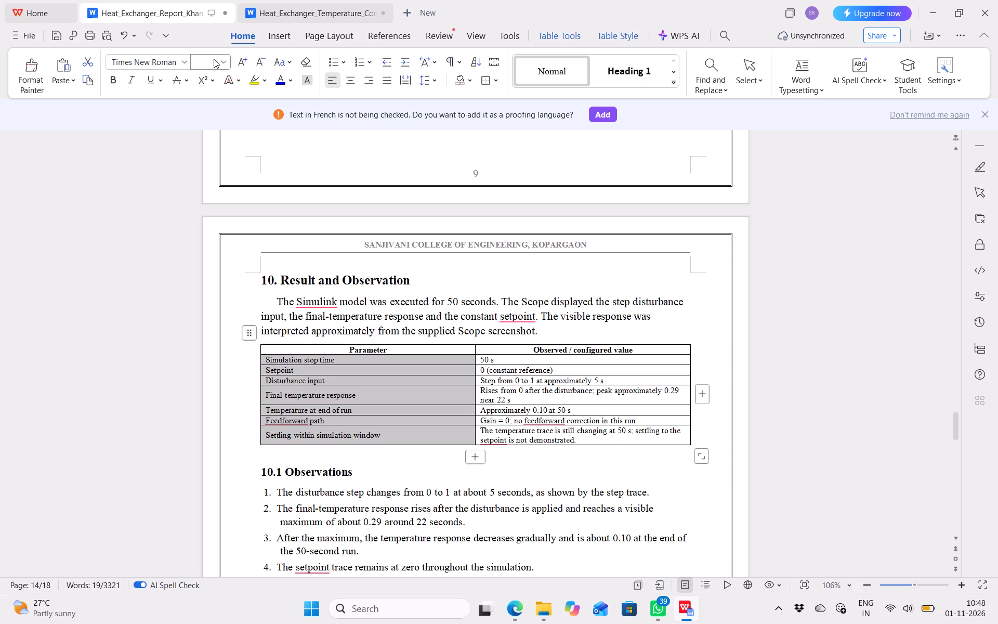
click(226, 62)
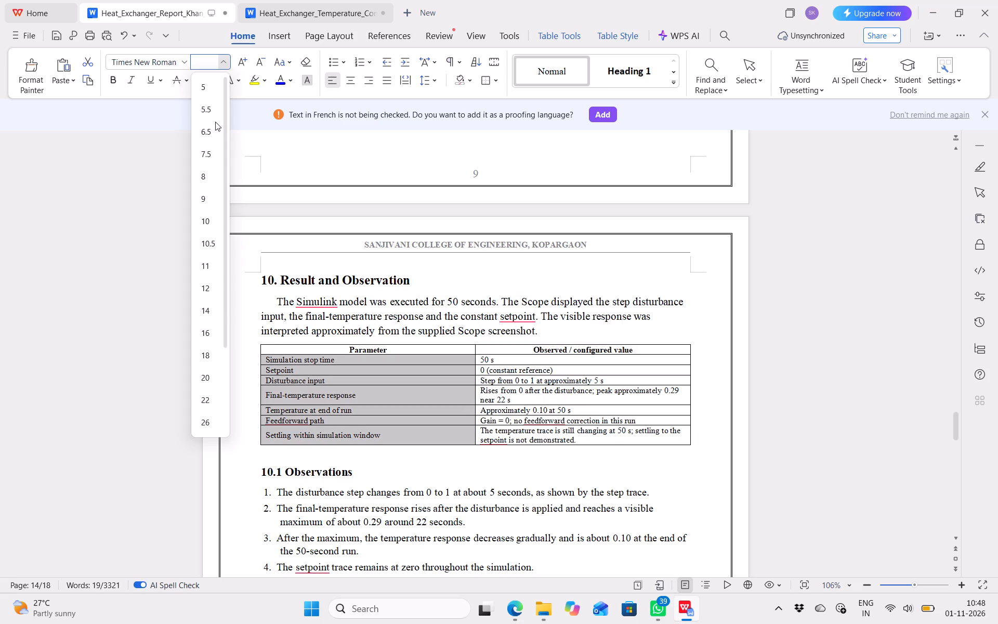
click(211, 291)
Set the entries below the Observed / configured value header in the section 10 table to font size 12.
click(594, 455)
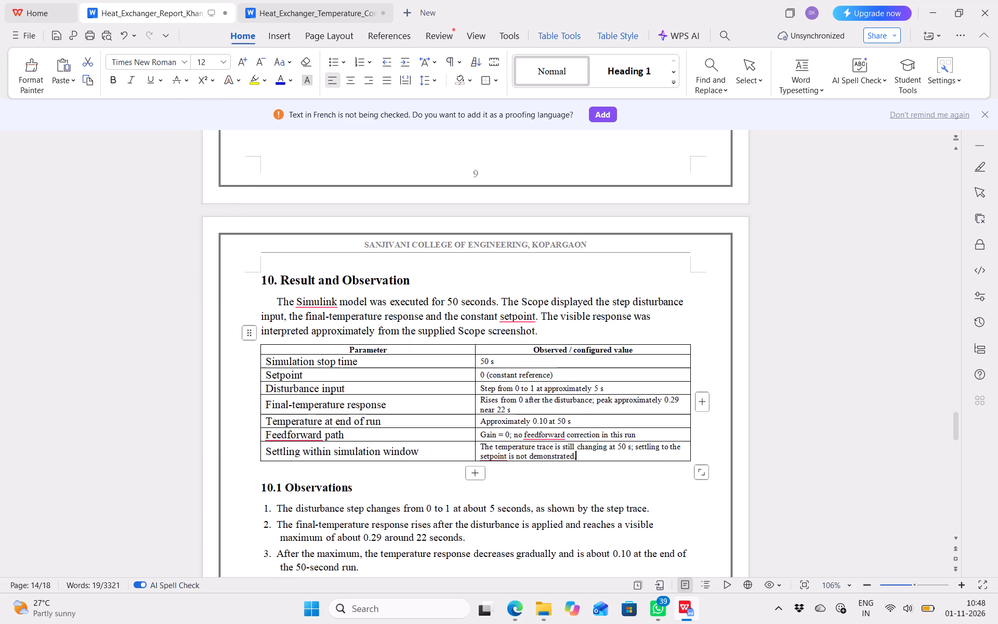
drag(594, 455, 498, 367)
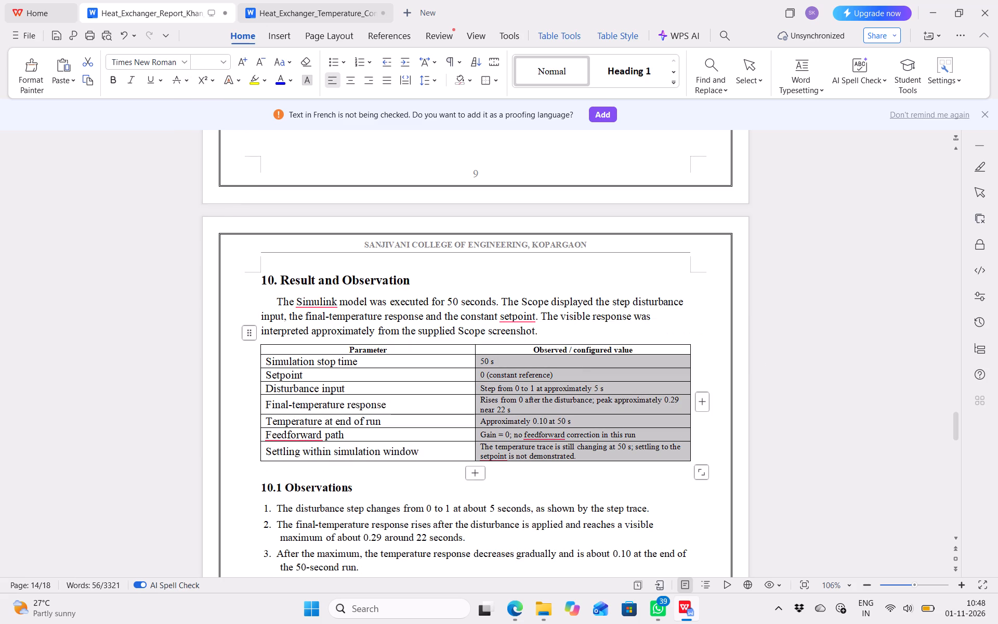
click(220, 59)
click(206, 284)
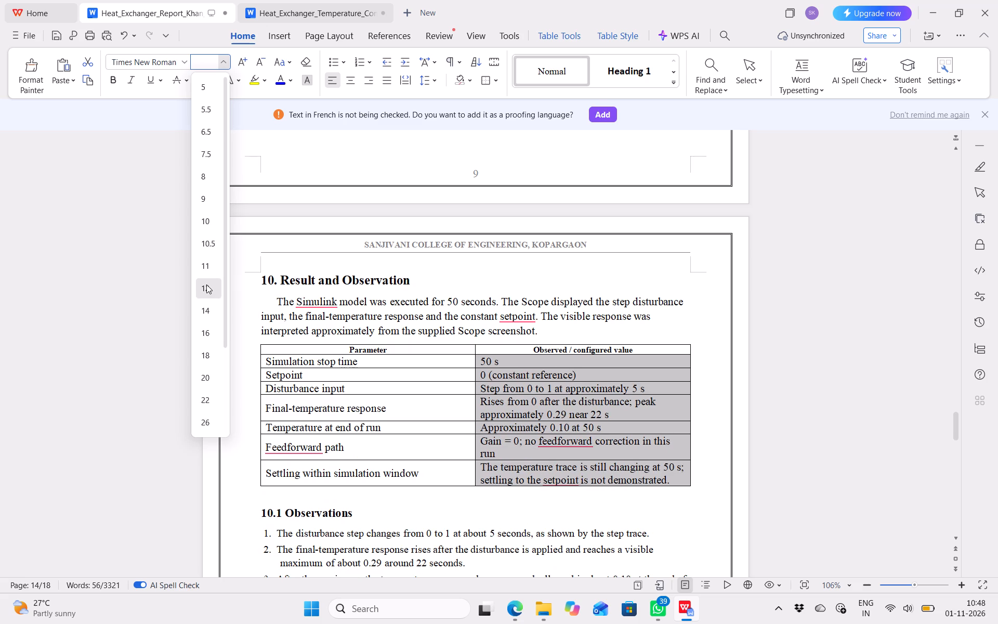
click(460, 277)
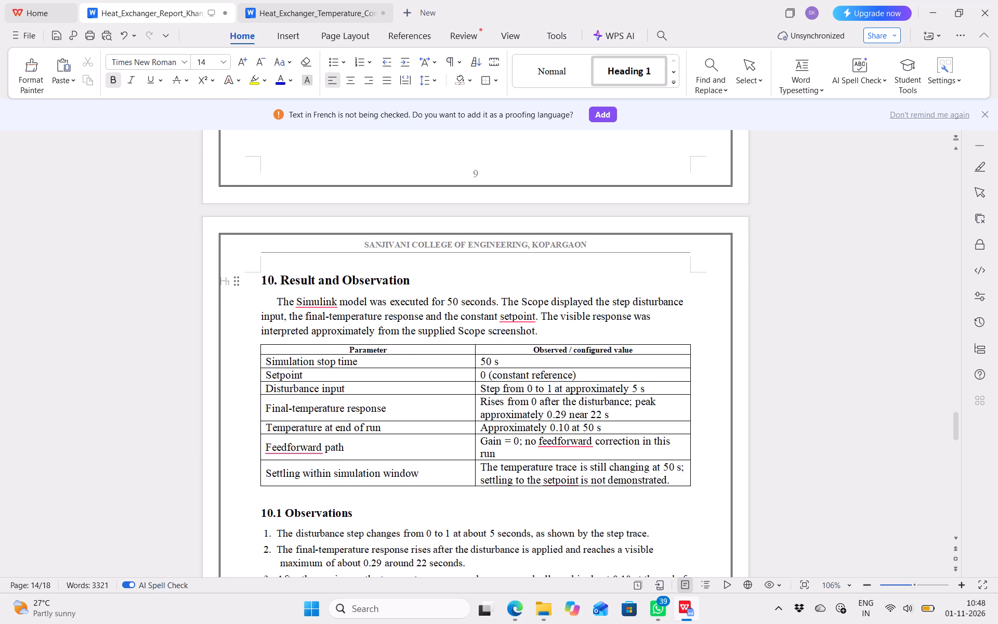
Set both header cells of the section 10 table, Parameter and Observed / configured value, to font size 12.
drag(396, 348, 346, 347)
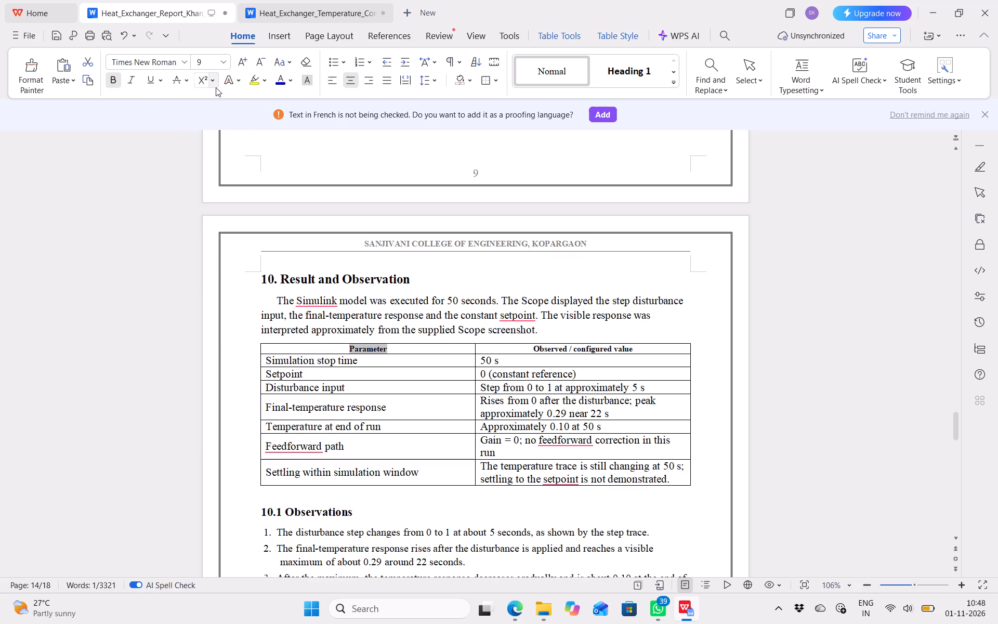
click(222, 68)
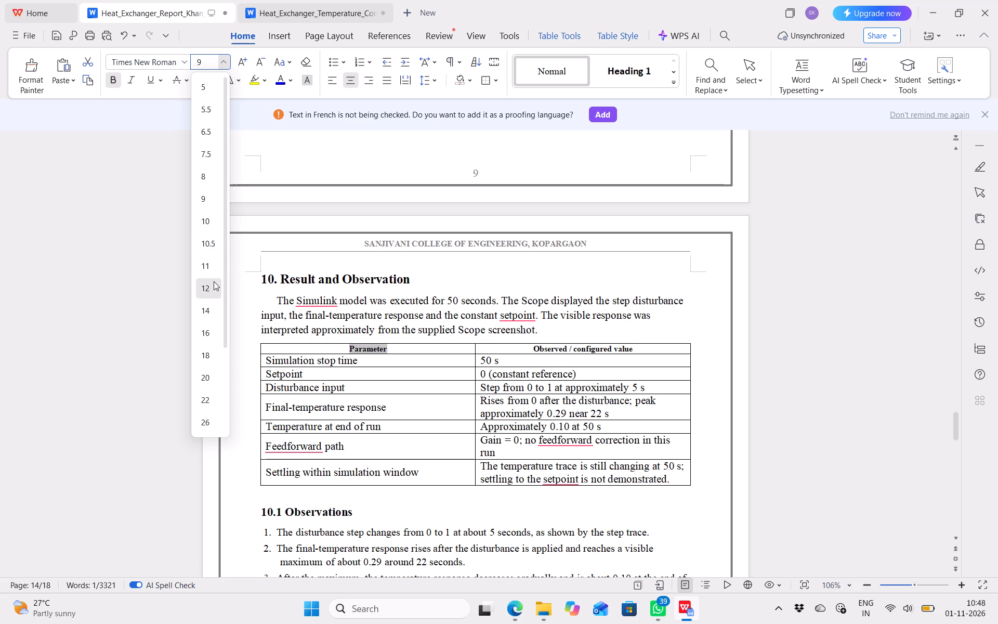
click(214, 281)
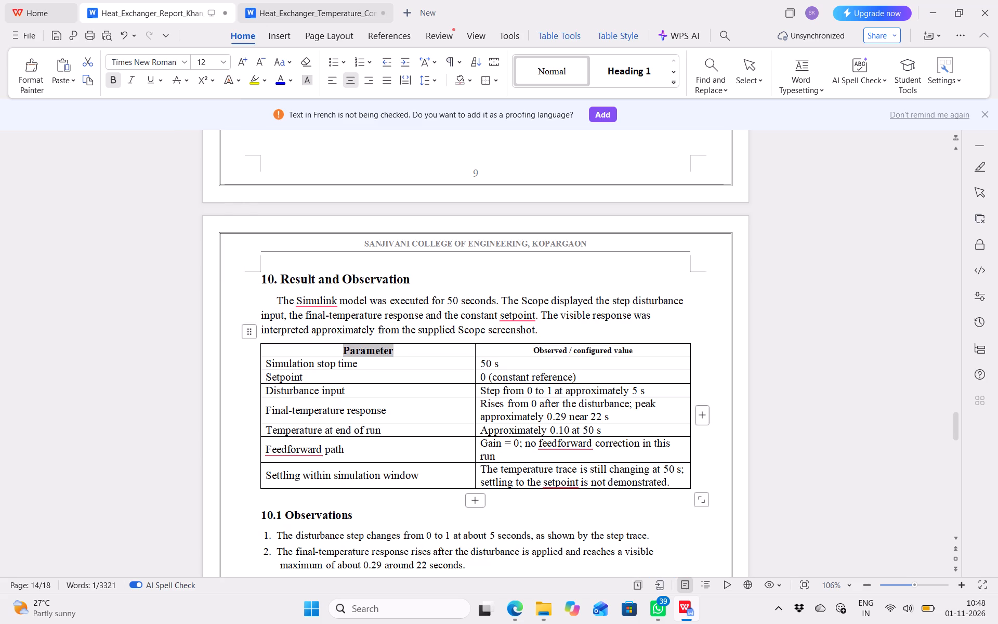
drag(639, 350, 535, 347)
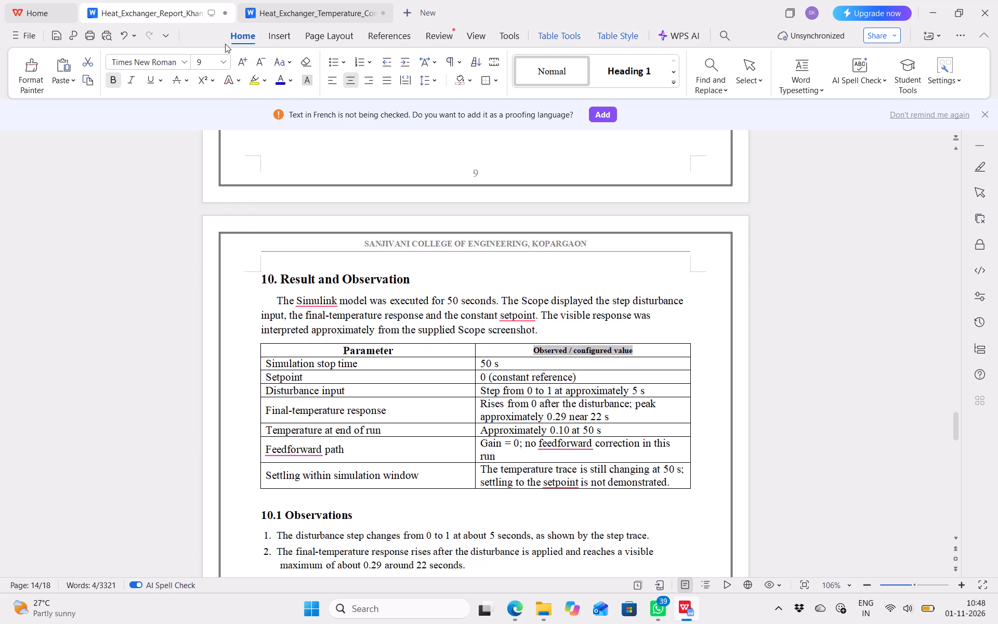
click(224, 57)
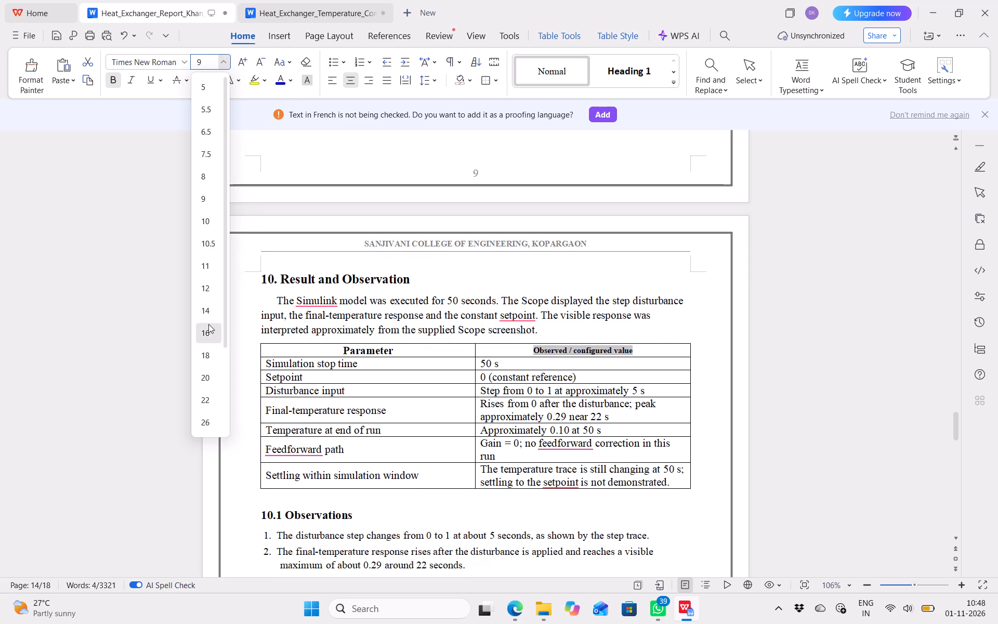
click(202, 292)
click(406, 496)
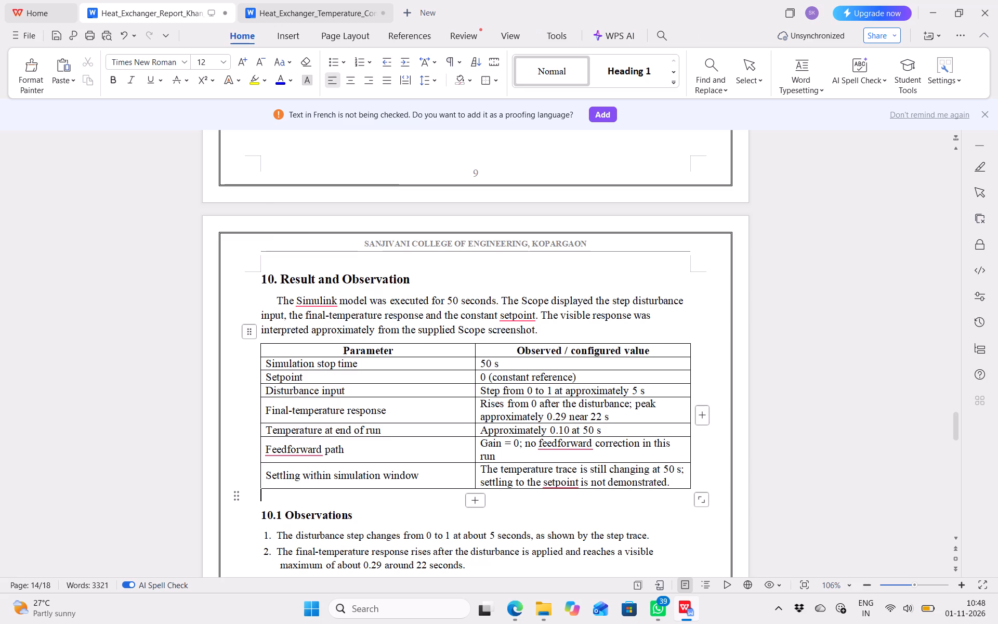
Justify the numbered list under 10.1 Observations and set its font size to 12.
scroll(406, 496, down, 2)
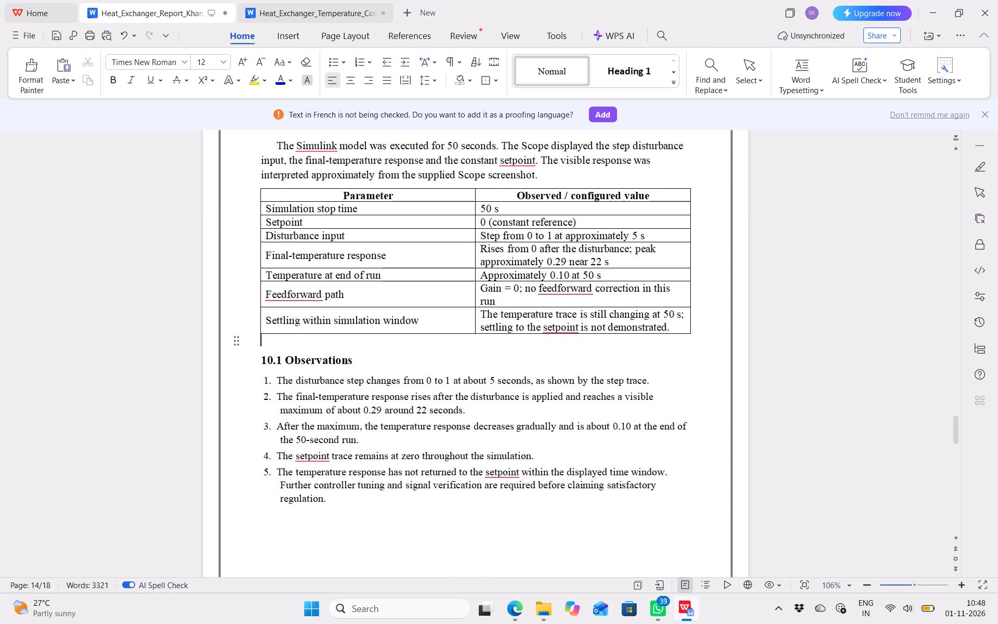
drag(262, 379, 339, 497)
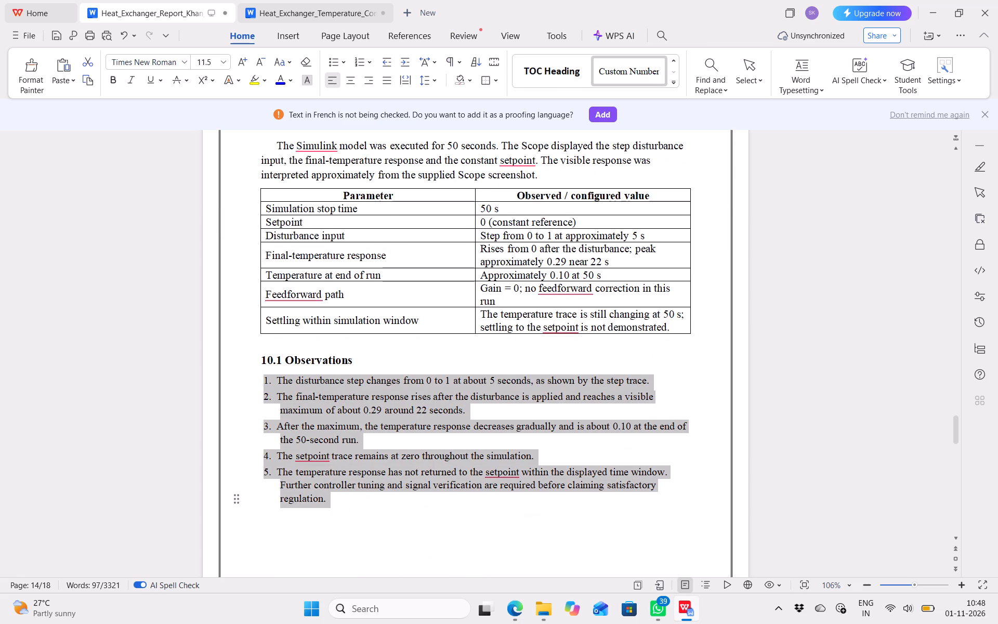
drag(339, 497, 340, 496)
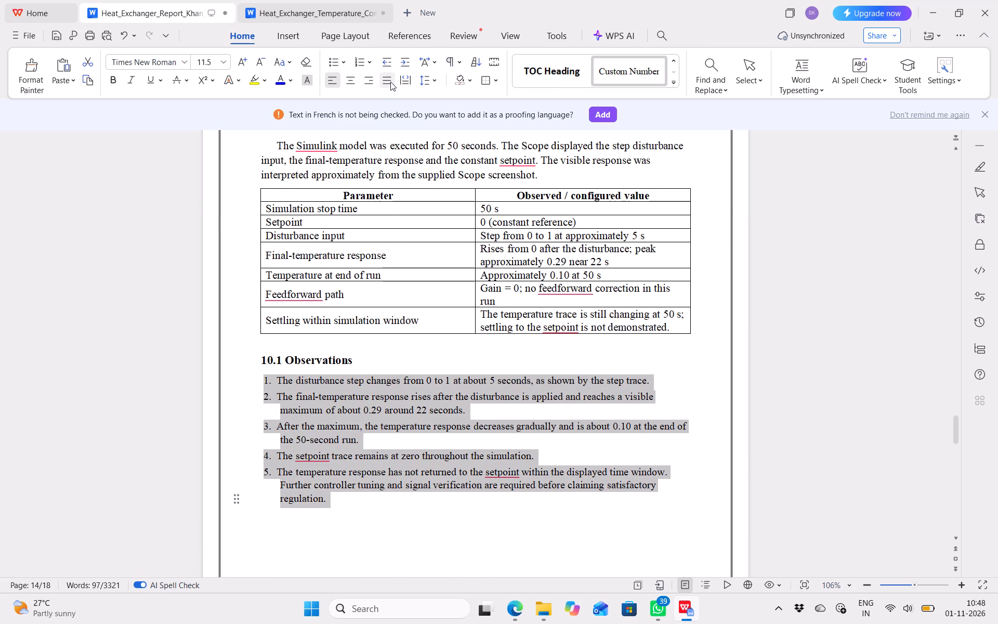
click(389, 80)
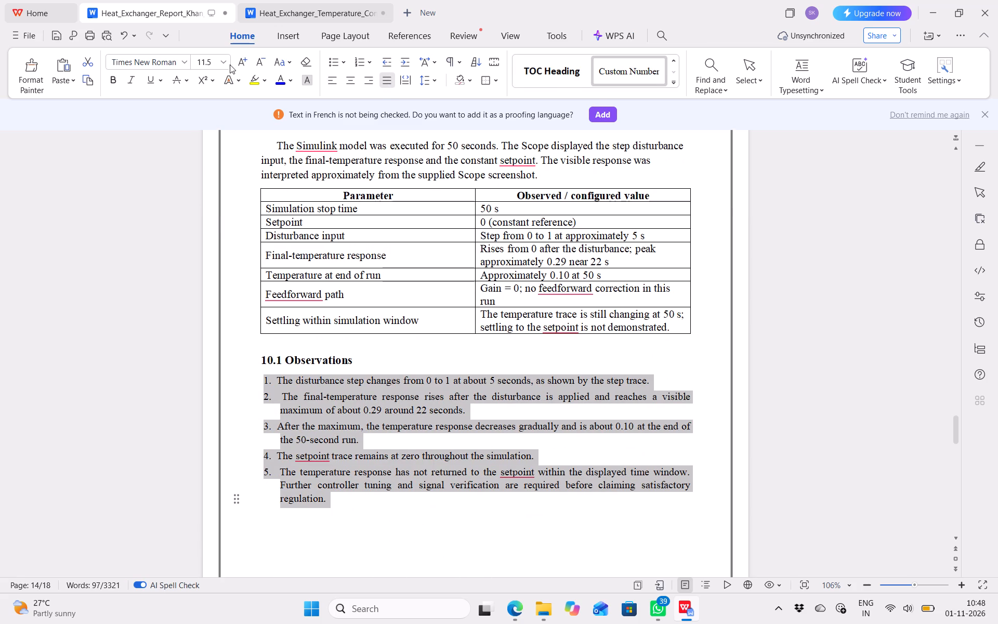
click(229, 60)
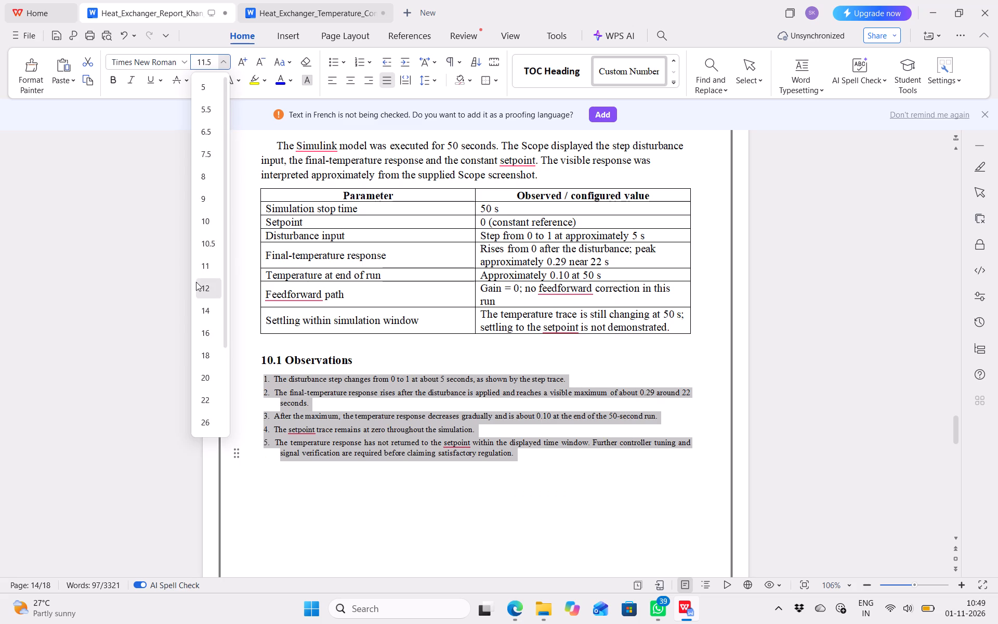
click(199, 281)
Justify the introductory paragraph below the "10. Result and Observation" heading.
scroll(276, 276, up, 1)
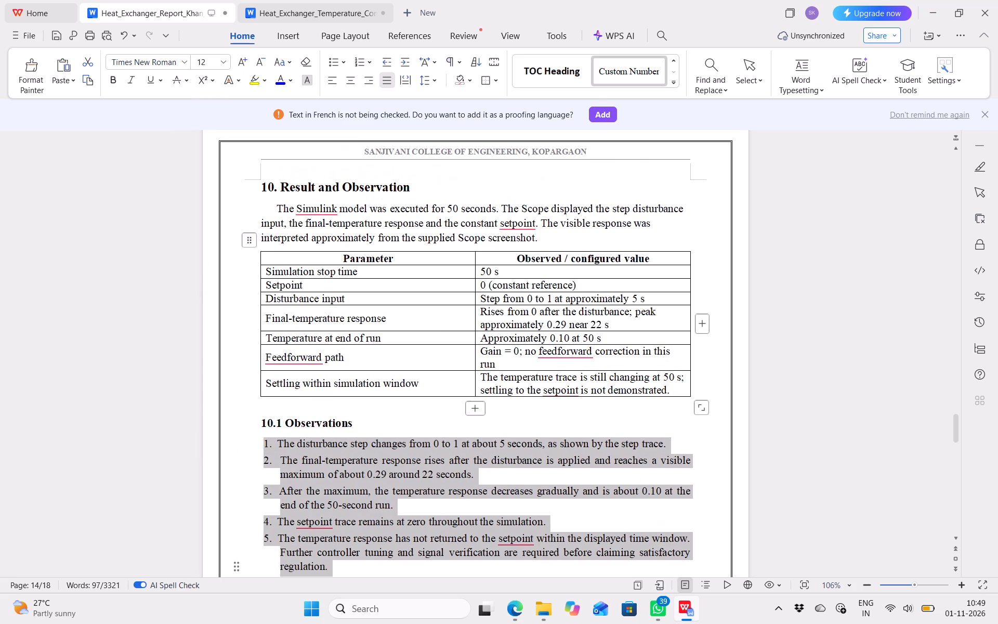
drag(543, 241, 251, 230)
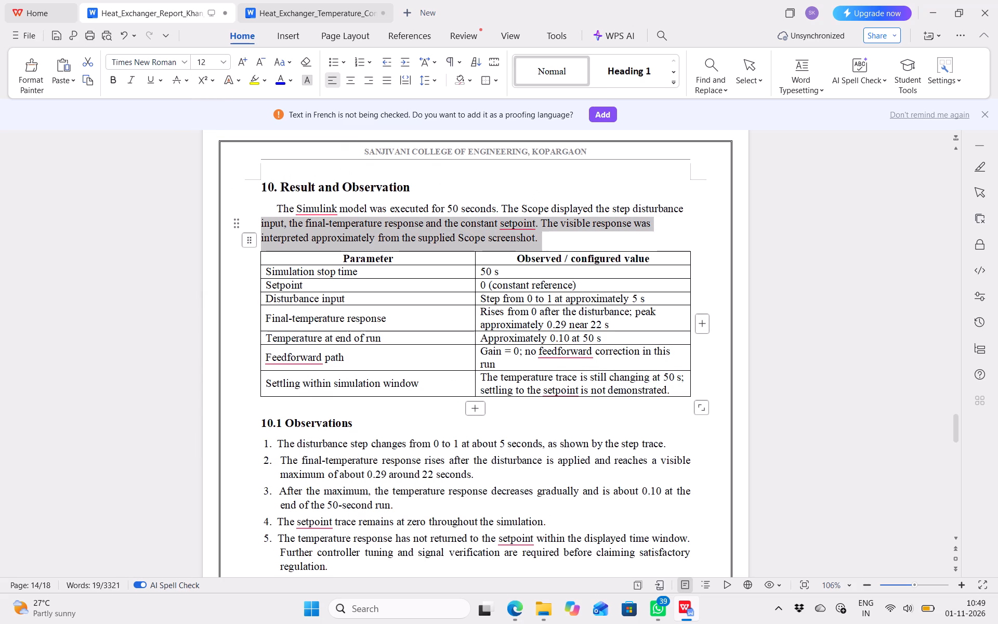
drag(251, 230, 208, 203)
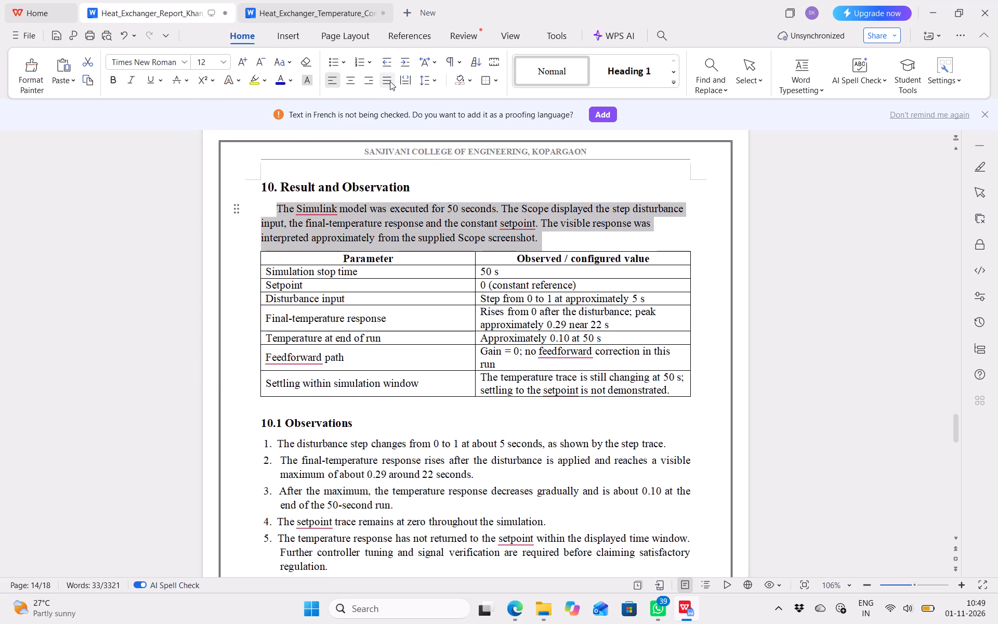
click(390, 81)
click(459, 174)
Set the font size of the "11. Waveforms / System Response" heading to 14.
scroll(459, 174, down, 8)
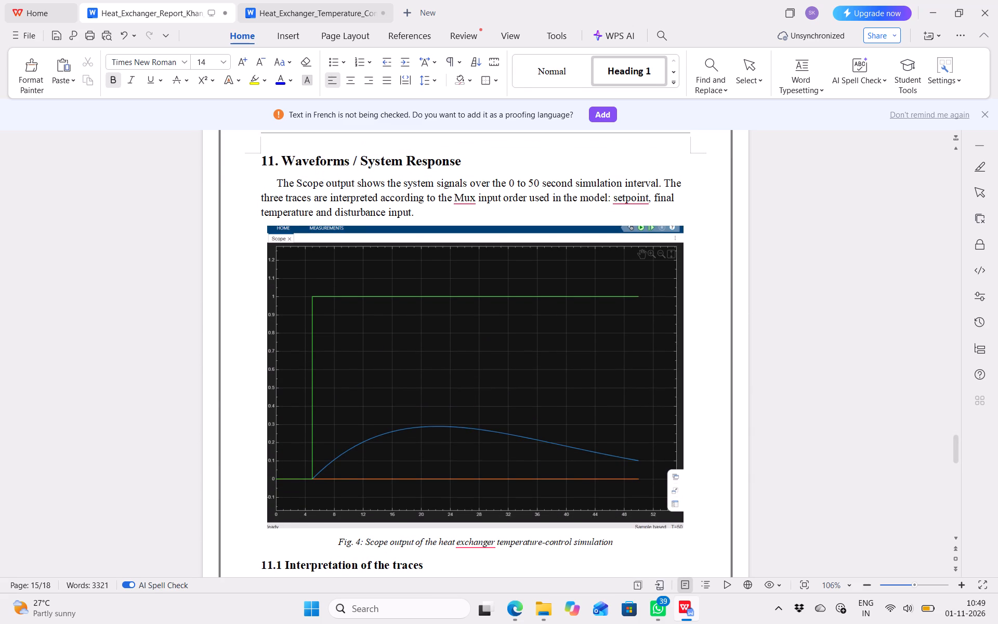
drag(261, 157, 449, 163)
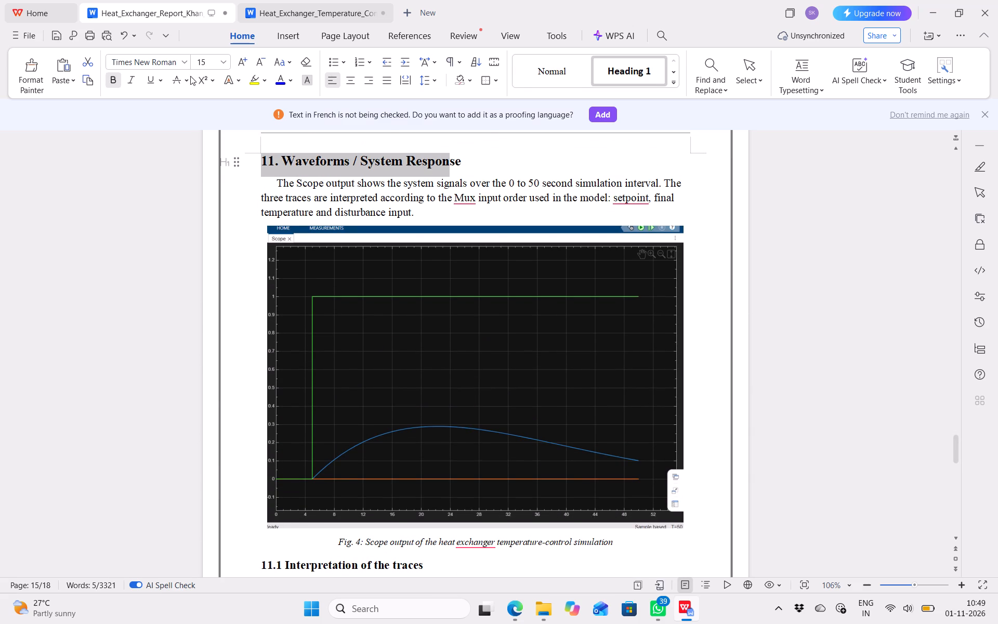
drag(491, 165, 265, 149)
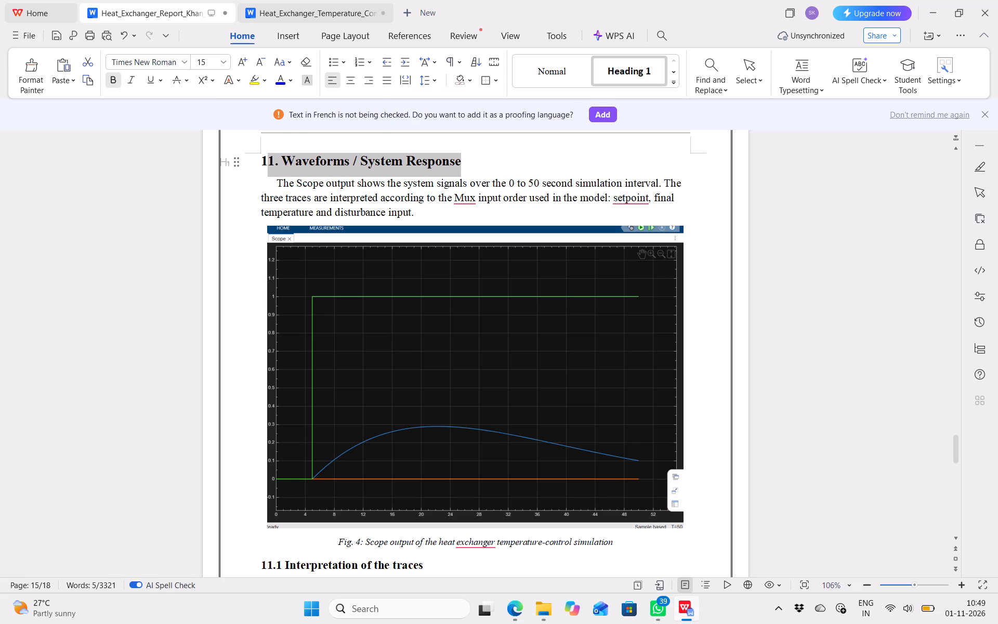
drag(265, 149, 254, 150)
click(221, 64)
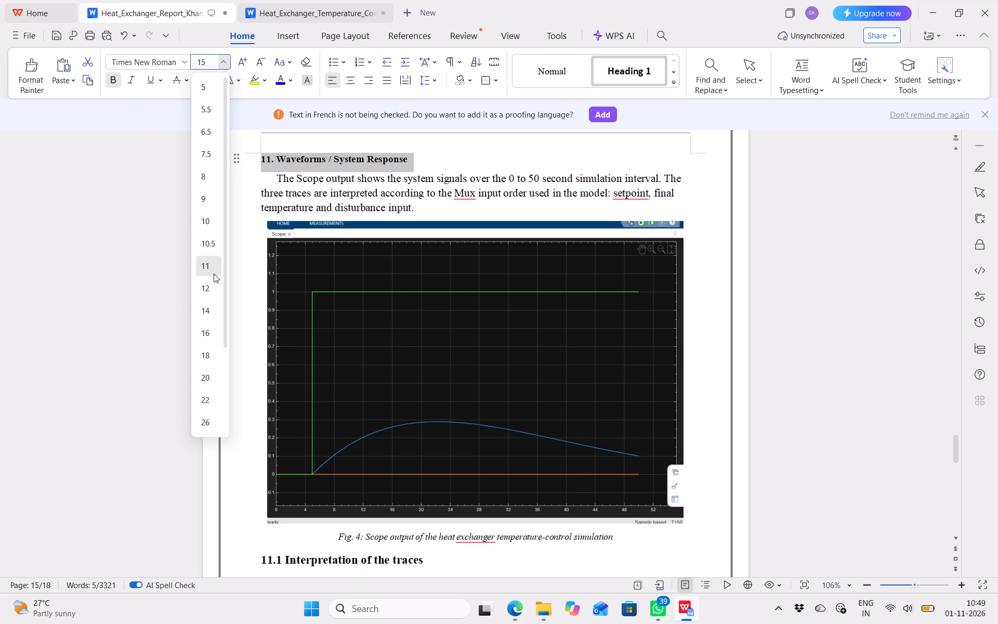
click(213, 310)
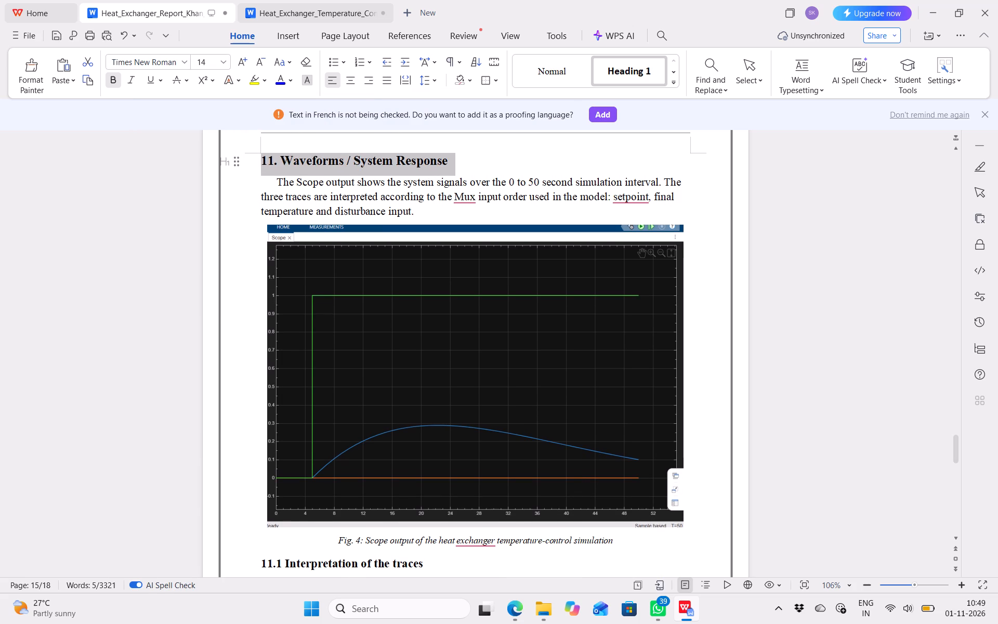
Justify the introductory paragraph of section 11, above the Scope output figure.
drag(276, 180, 397, 212)
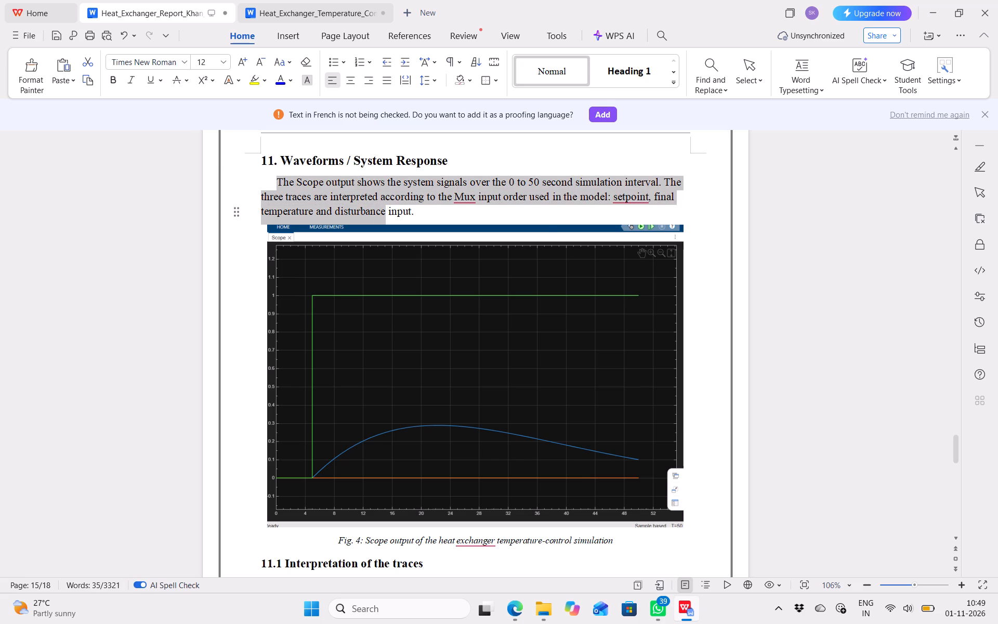
drag(397, 212, 427, 203)
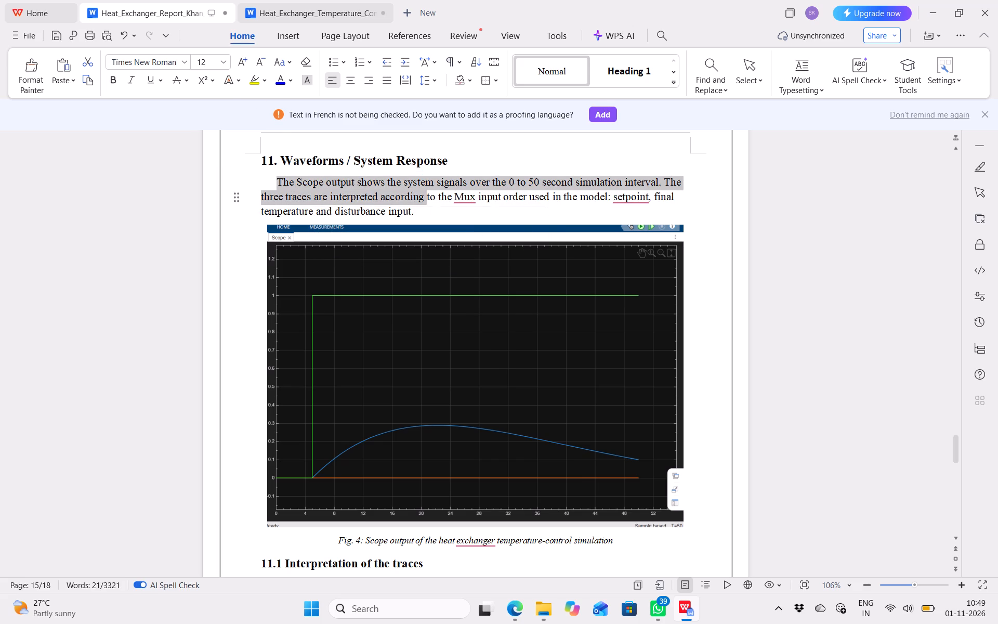
drag(414, 218, 244, 184)
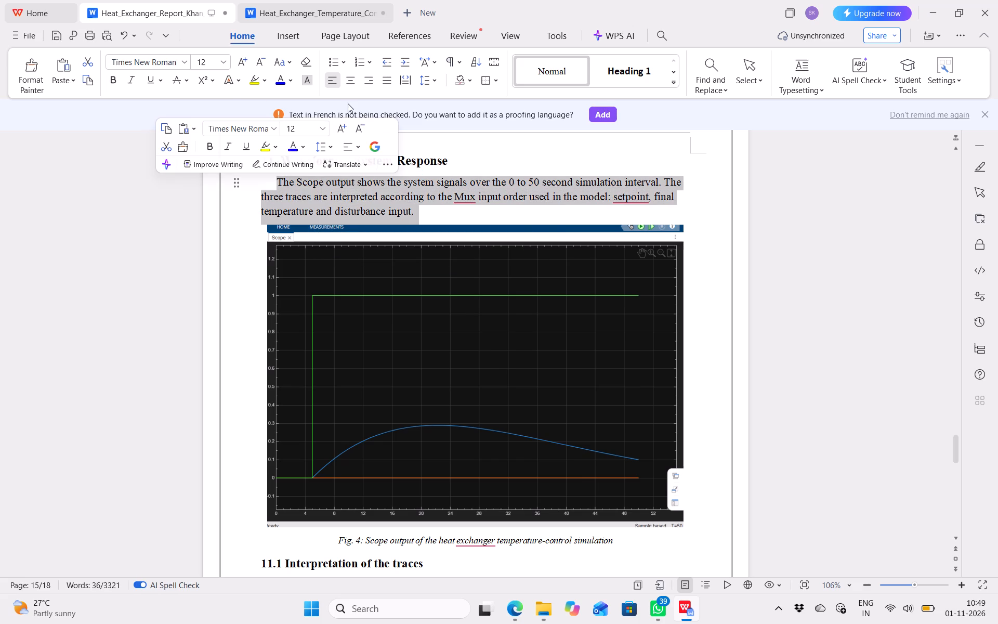
click(389, 84)
click(404, 292)
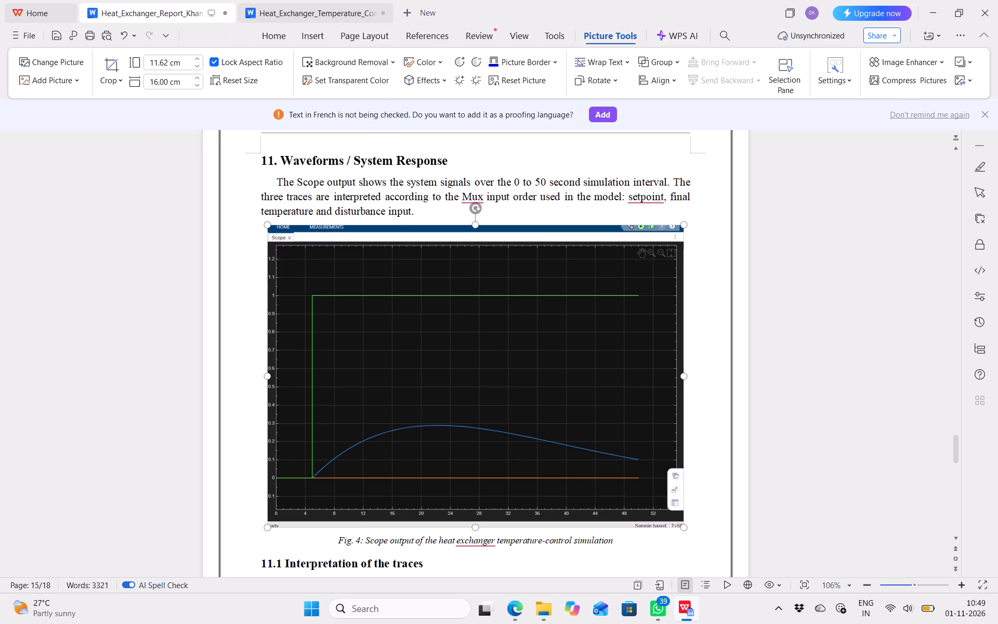
click(279, 32)
Set the 11.1 Interpretation of the traces heading, its bullets and the closing paragraph to font size 12, justified.
scroll(394, 244, down, 3)
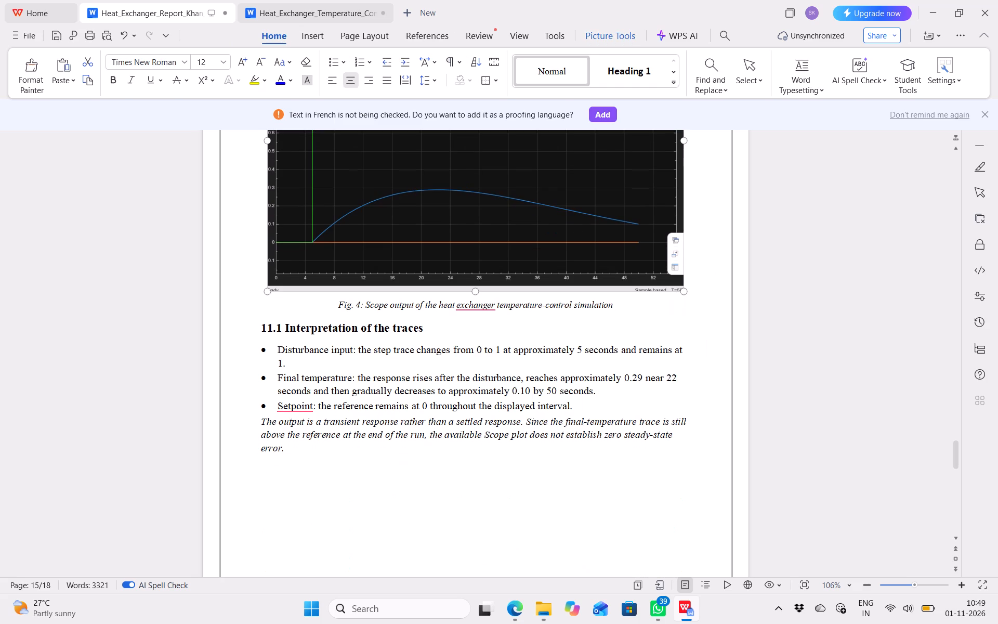
drag(259, 327, 386, 393)
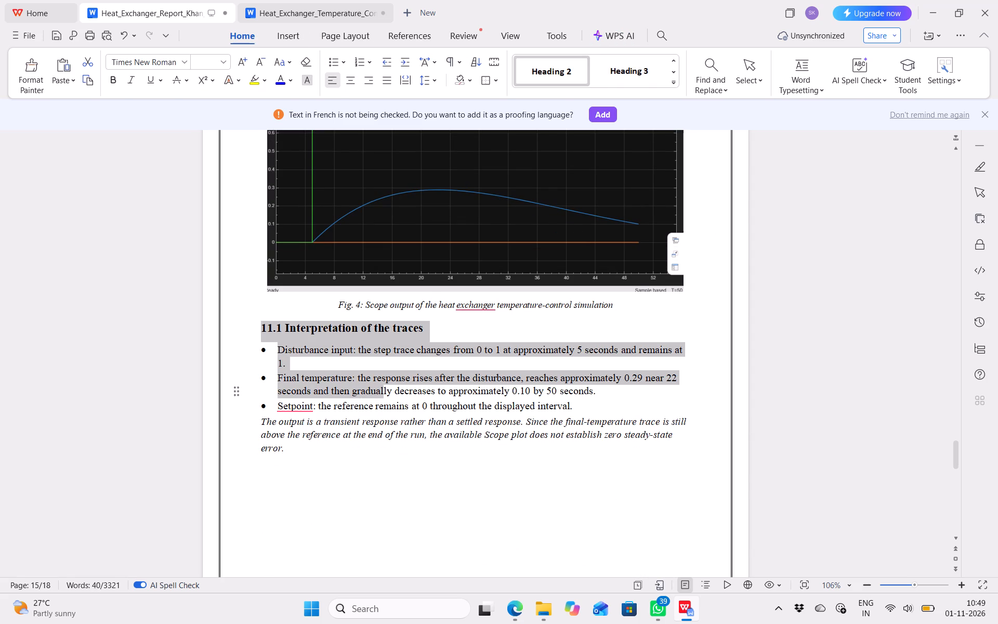
drag(386, 393, 317, 479)
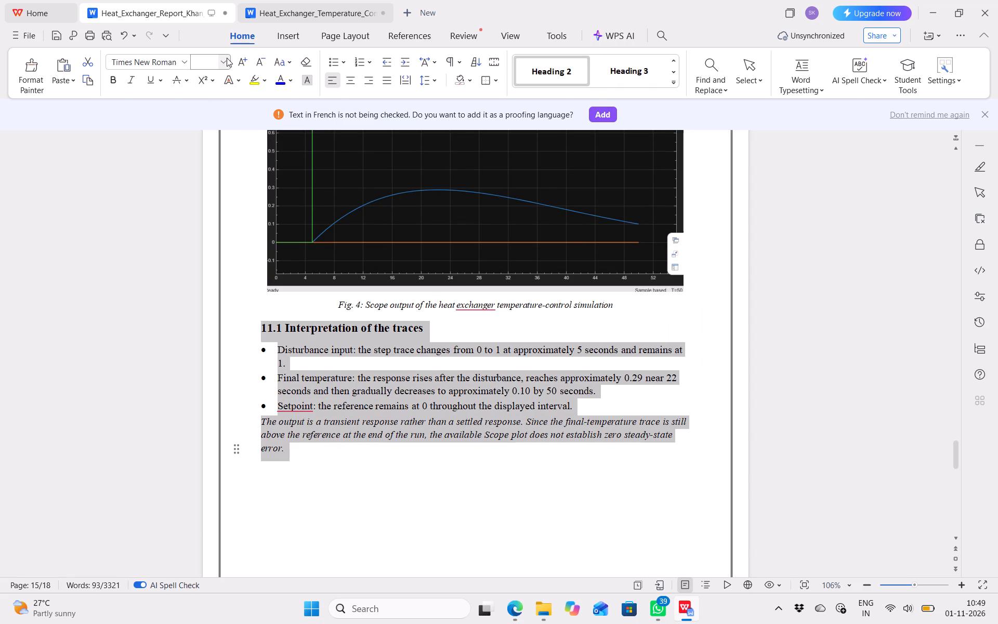
click(227, 58)
click(218, 295)
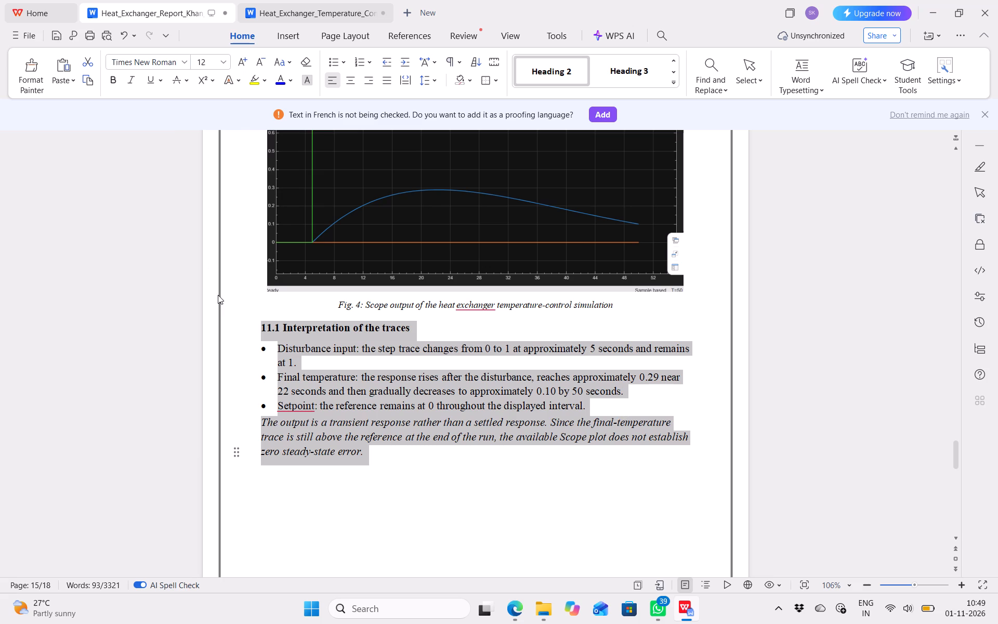
click(384, 80)
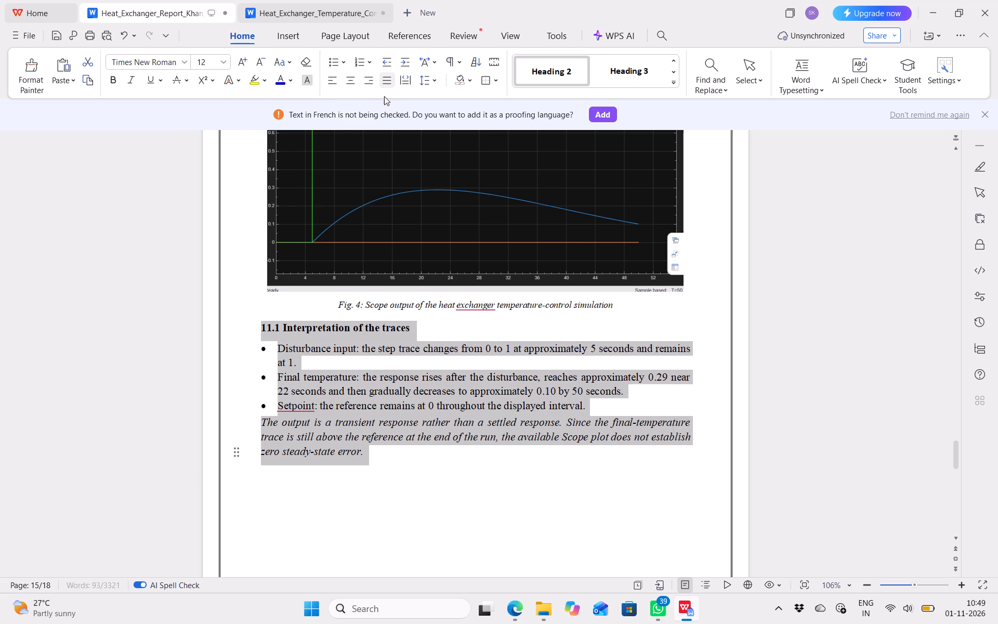
Remove the italic formatting from the closing paragraph of section 11.1, starting "The output is a transient response".
click(396, 484)
drag(396, 484, 269, 428)
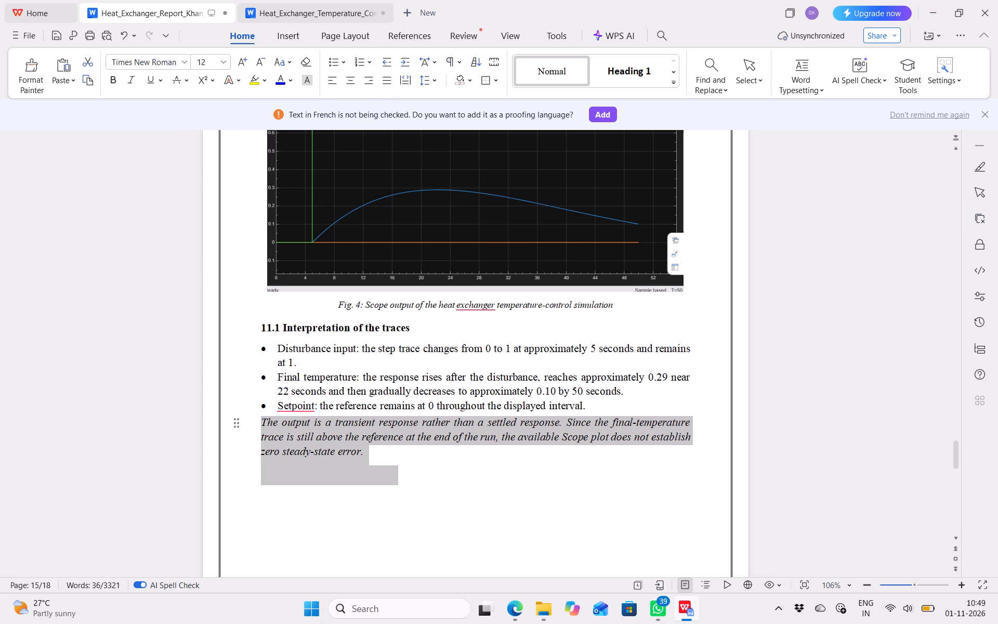
drag(269, 428, 266, 427)
click(134, 74)
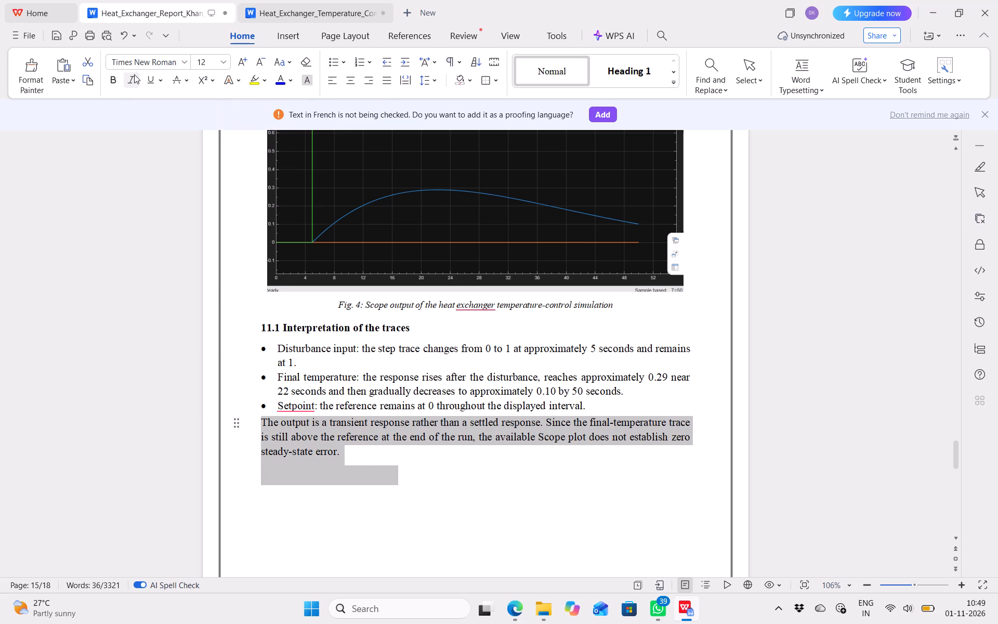
click(419, 478)
Set all text in the section 12 parameter effects table to font size 12.
scroll(419, 478, down, 2)
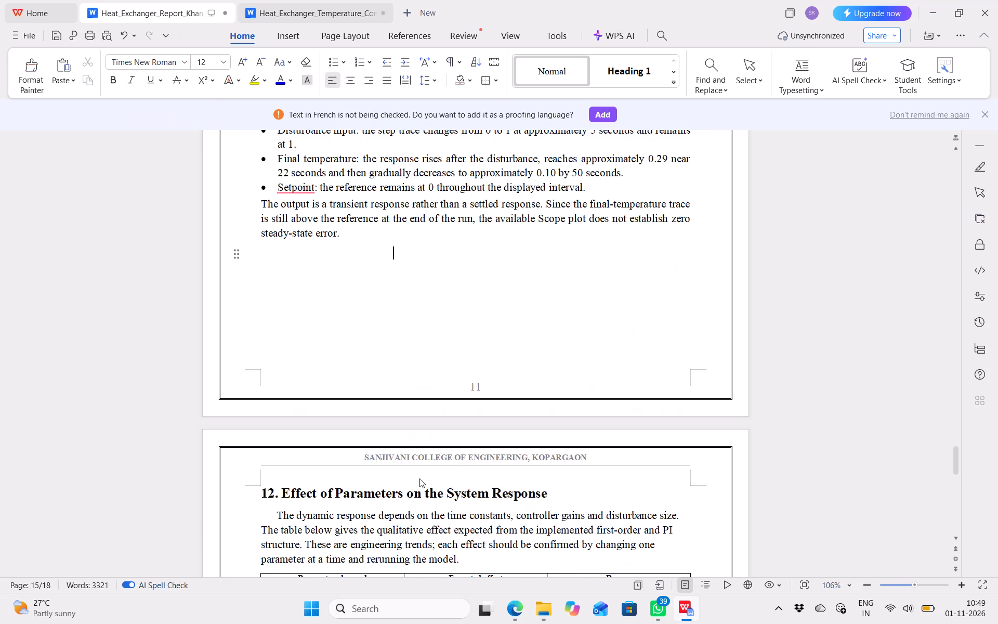
scroll(419, 478, down, 3)
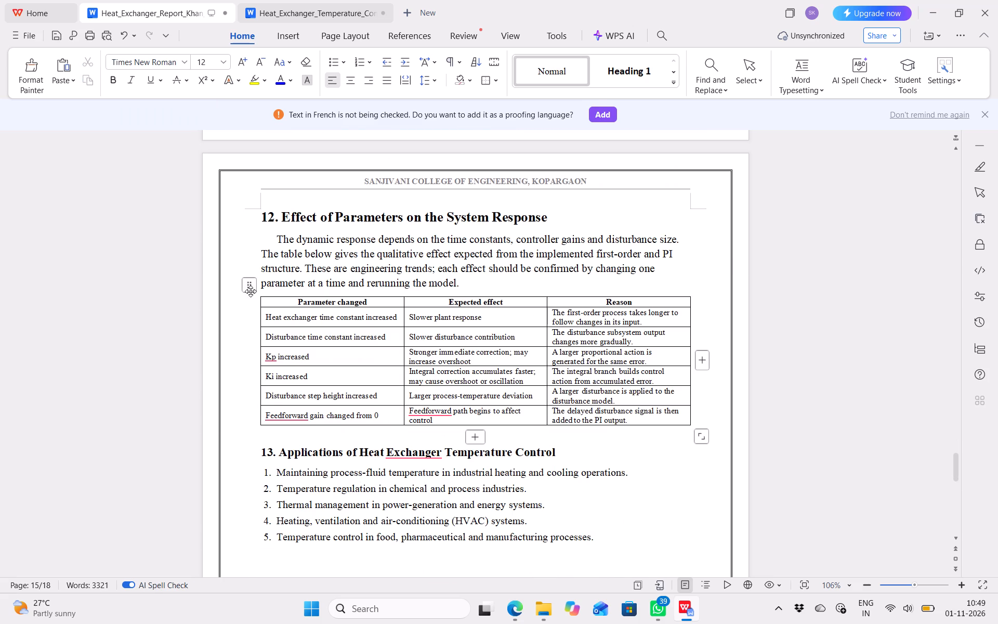
click(246, 285)
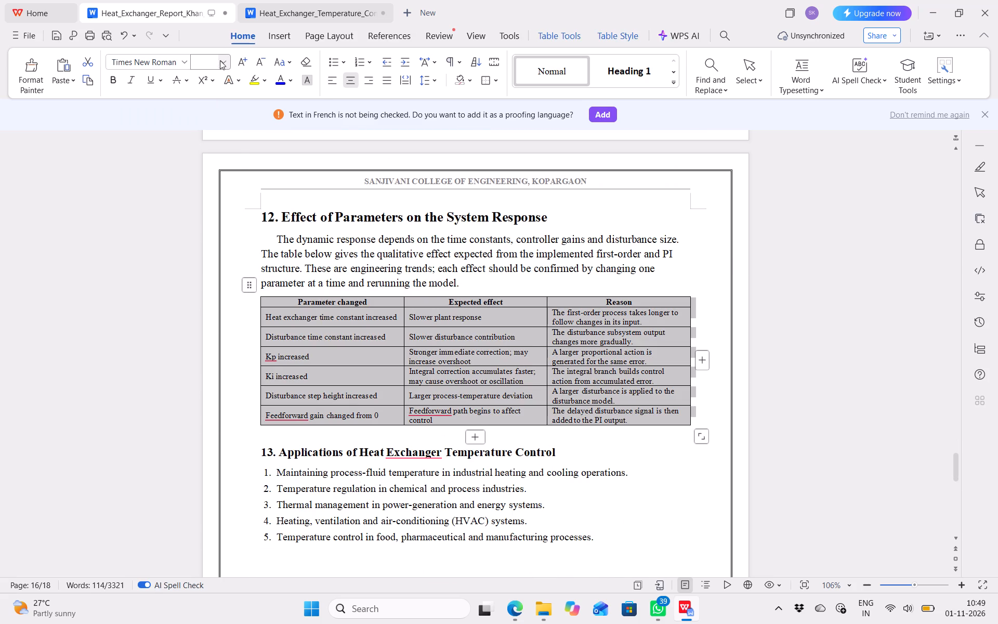
click(220, 60)
click(202, 286)
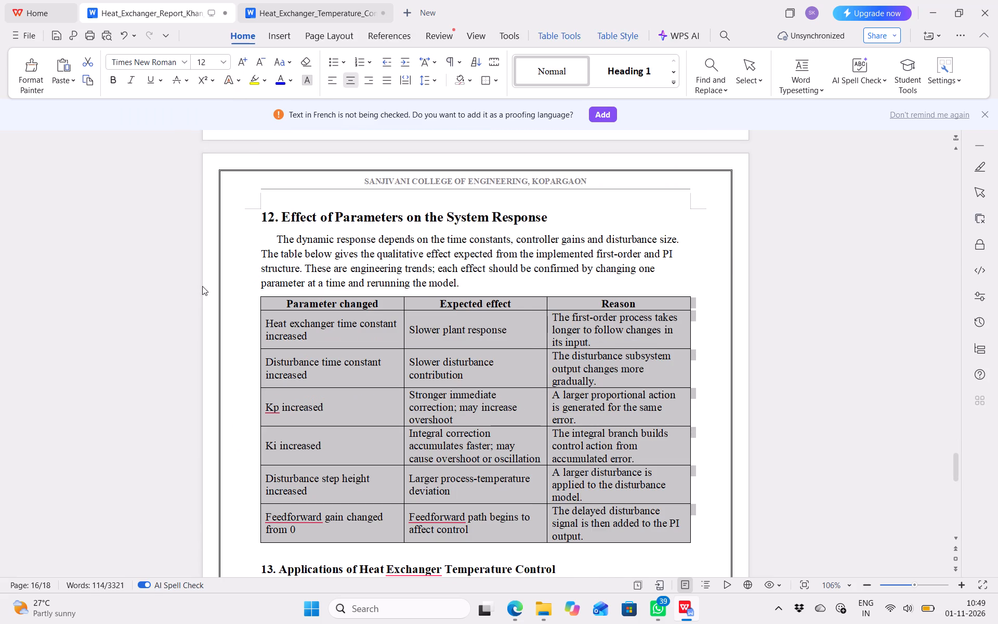
click(255, 321)
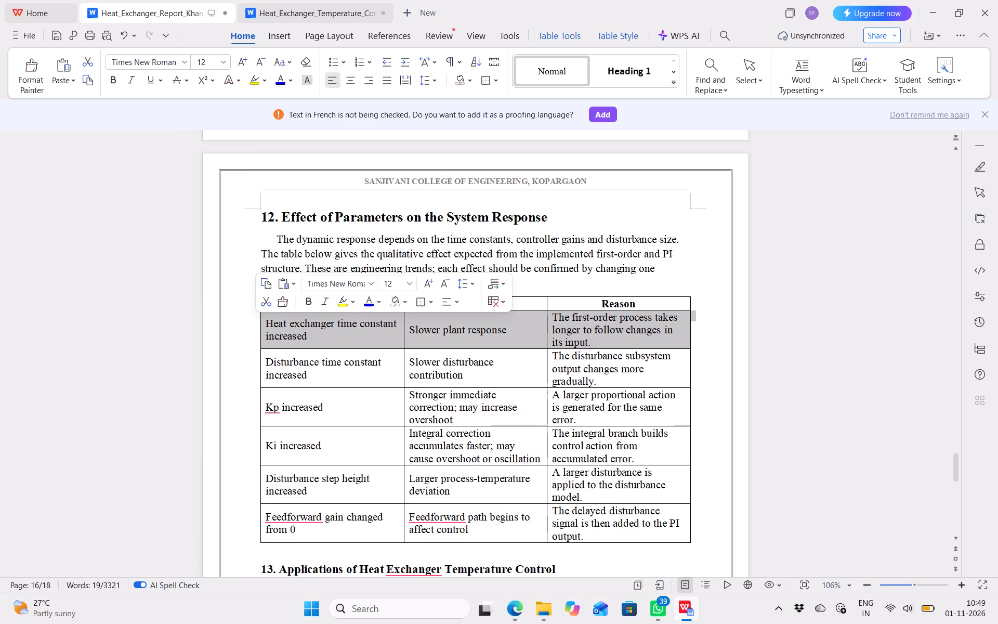
click(245, 347)
Justify the introductory paragraph below the "12. Effect of Parameters on the System Response" heading.
drag(462, 285, 275, 238)
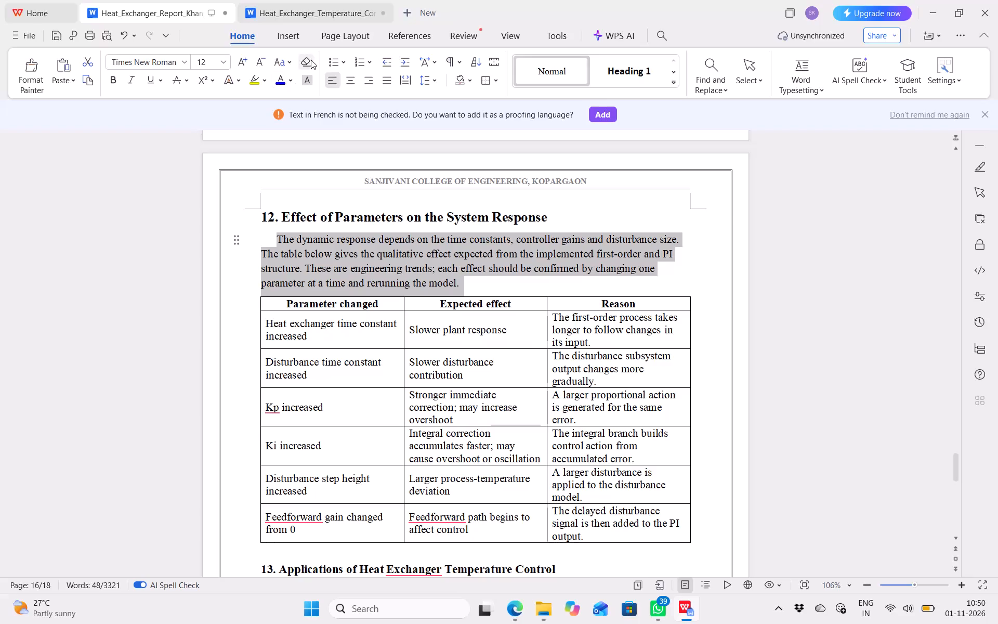
click(388, 79)
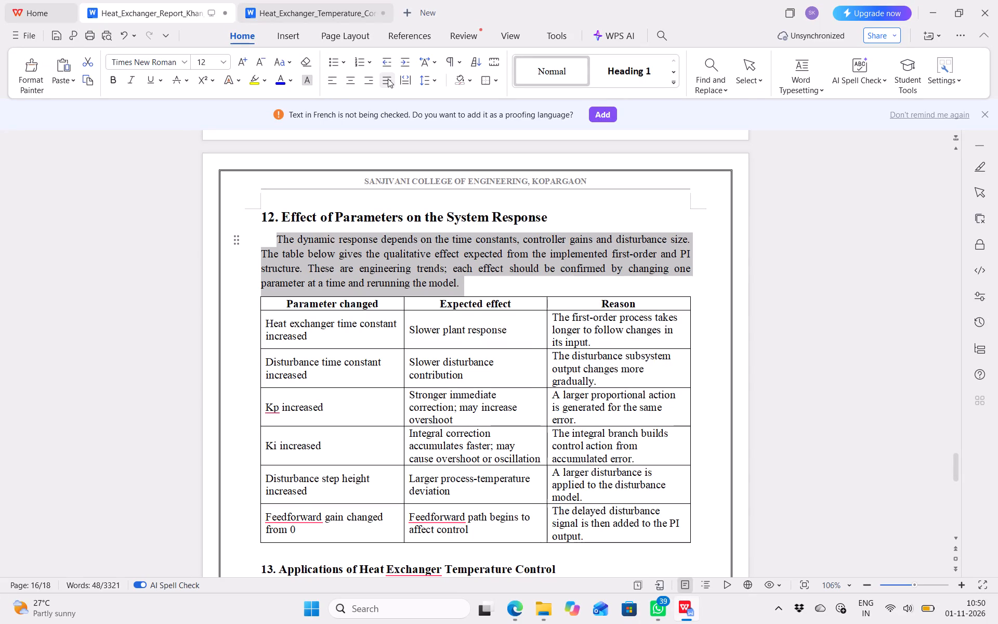
click(311, 245)
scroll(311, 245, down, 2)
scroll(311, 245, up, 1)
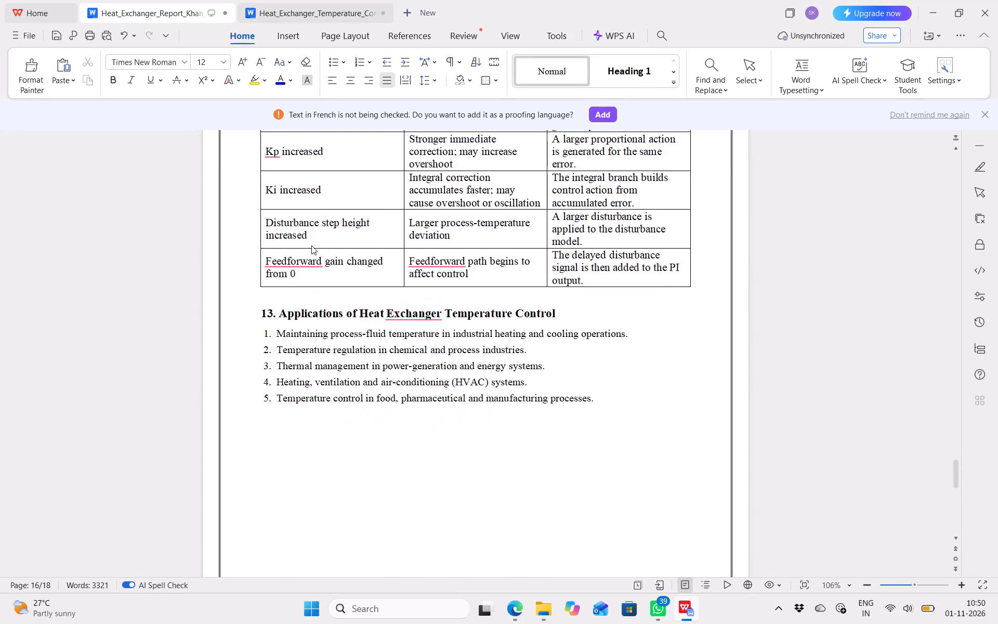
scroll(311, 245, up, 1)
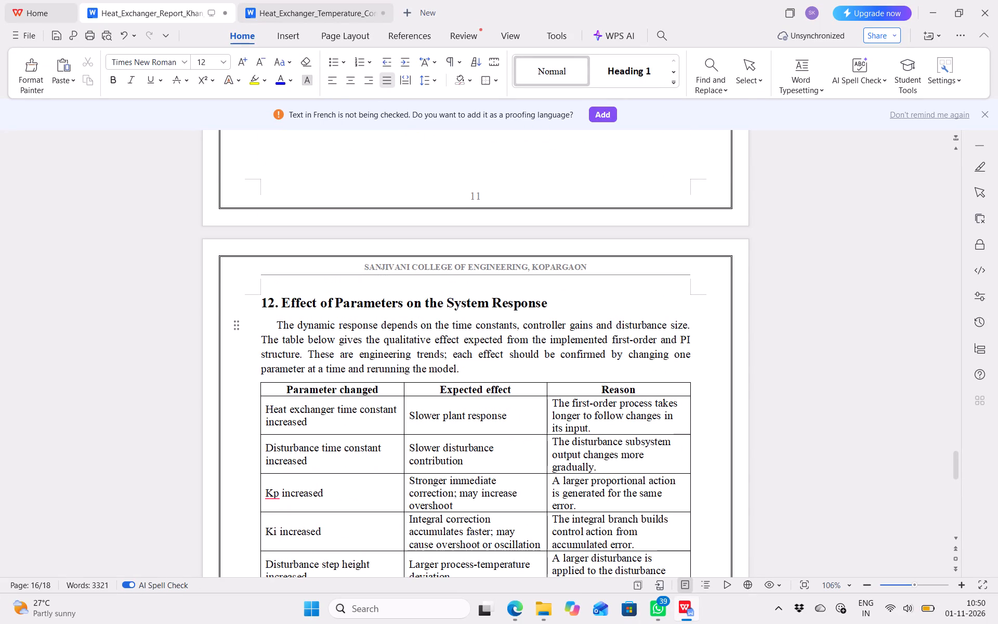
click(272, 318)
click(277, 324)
Set the "13. Applications of Heat Exchanger Temperature Control" heading to font size 14.
key(BackSpace)
scroll(366, 458, down, 4)
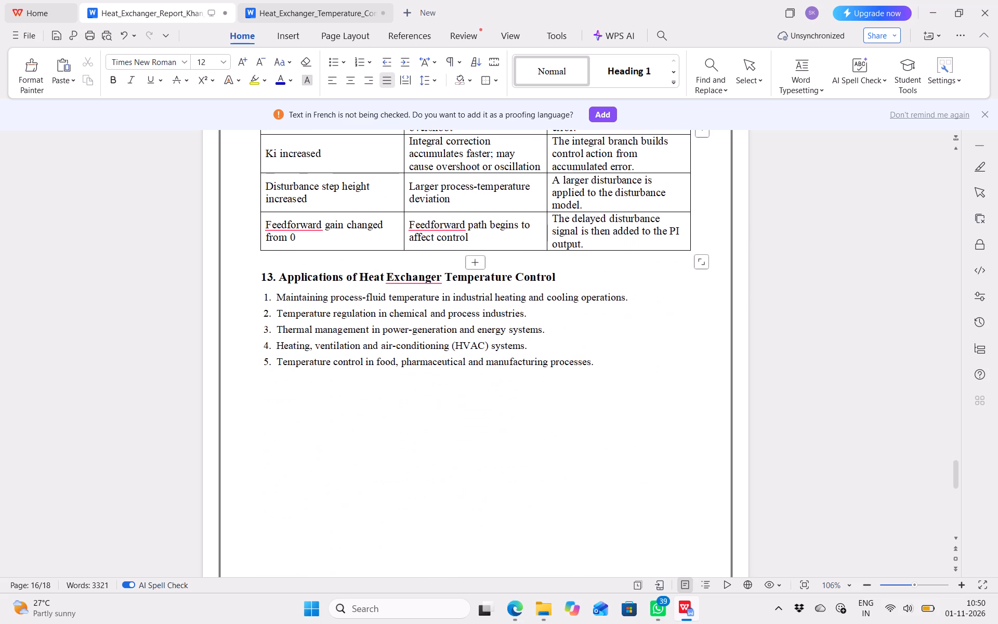
drag(261, 276, 500, 270)
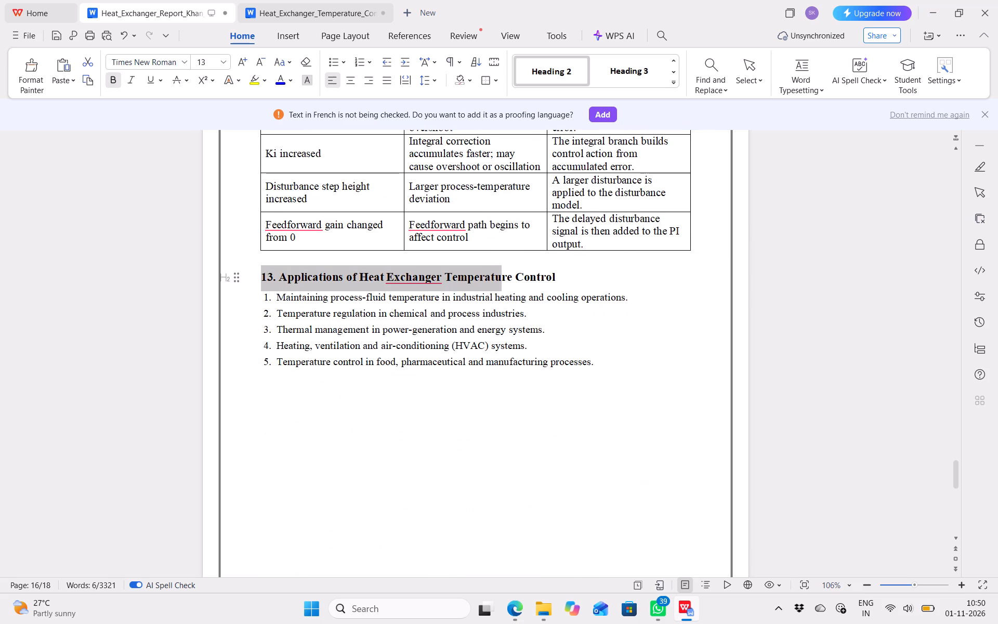
drag(500, 270, 555, 272)
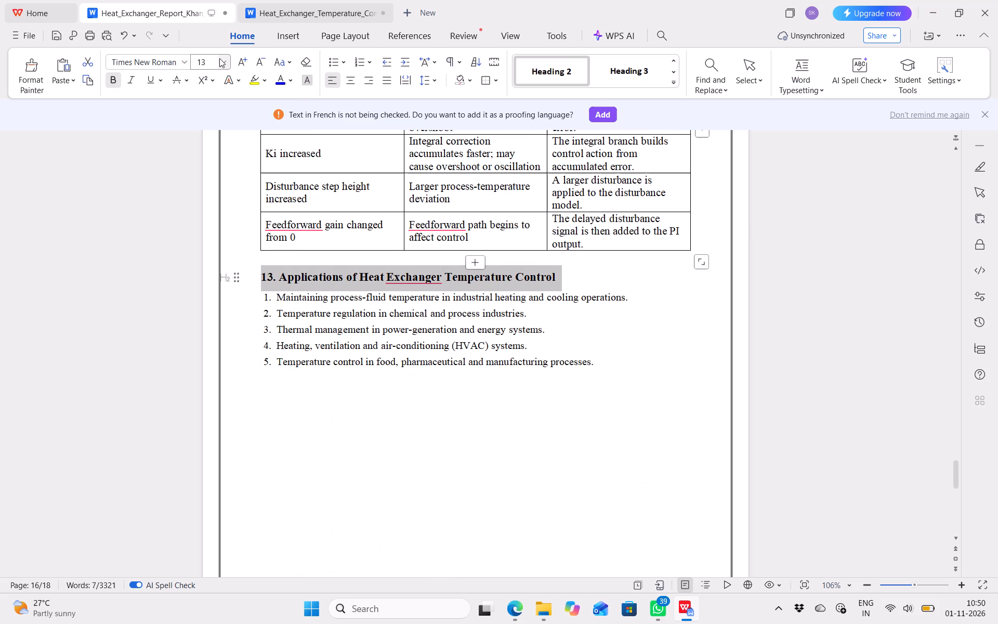
click(225, 60)
click(199, 316)
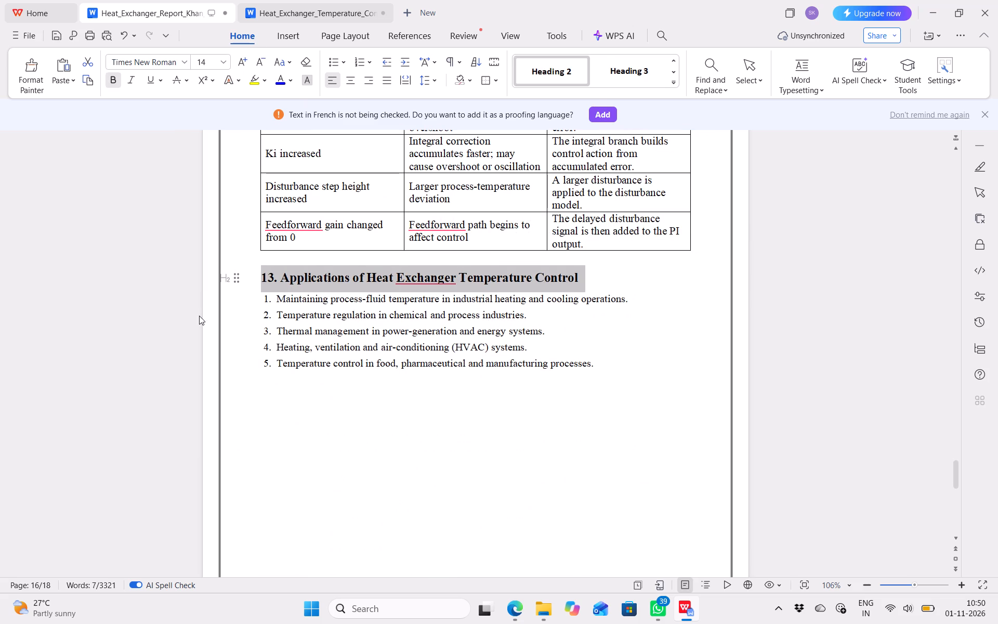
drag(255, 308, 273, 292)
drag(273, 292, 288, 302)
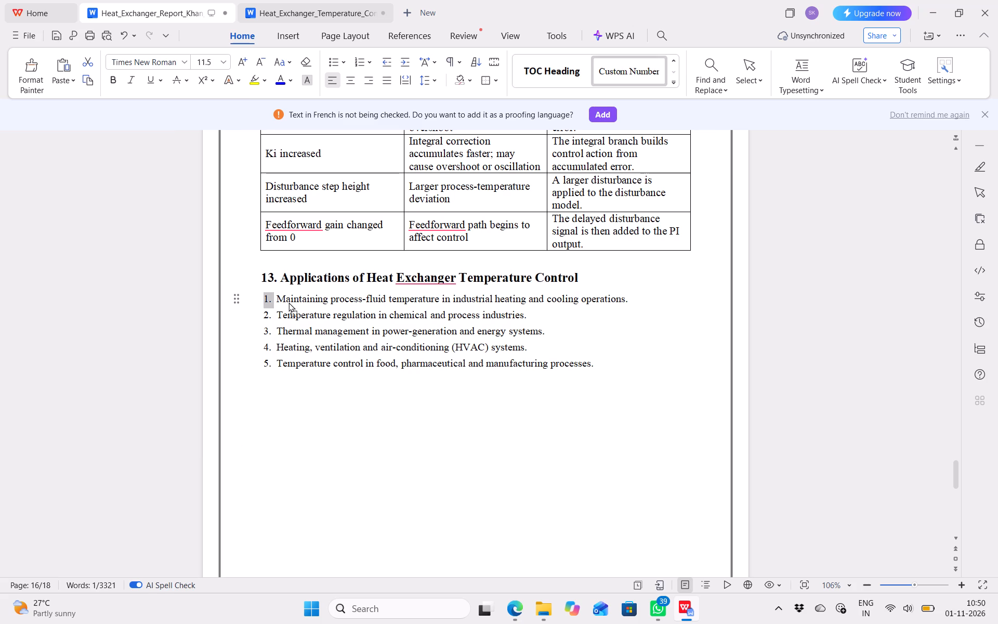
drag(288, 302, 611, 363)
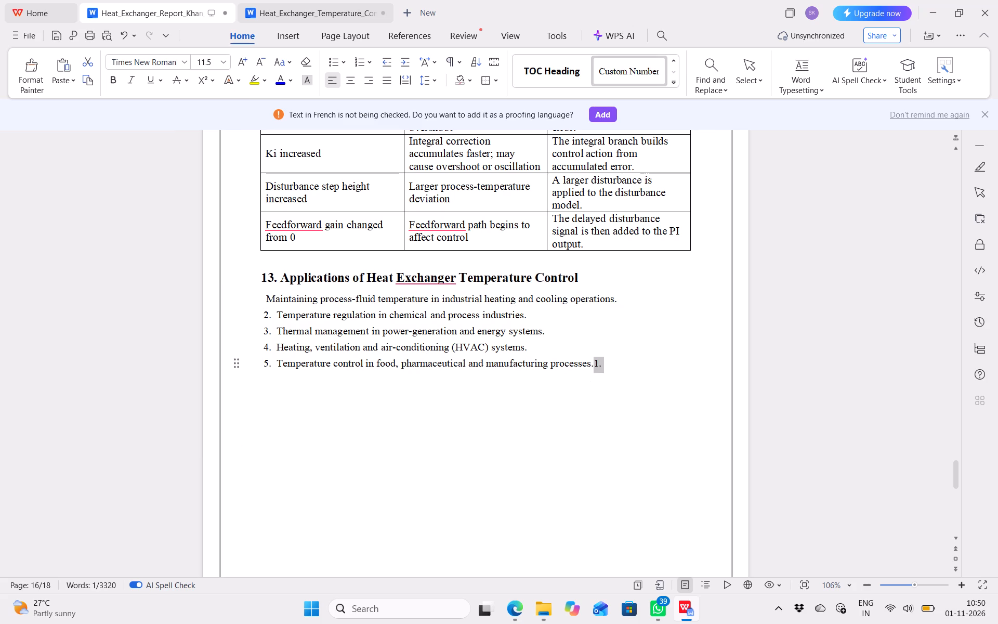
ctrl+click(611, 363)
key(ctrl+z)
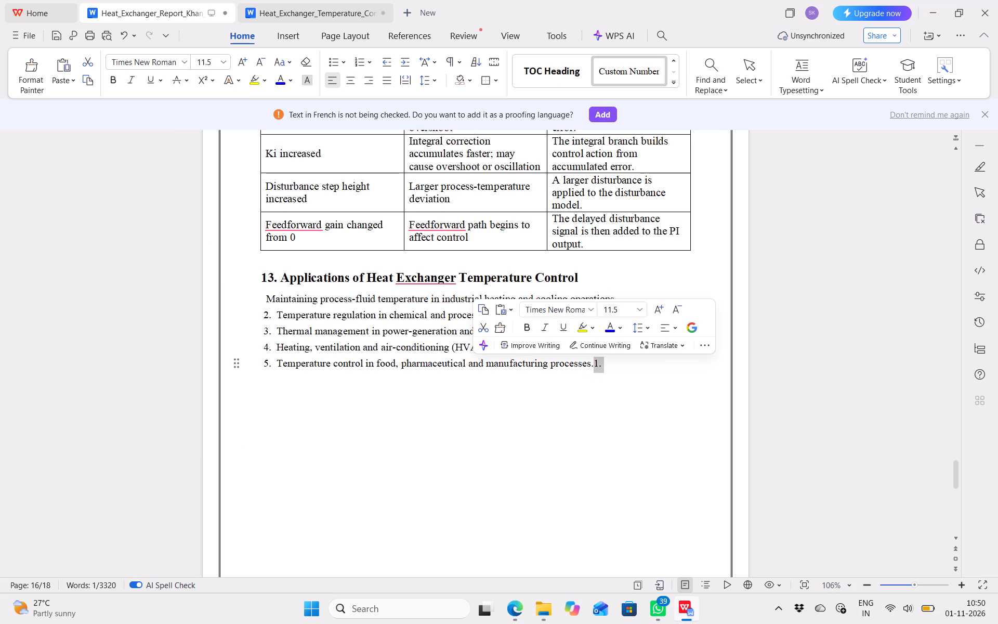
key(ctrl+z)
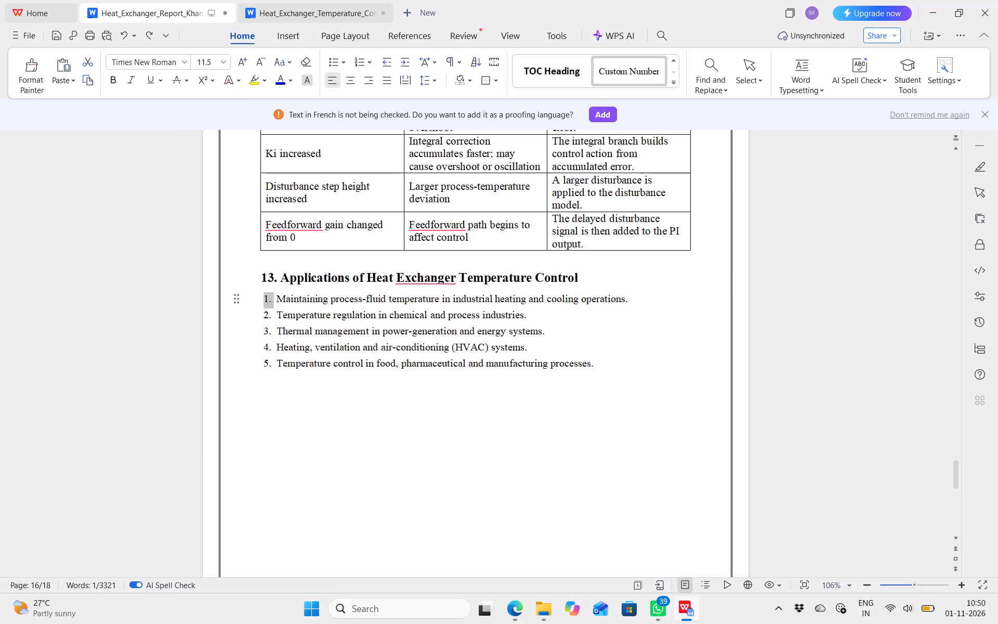
Set the five-item numbered list under the section 13 Applications heading to font size 12.
drag(596, 366, 254, 294)
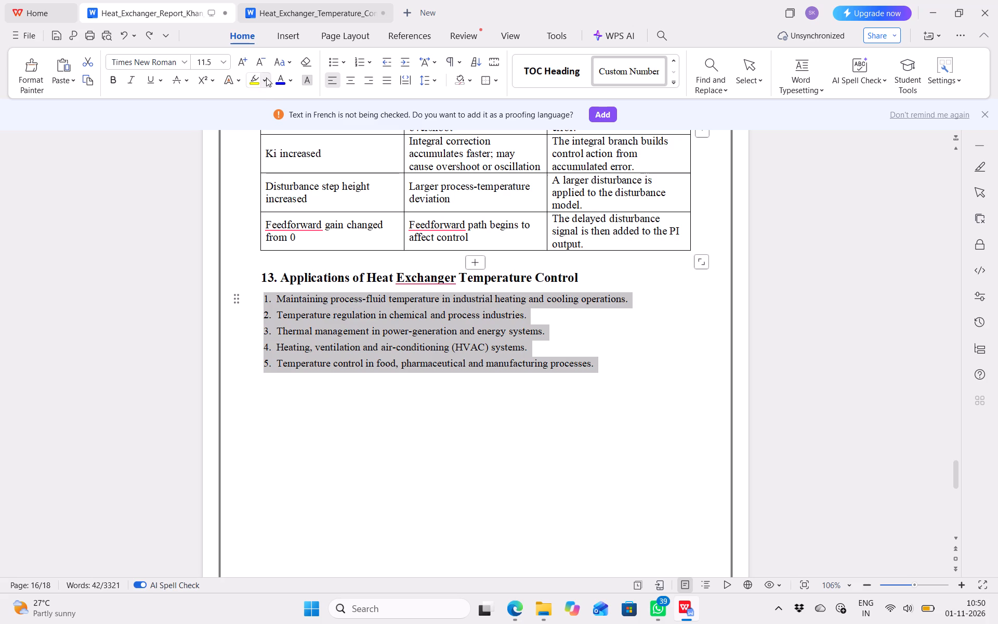
click(226, 64)
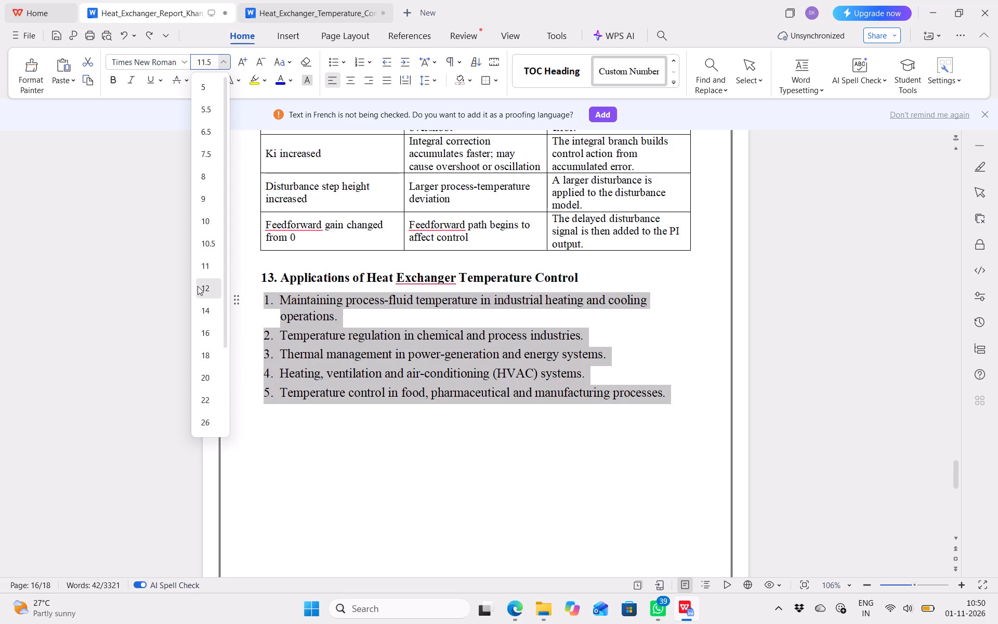
click(198, 286)
Set the "14. Advantages of the System" heading to font size 14.
scroll(354, 448, down, 3)
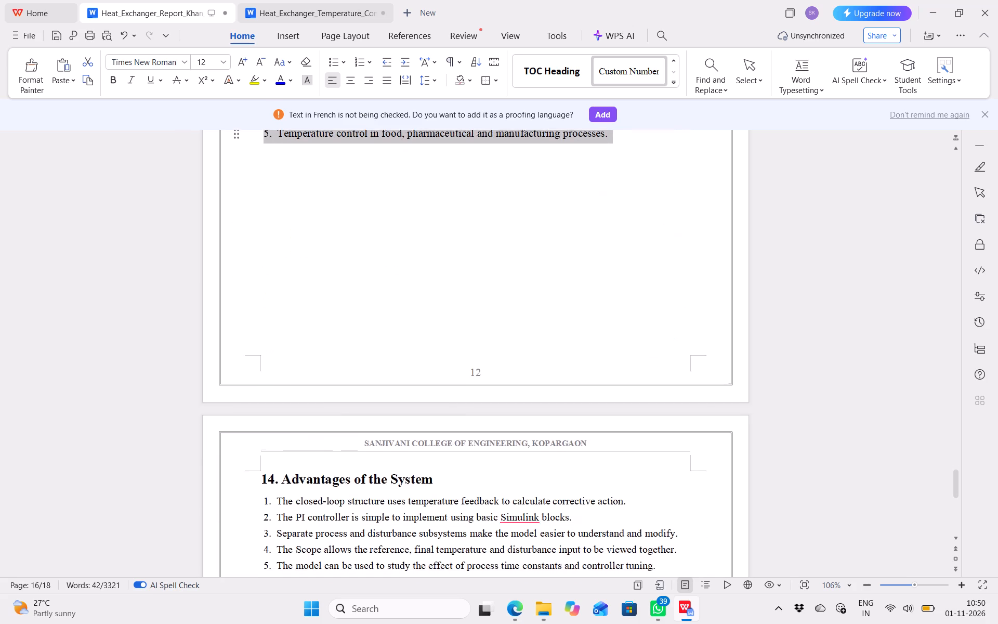
scroll(354, 448, down, 2)
scroll(329, 369, up, 1)
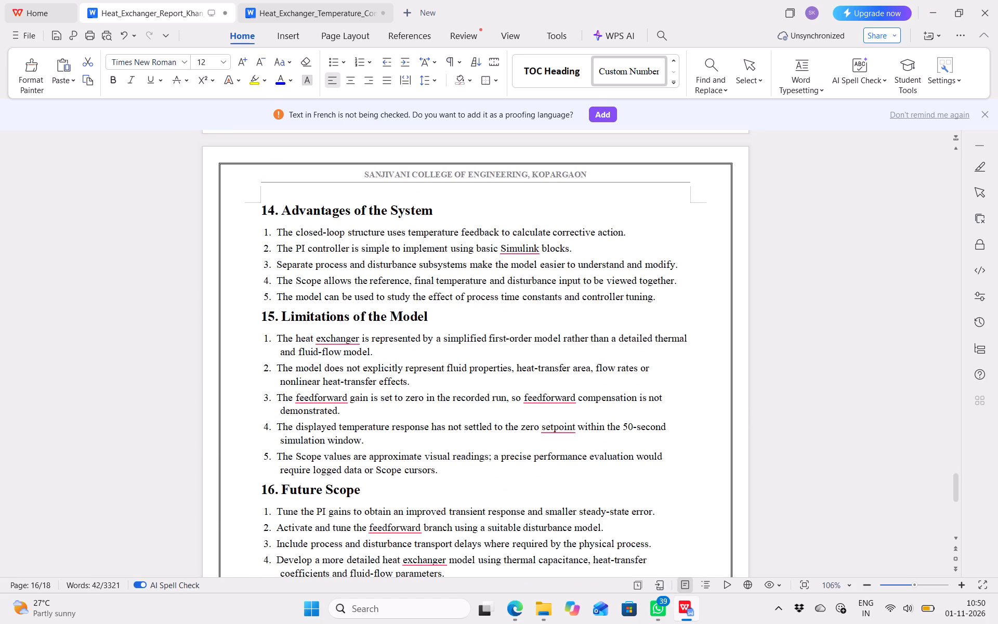
drag(257, 207, 441, 214)
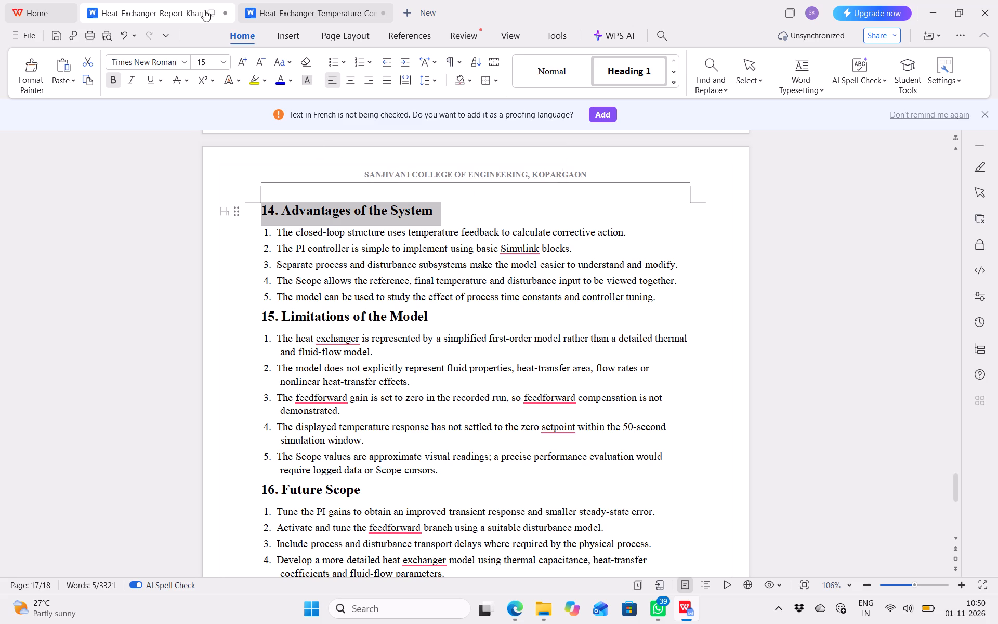
click(226, 66)
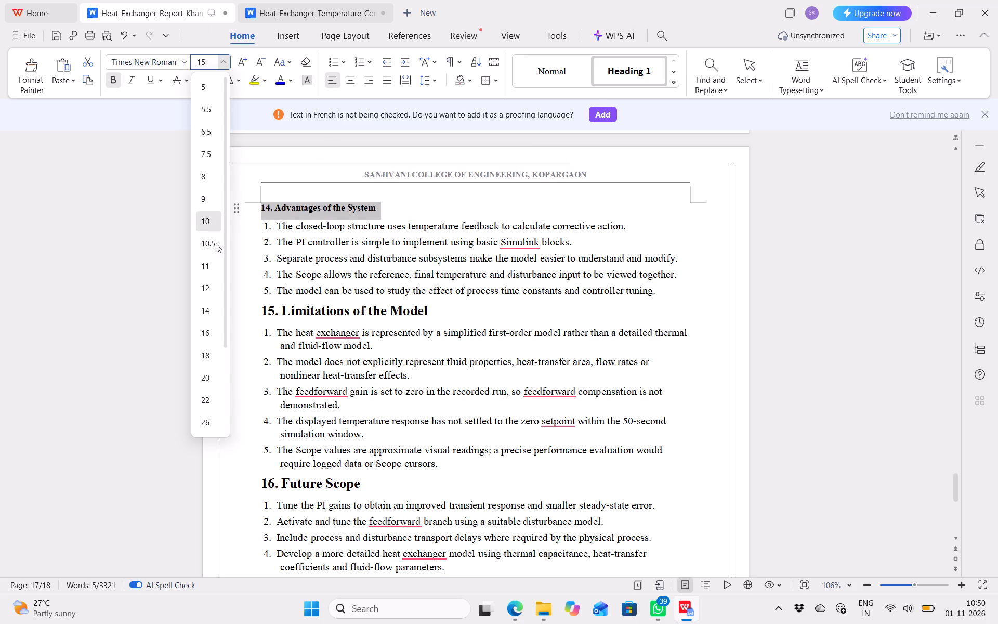
click(214, 315)
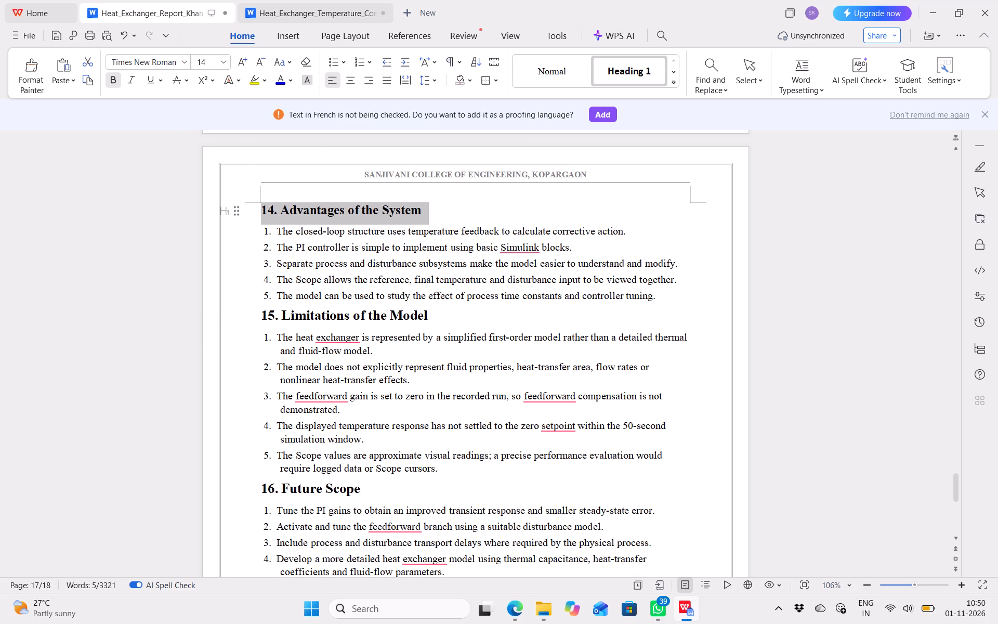
Justify the five-item numbered list under the "14. Advantages of the System" heading.
click(252, 236)
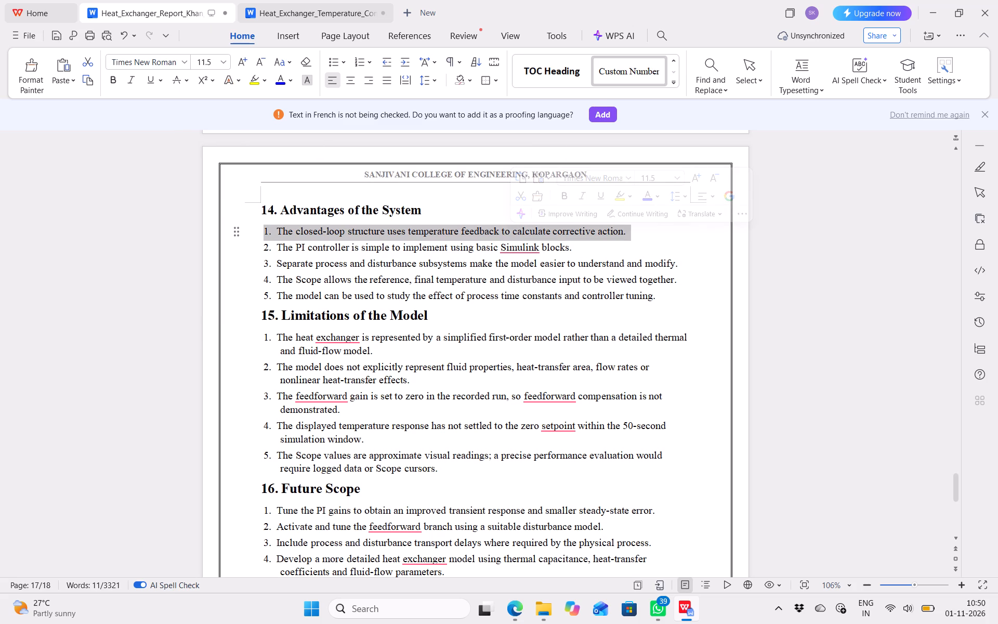
drag(660, 304, 248, 226)
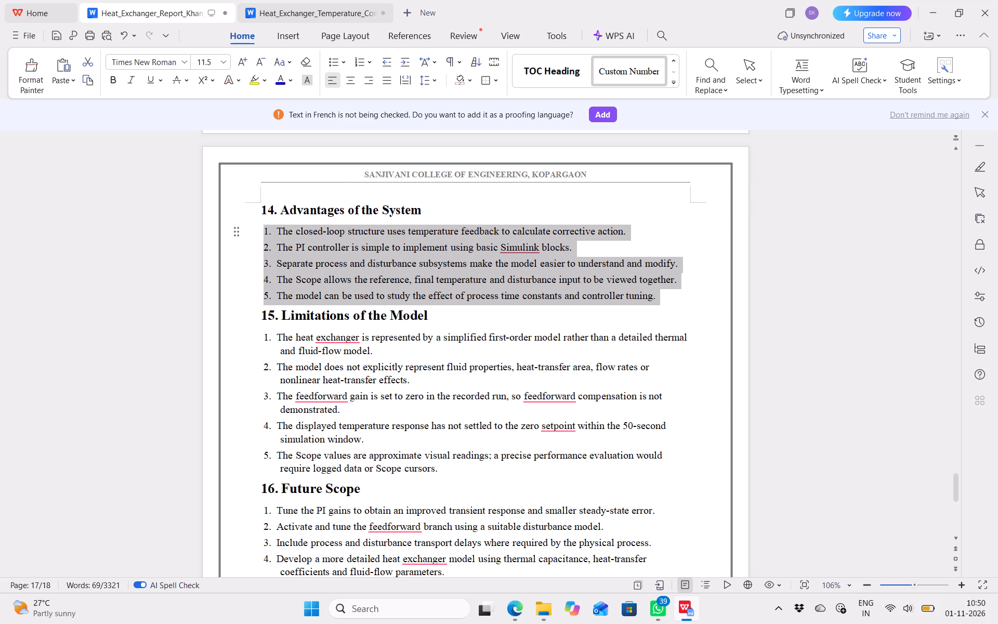
click(388, 82)
Set the five-item numbered list under the "15. Limitations of the Model" heading to font size 12.
click(410, 337)
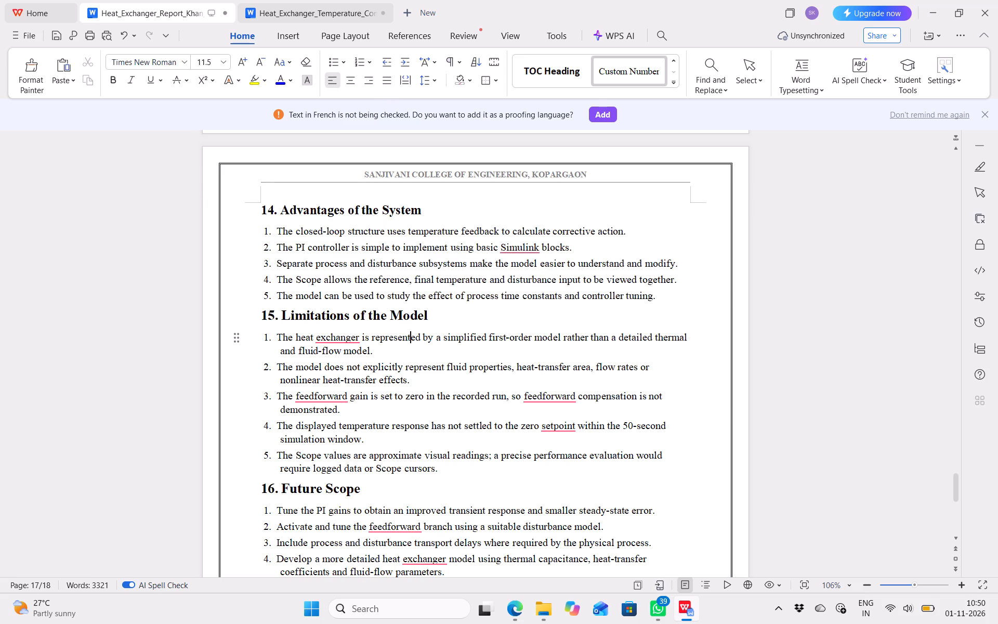
drag(447, 473, 278, 339)
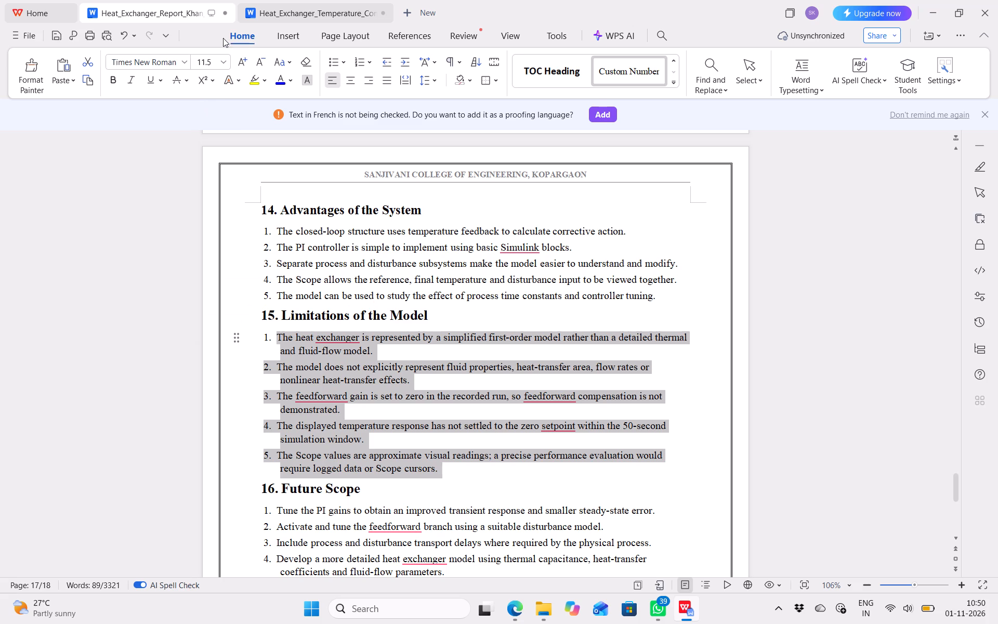
click(225, 58)
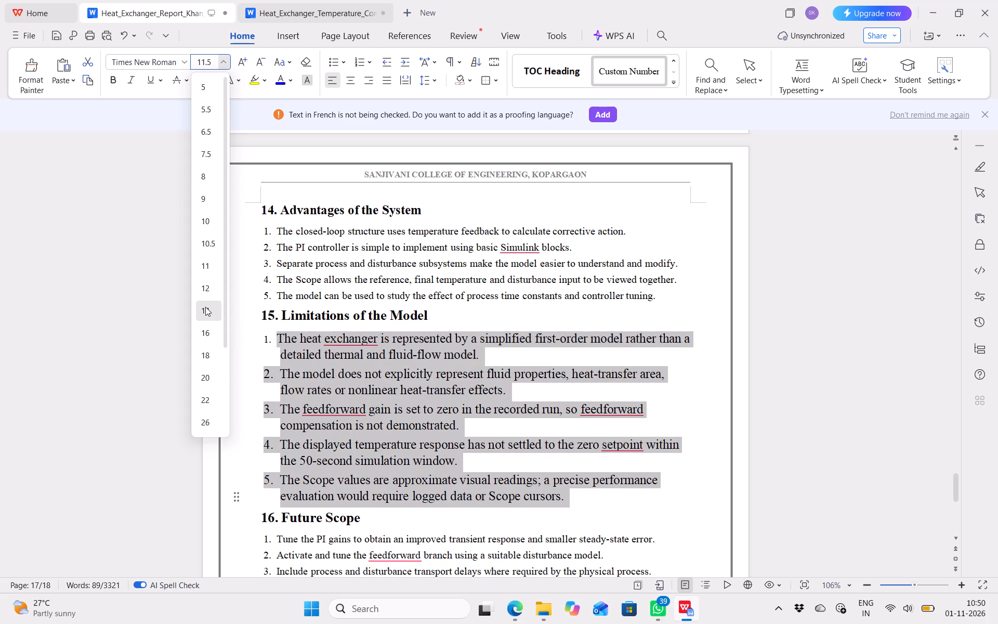
click(203, 285)
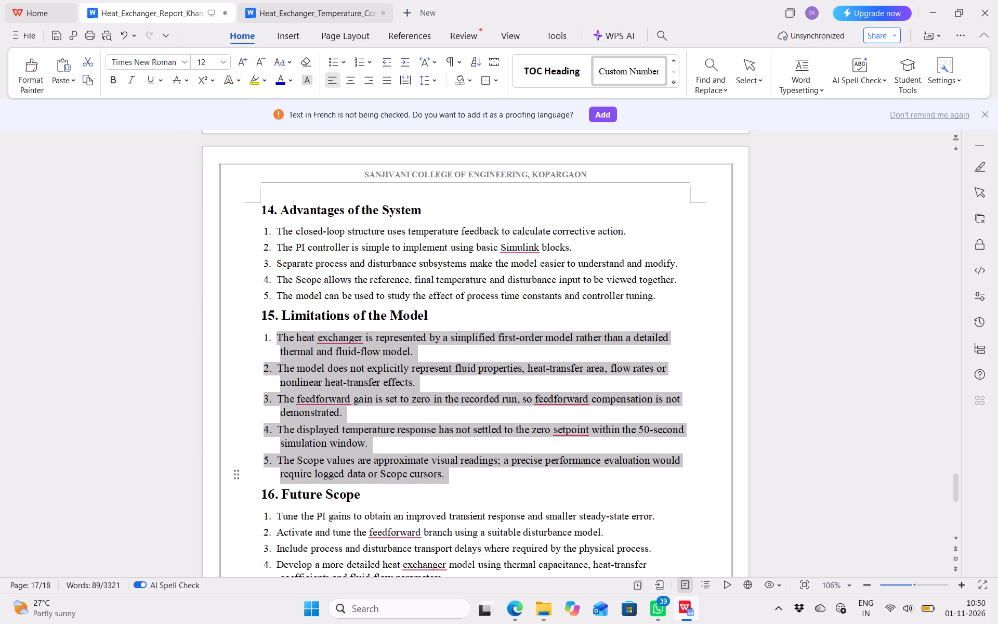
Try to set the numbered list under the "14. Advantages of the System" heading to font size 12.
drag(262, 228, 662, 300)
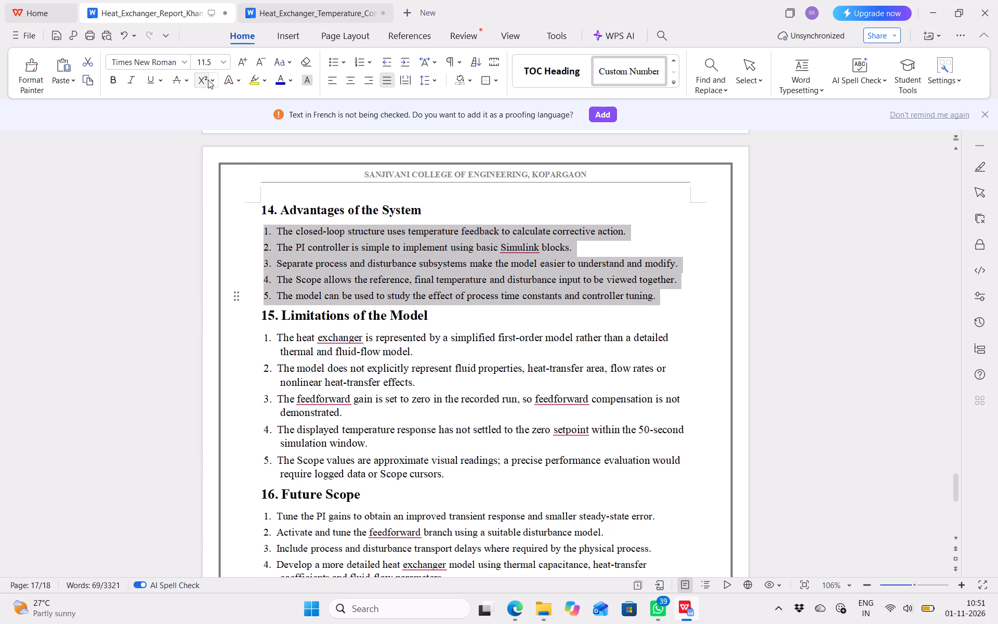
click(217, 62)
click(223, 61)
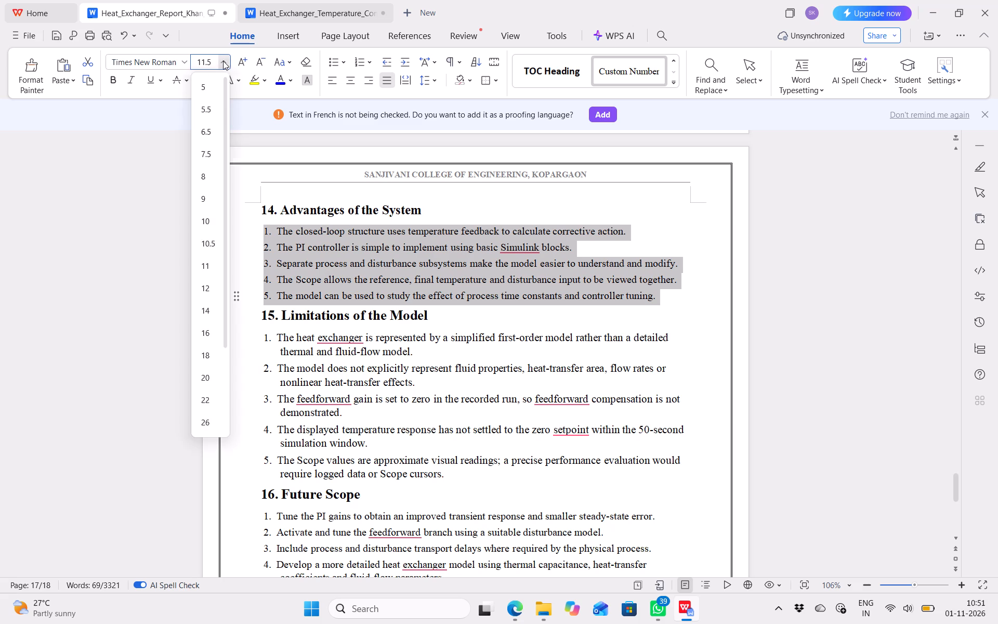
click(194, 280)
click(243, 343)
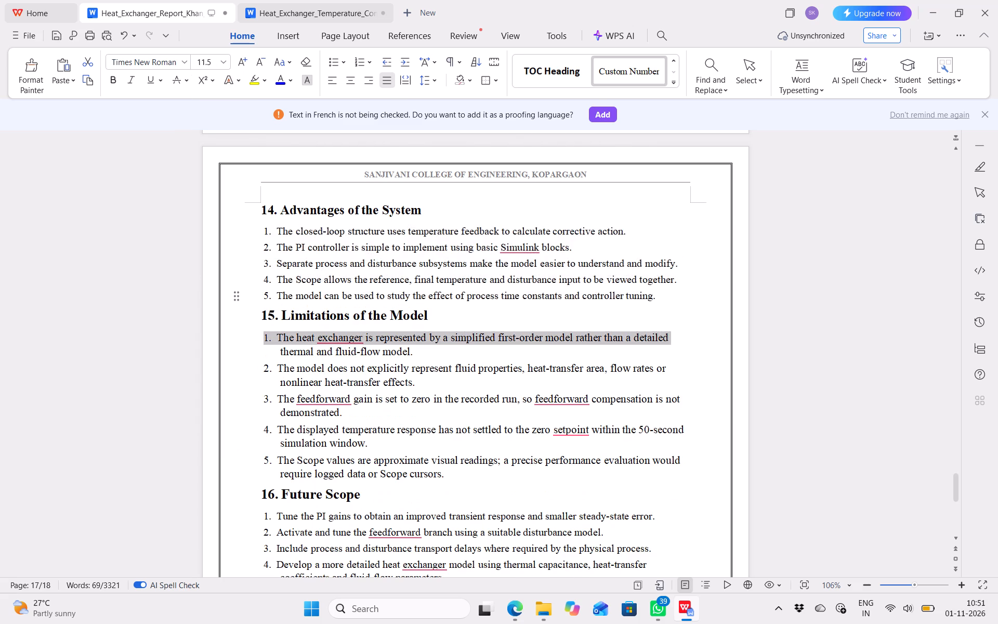
Set the "15. Limitations of the Model" heading to font size 14.
scroll(243, 343, down, 2)
drag(429, 175, 266, 172)
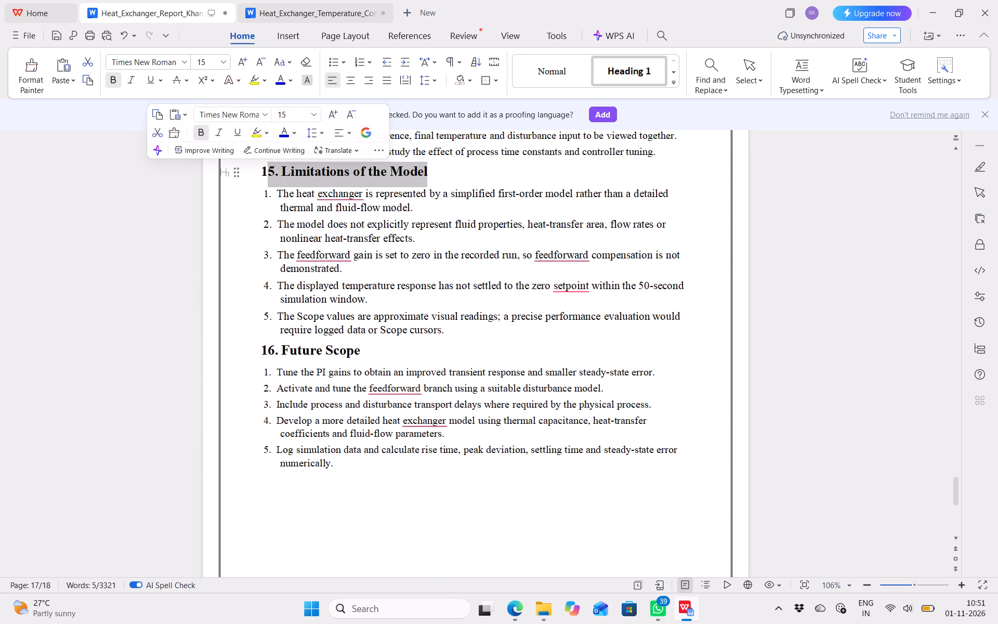
drag(260, 170, 425, 171)
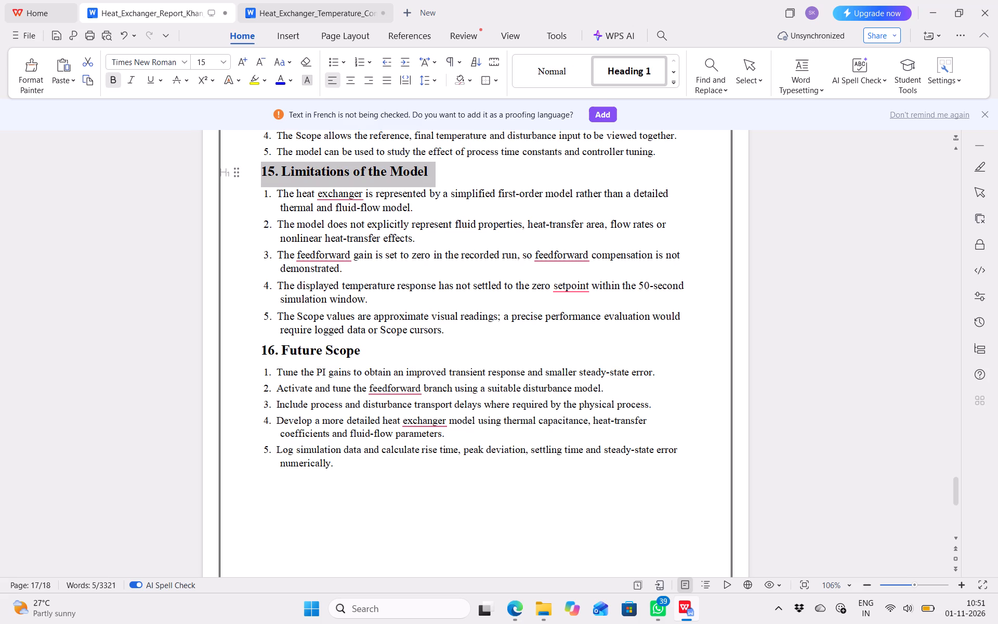
drag(425, 171, 426, 171)
click(224, 61)
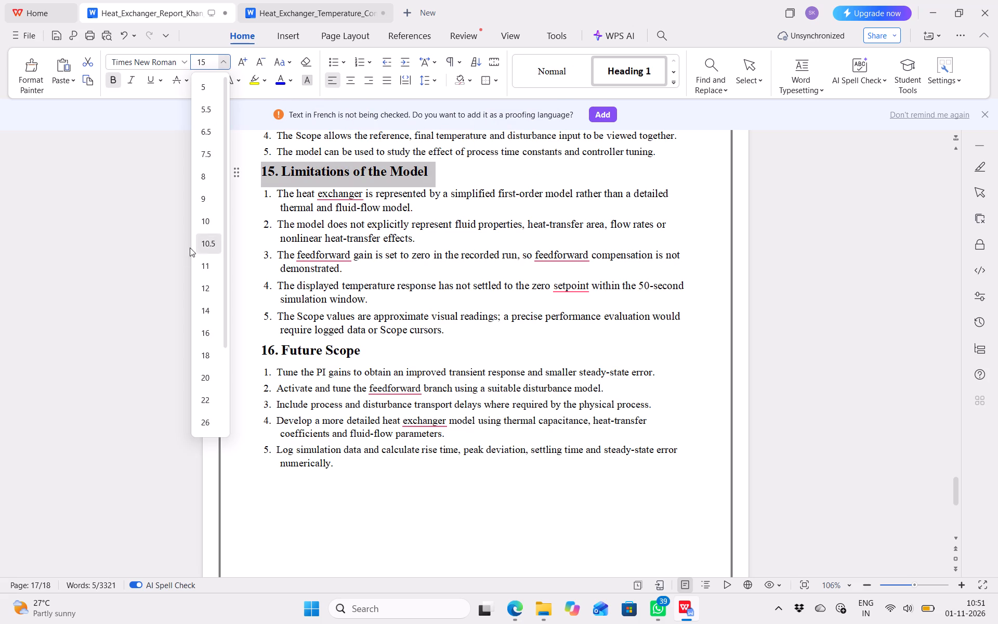
click(201, 293)
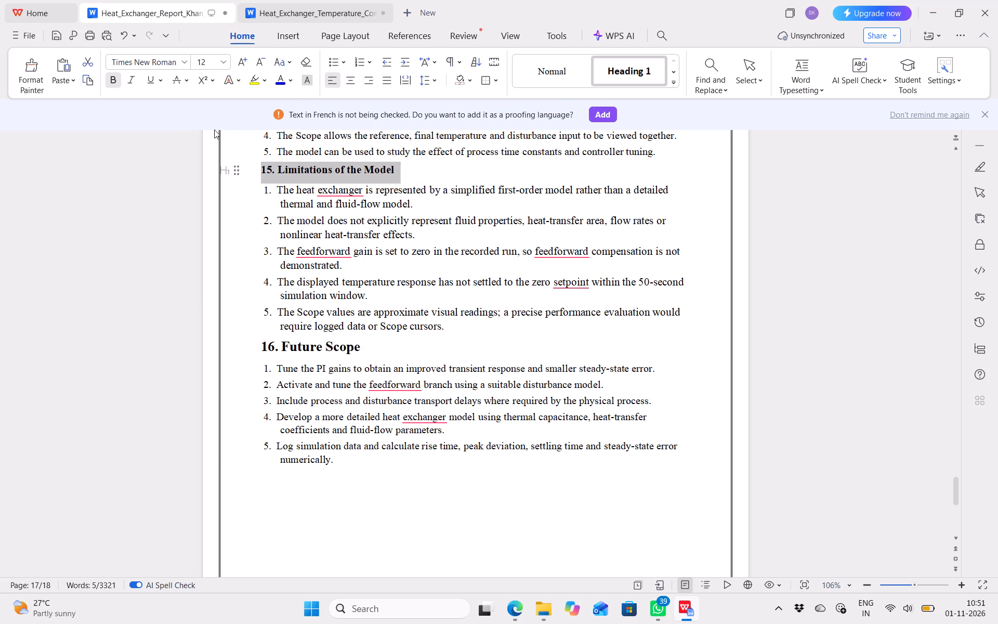
click(222, 63)
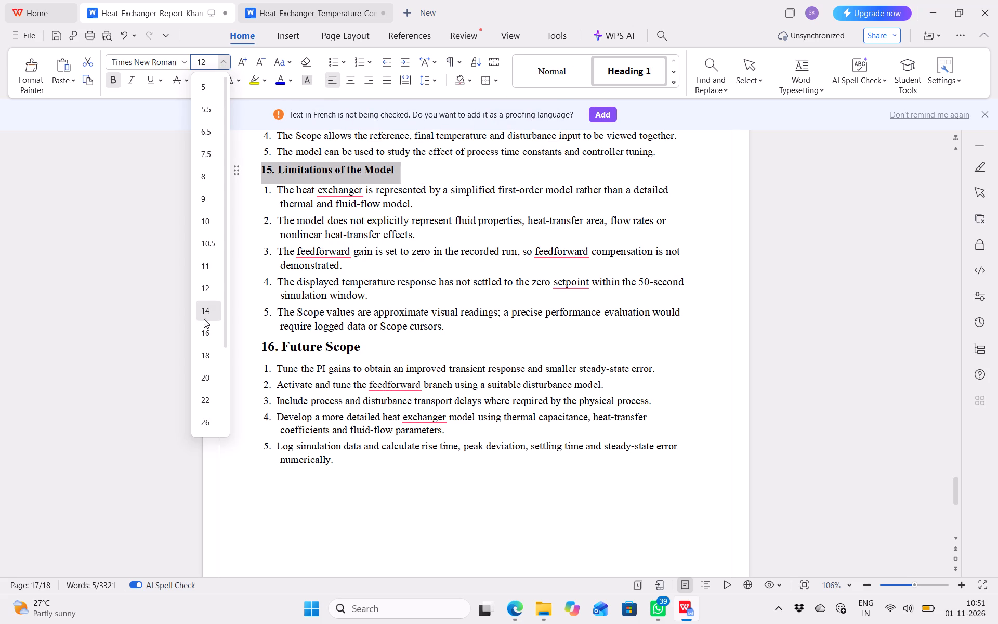
click(202, 315)
Set the "16. Future Scope" heading to font size 14.
click(373, 349)
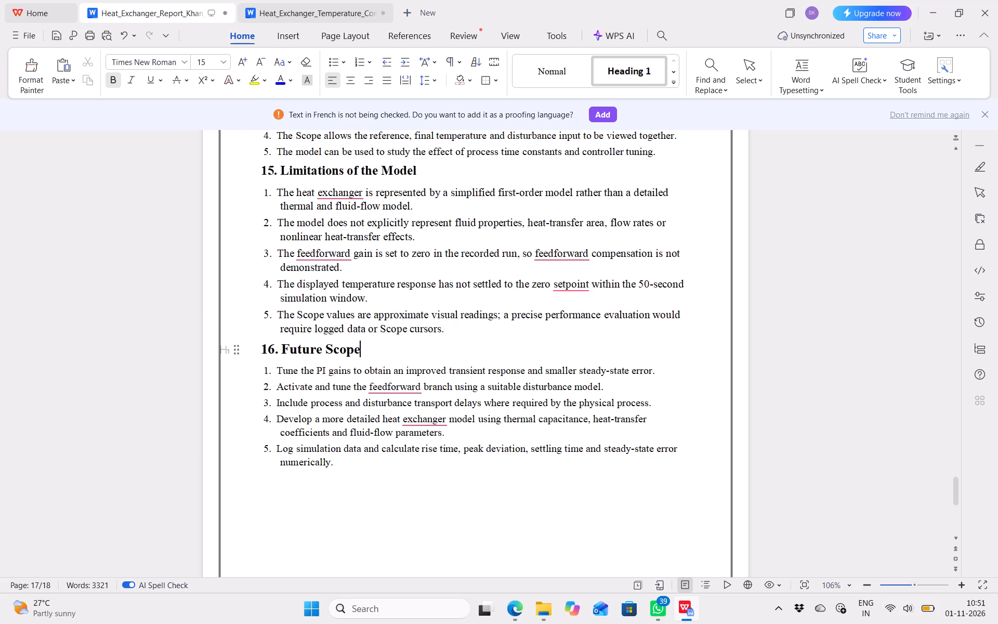
drag(373, 349, 262, 344)
click(227, 58)
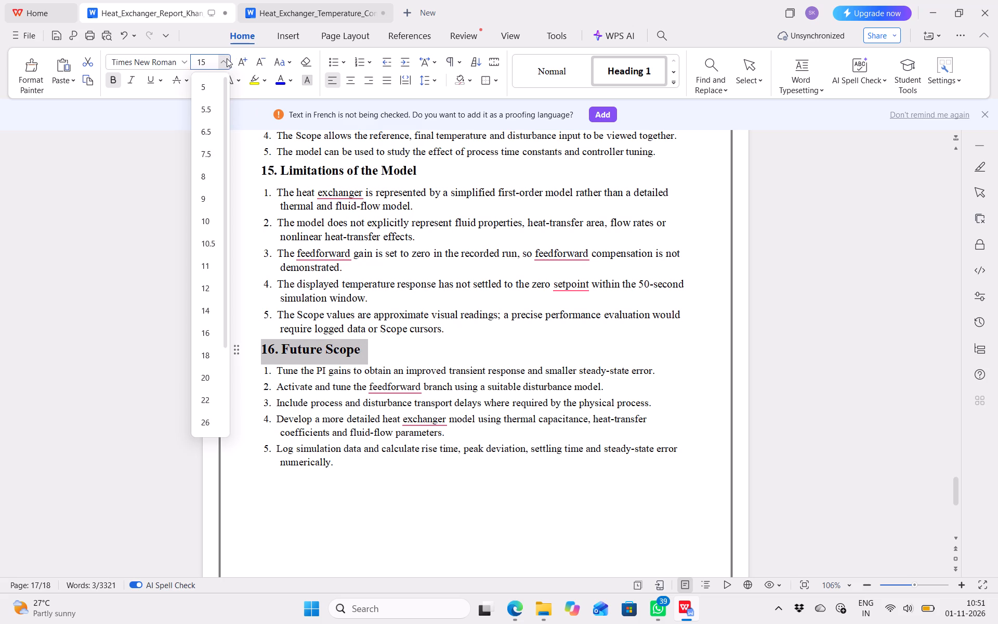
click(210, 314)
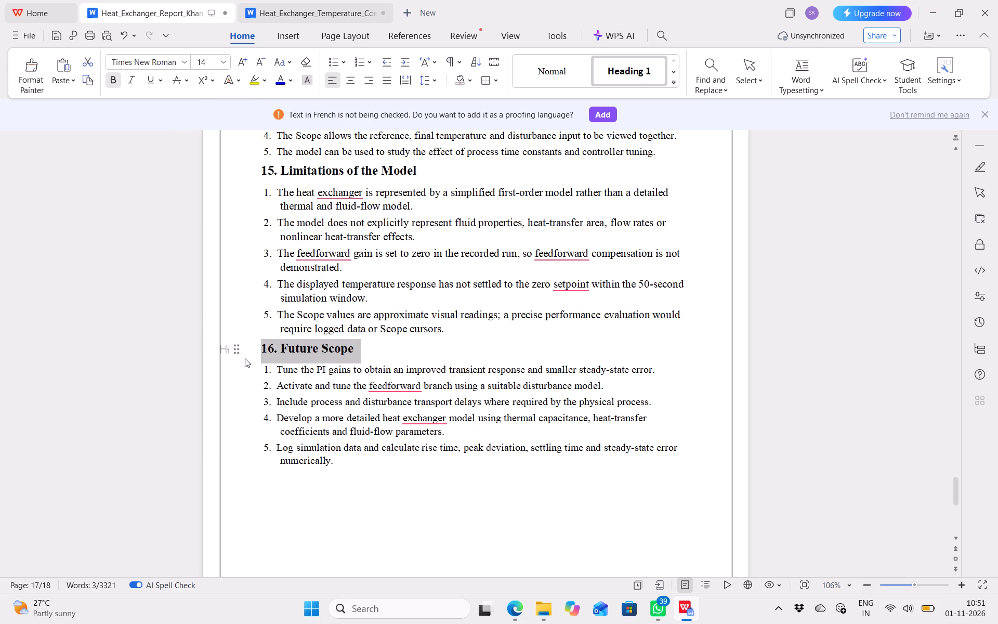
Set the five-item numbered list under the "16. Future Scope" heading to font size 12 and justify it.
drag(353, 474, 256, 394)
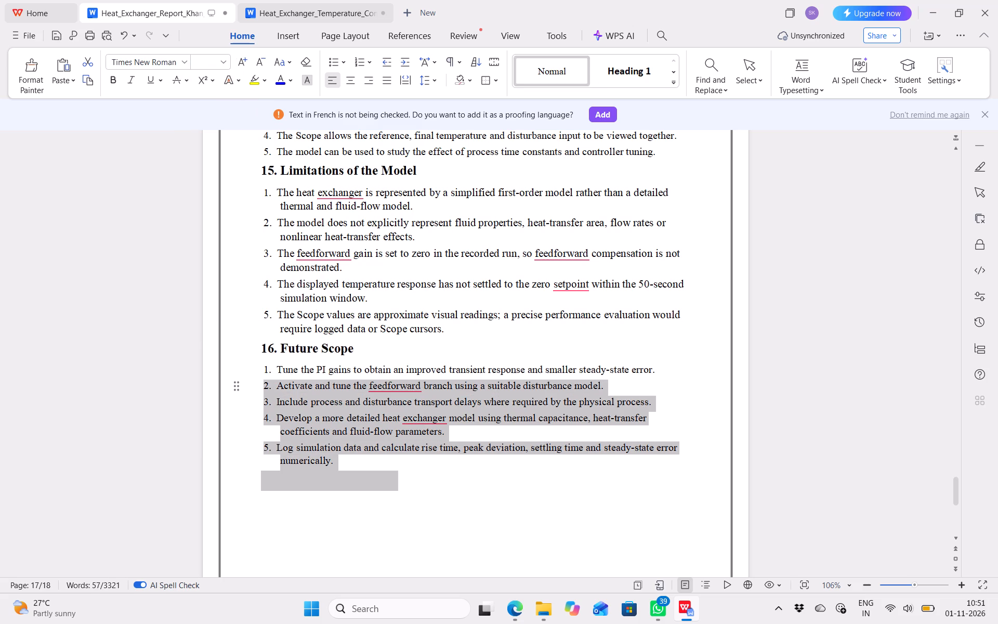
drag(256, 394, 256, 382)
click(256, 382)
drag(271, 369, 260, 371)
click(260, 371)
drag(260, 371, 329, 455)
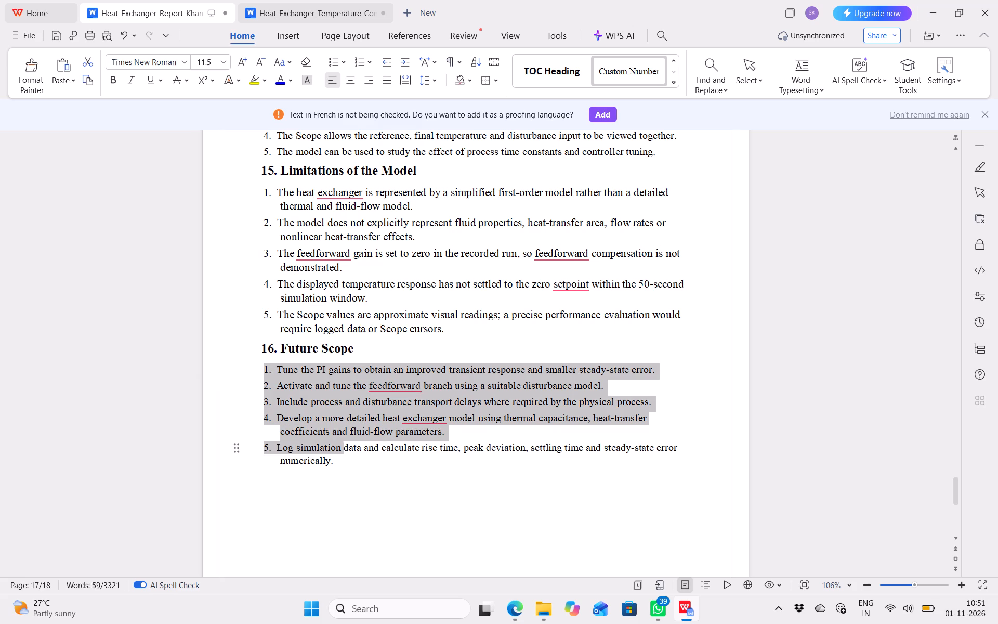
drag(329, 455, 330, 456)
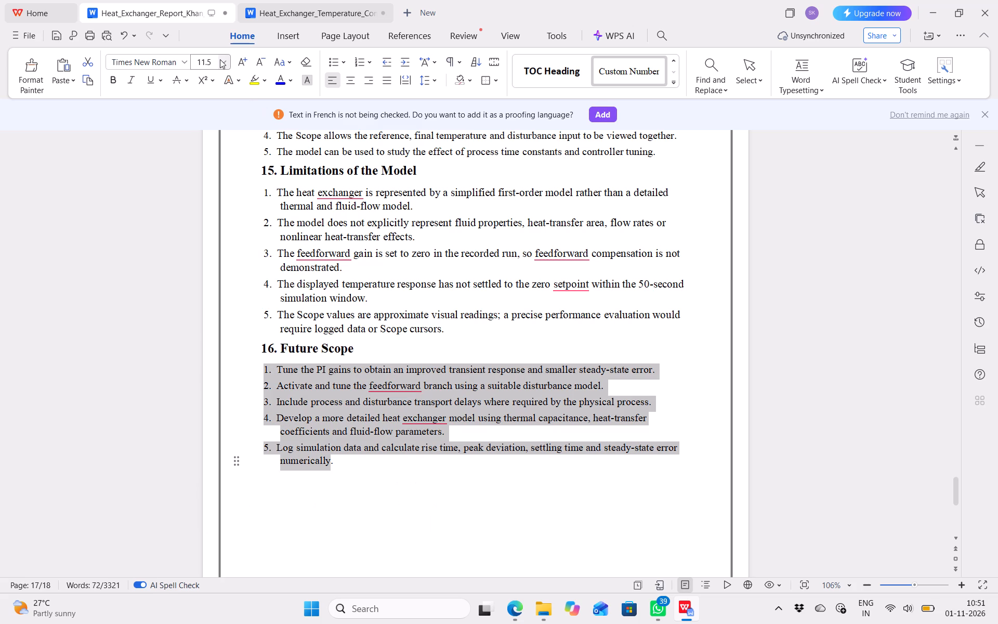
click(220, 59)
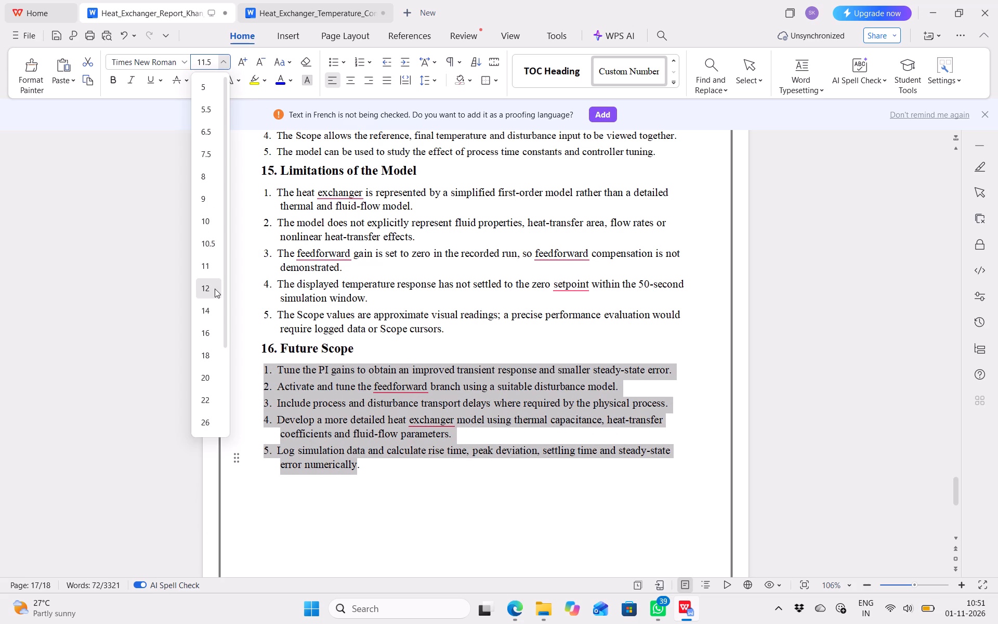
click(215, 289)
click(383, 81)
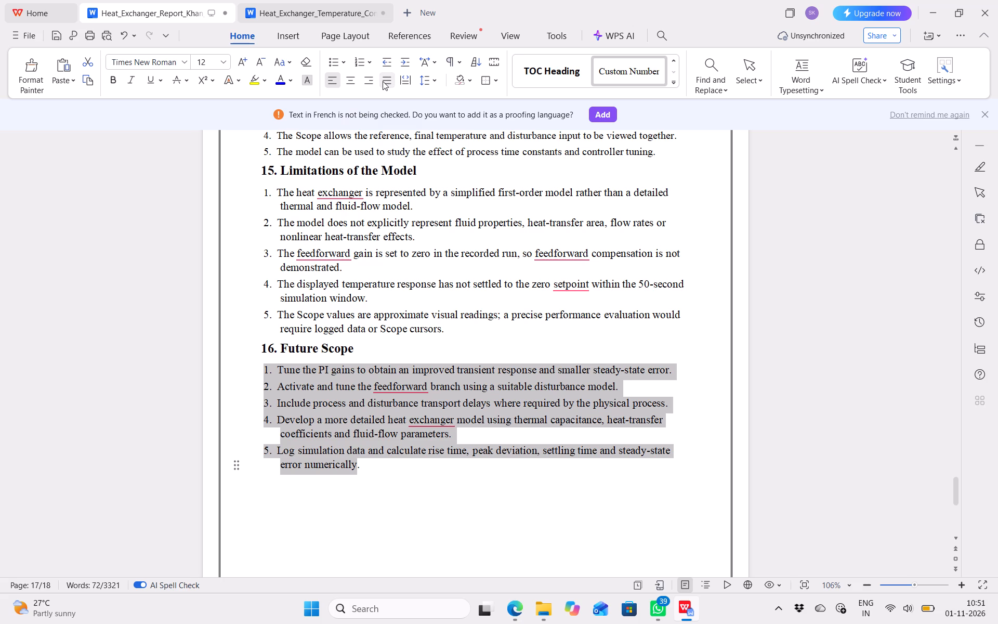
click(403, 462)
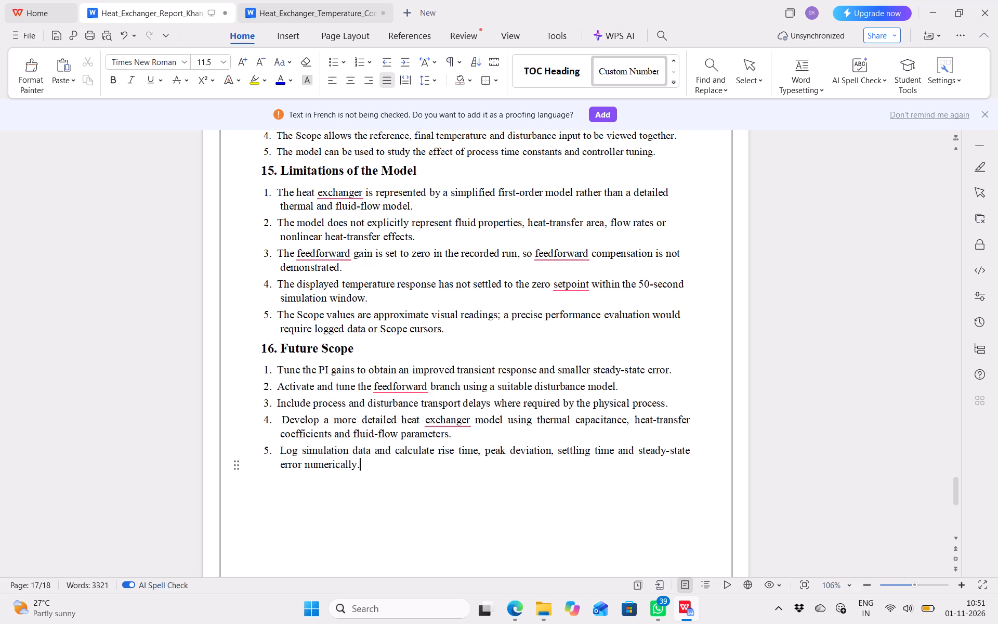
Remove the first-line indent from each of the three paragraphs under the "17. Conclusion" heading.
scroll(403, 462, up, 3)
scroll(403, 462, down, 8)
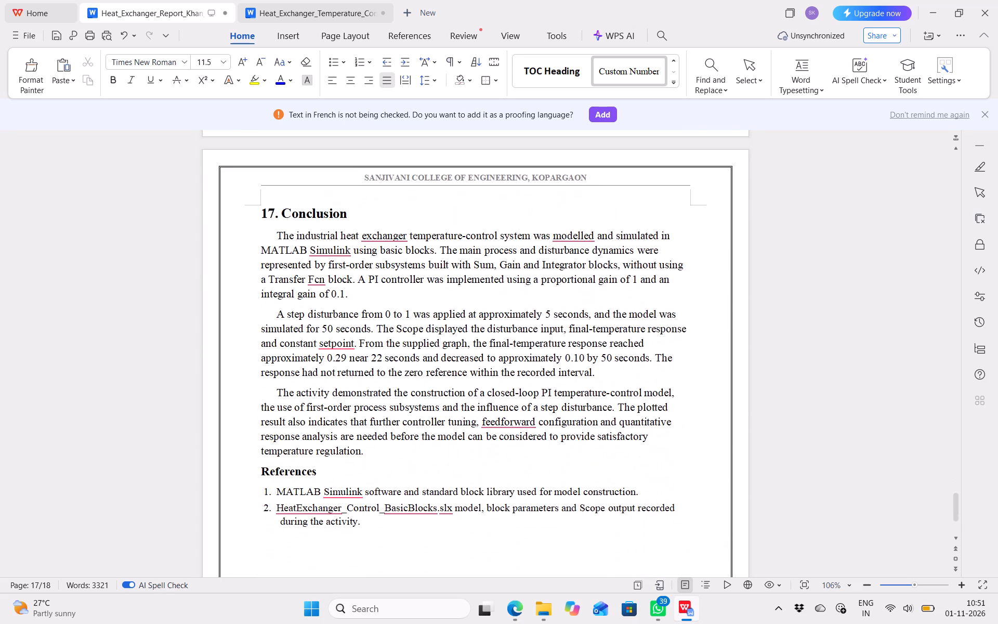
click(274, 237)
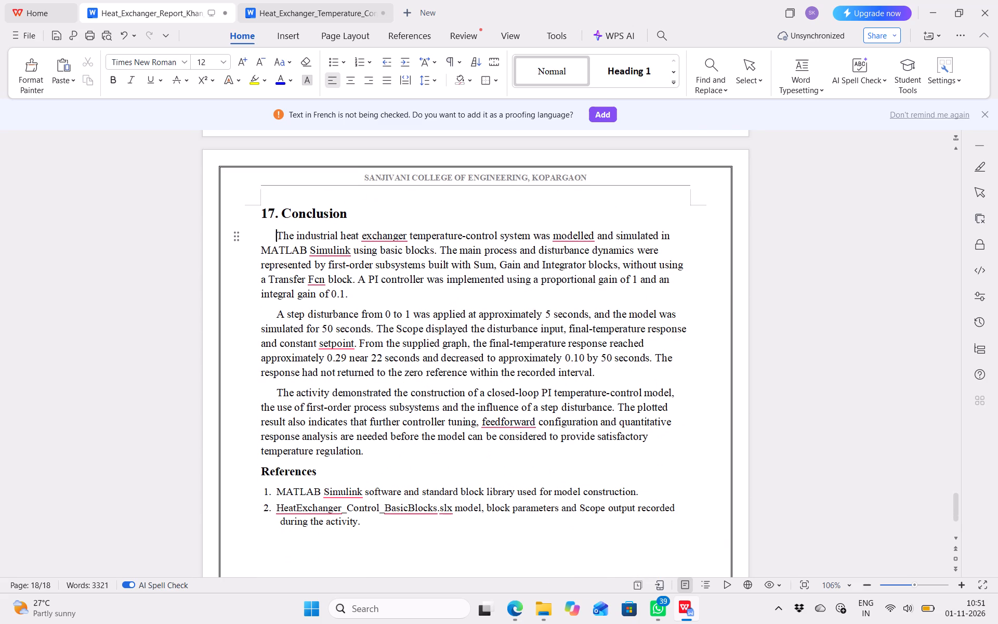
key(BackSpace)
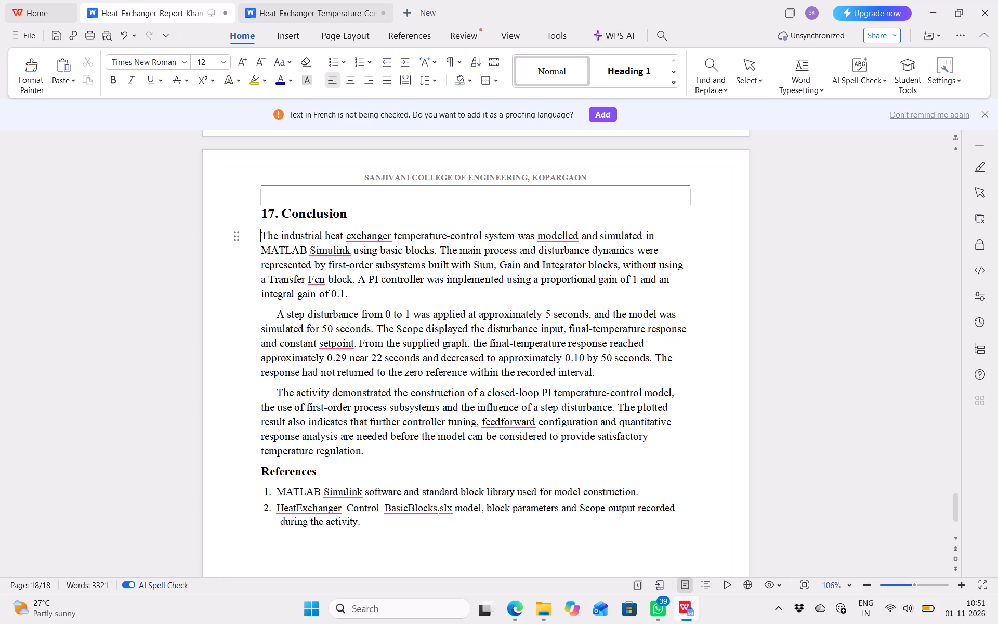
click(276, 317)
key(BackSpace)
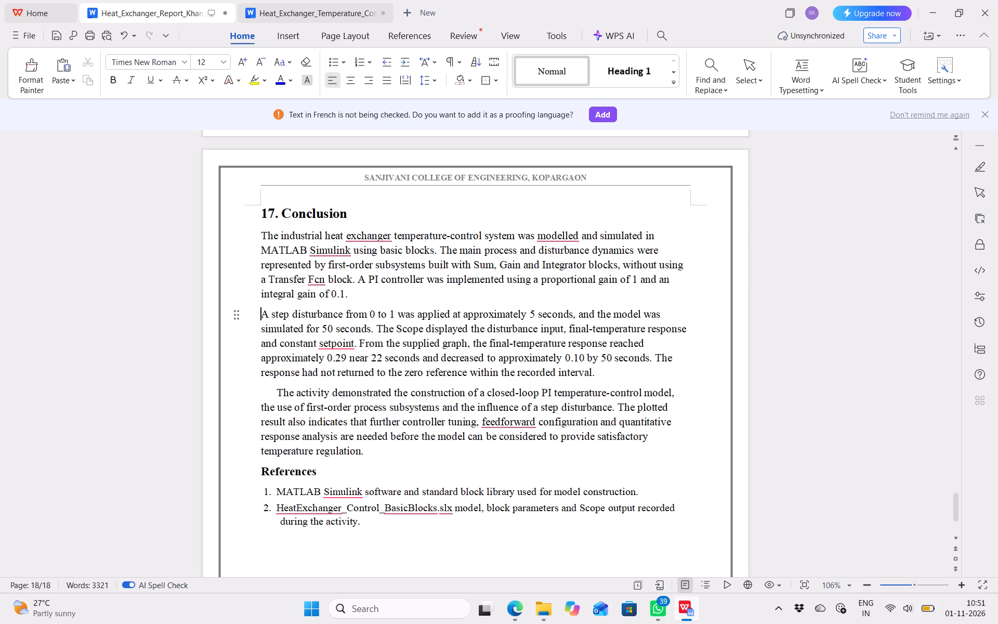
click(279, 392)
key(BackSpace)
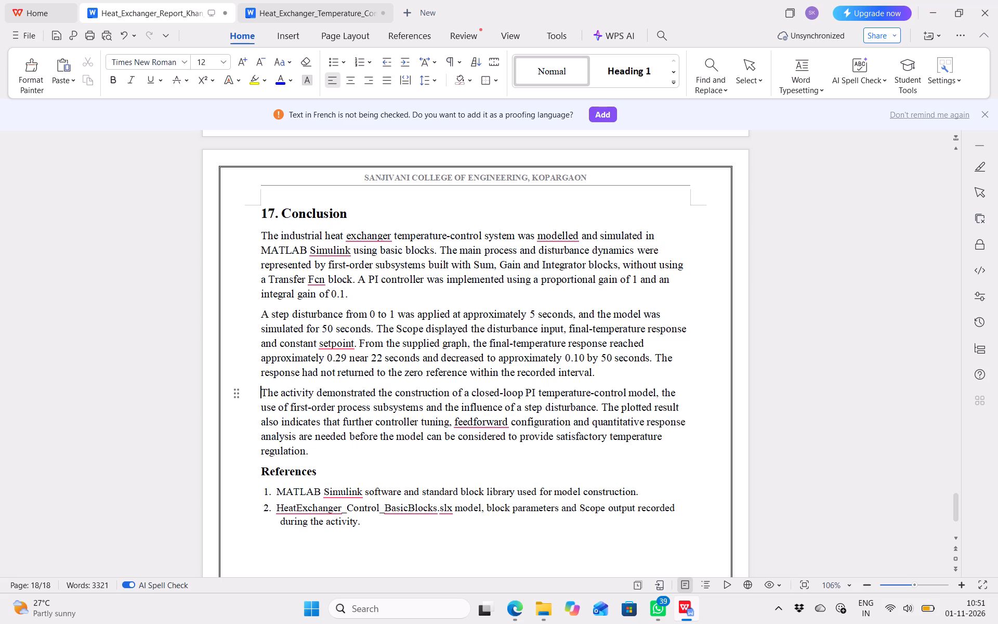
Justify the three paragraphs under the "17. Conclusion" heading and set their line spacing to 1.5.
drag(312, 450, 254, 258)
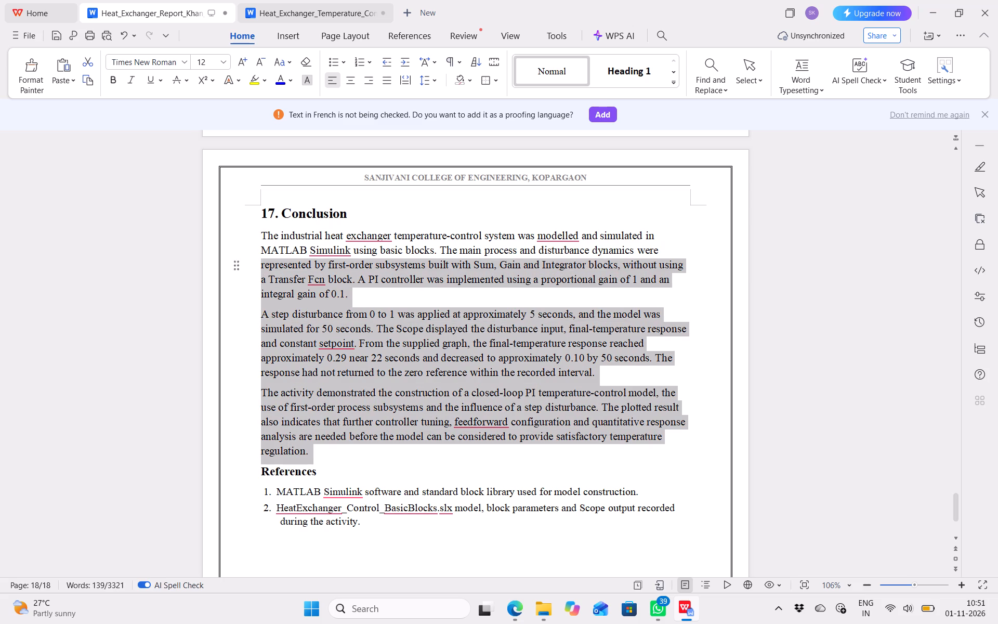
drag(254, 258, 249, 241)
click(387, 79)
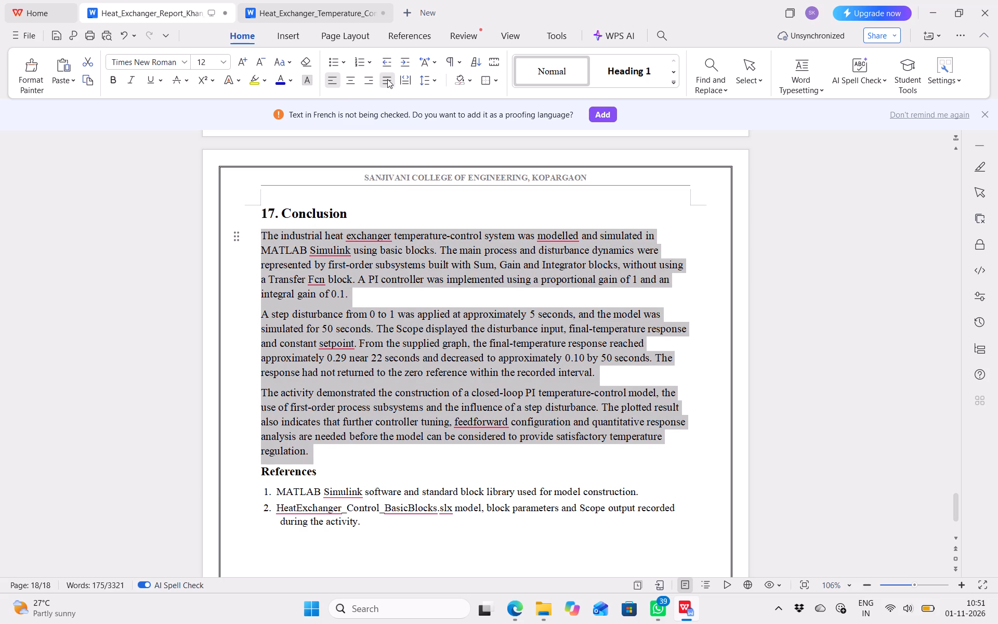
click(430, 81)
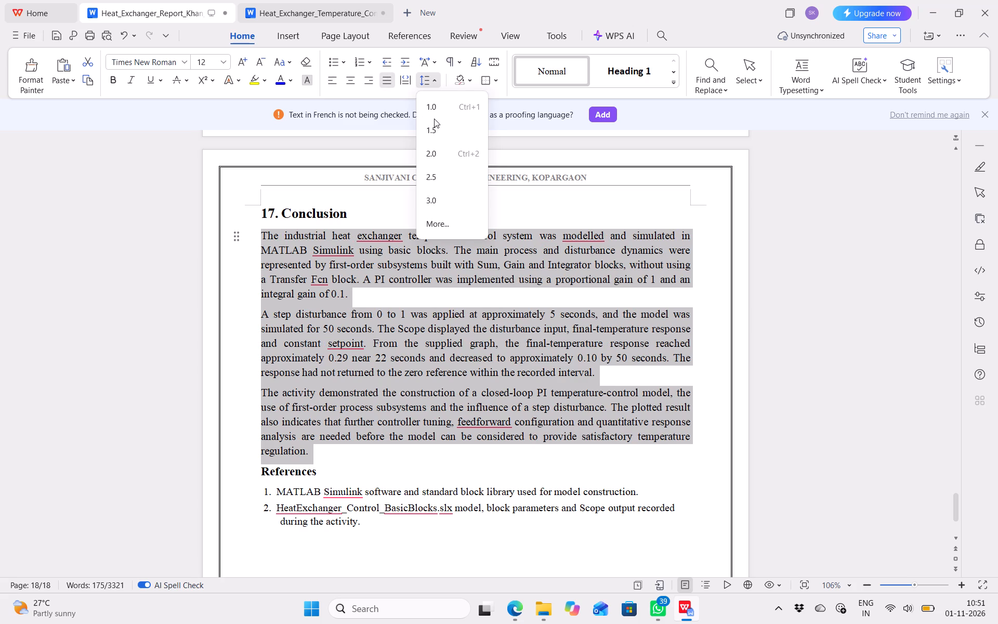
click(436, 112)
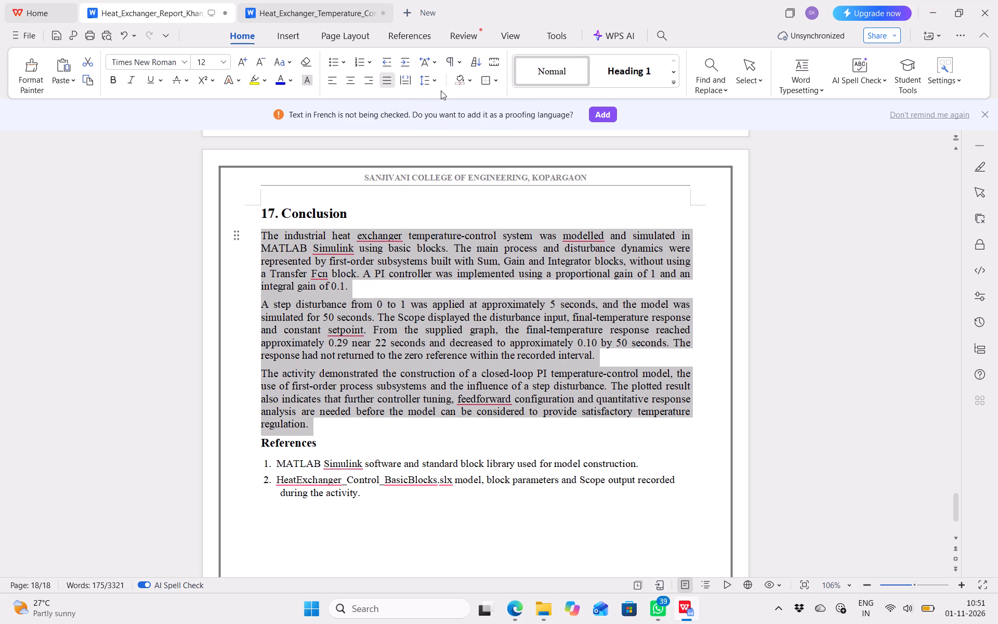
click(438, 76)
click(437, 131)
click(370, 525)
Set the line spacing of the "References" heading and its two-item numbered list to 1.5.
scroll(370, 525, down, 1)
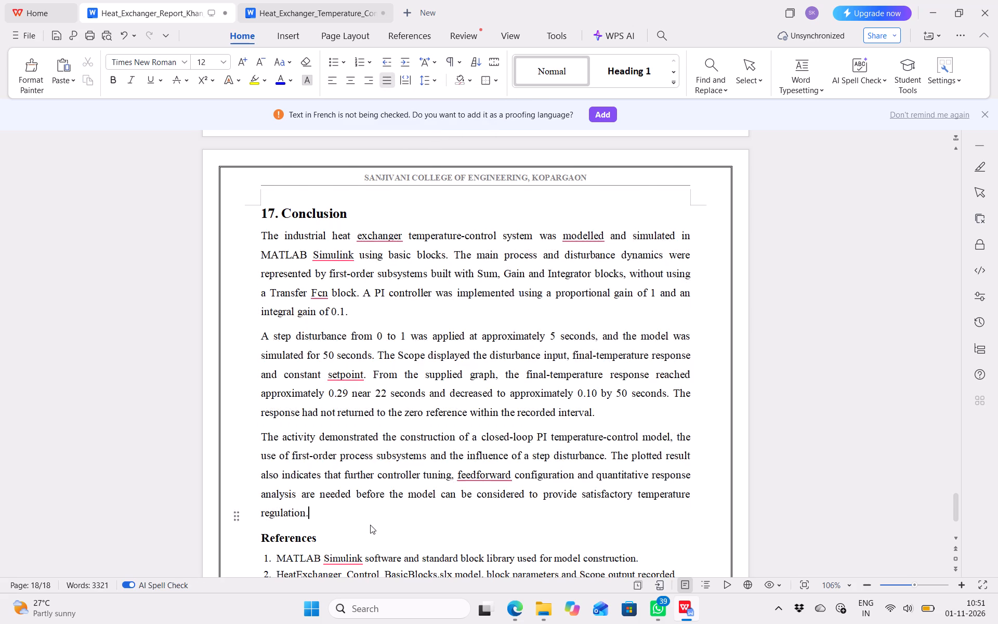
scroll(370, 525, down, 1)
drag(370, 423, 263, 367)
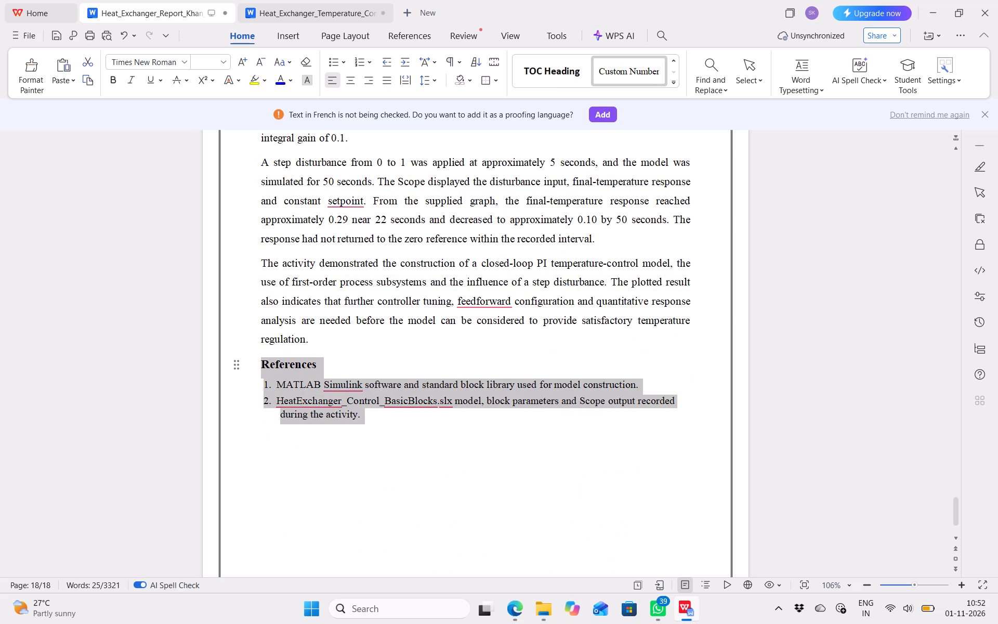
drag(263, 367, 258, 366)
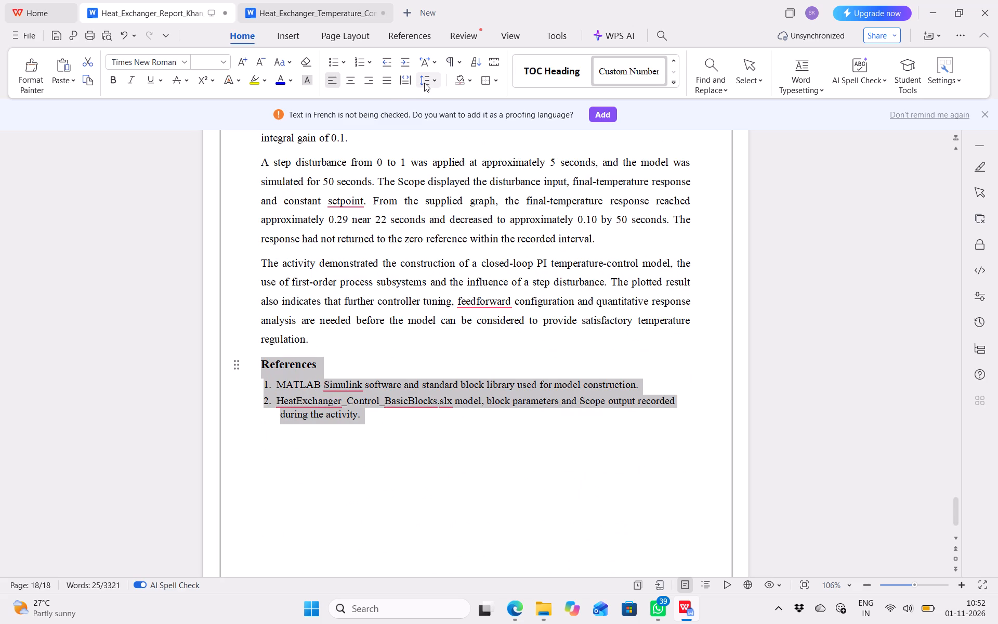
click(424, 83)
click(433, 139)
click(346, 343)
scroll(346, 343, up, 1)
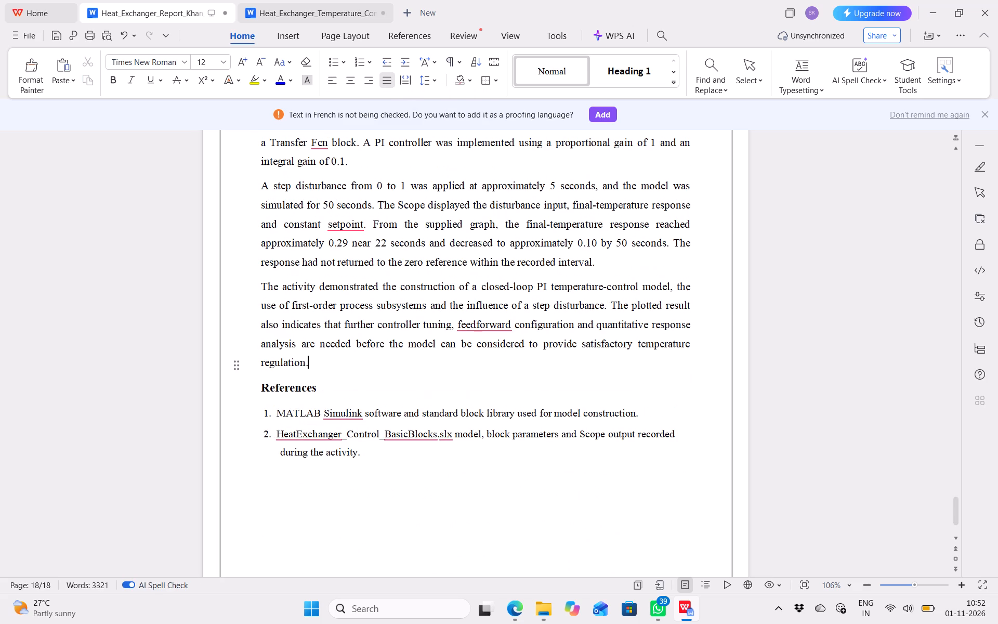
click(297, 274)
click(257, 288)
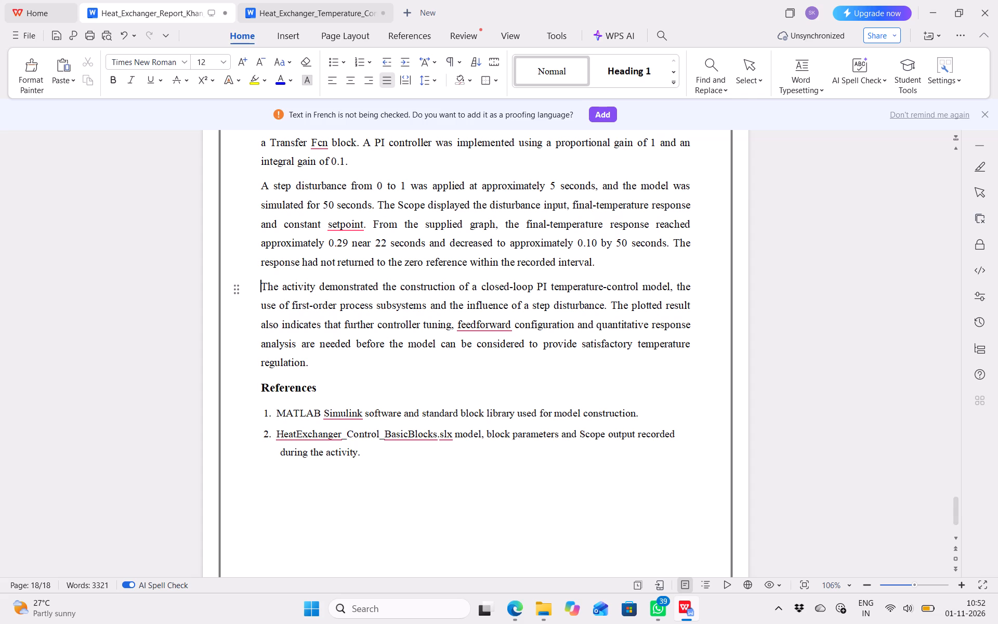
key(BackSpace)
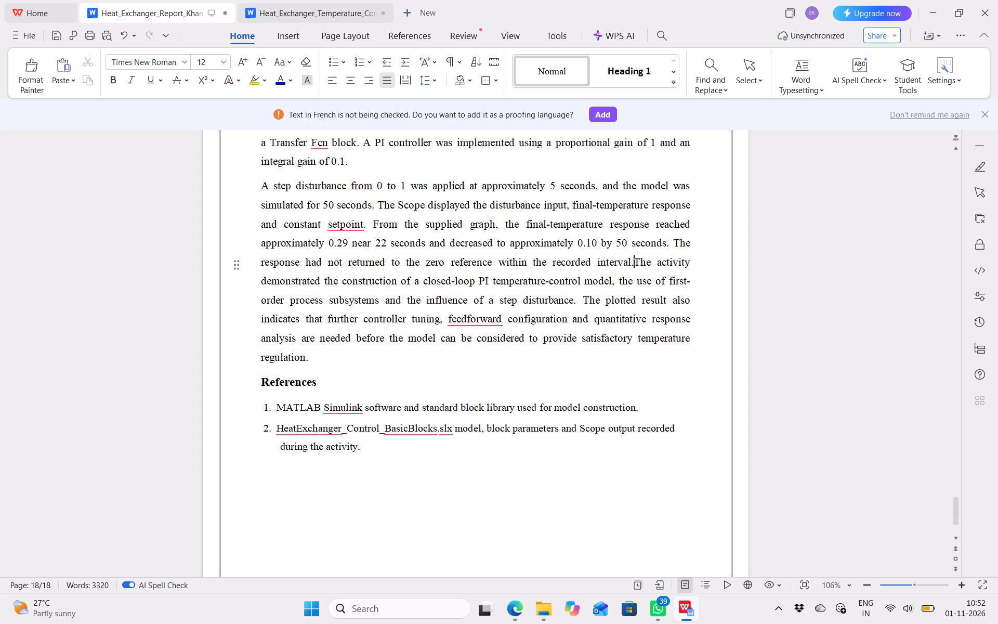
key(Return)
Set the line spacing of sections 14 to 16, from "Advantages of the System" through "Future Scope", to 1.5.
scroll(257, 288, up, 5)
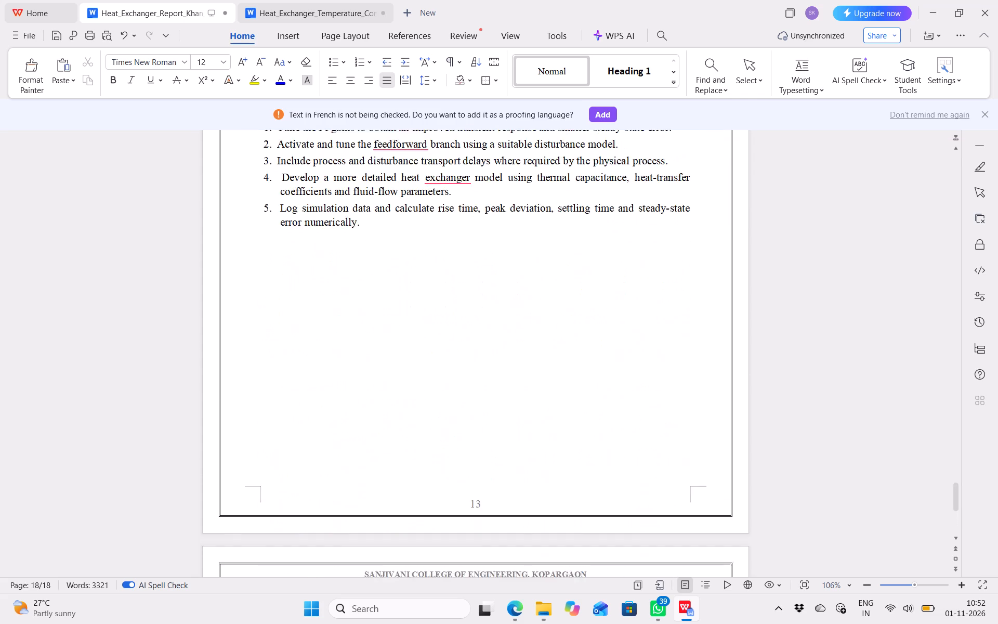
scroll(257, 288, up, 1)
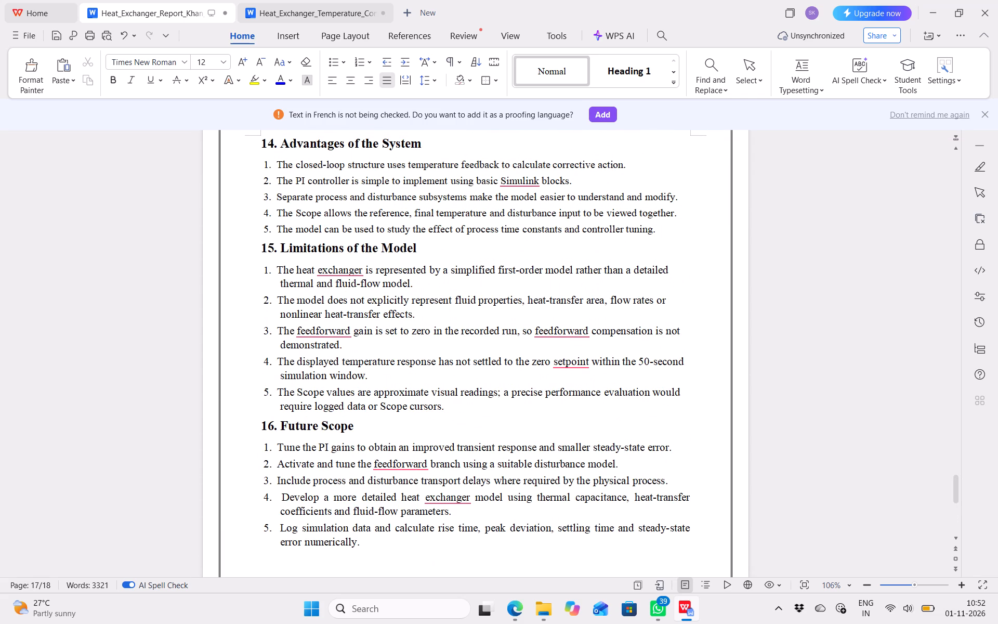
drag(359, 552, 249, 171)
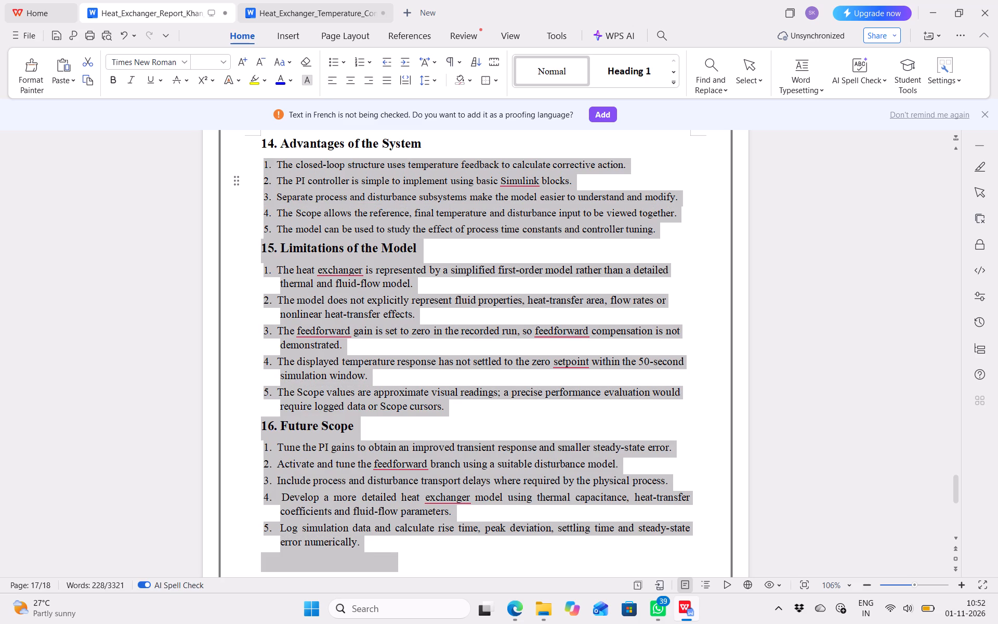
drag(249, 171, 272, 254)
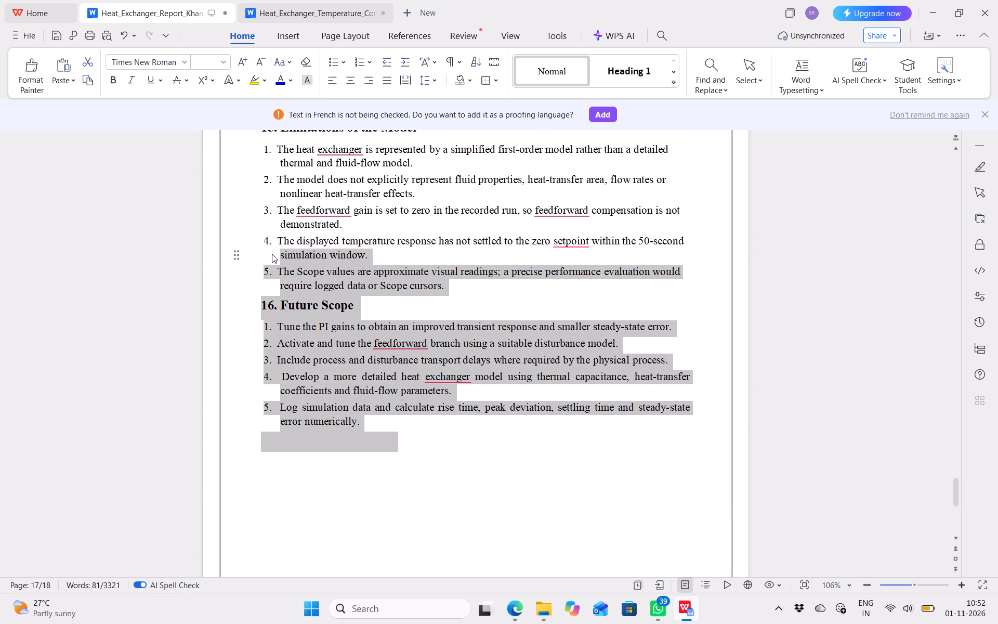
drag(272, 254, 265, 306)
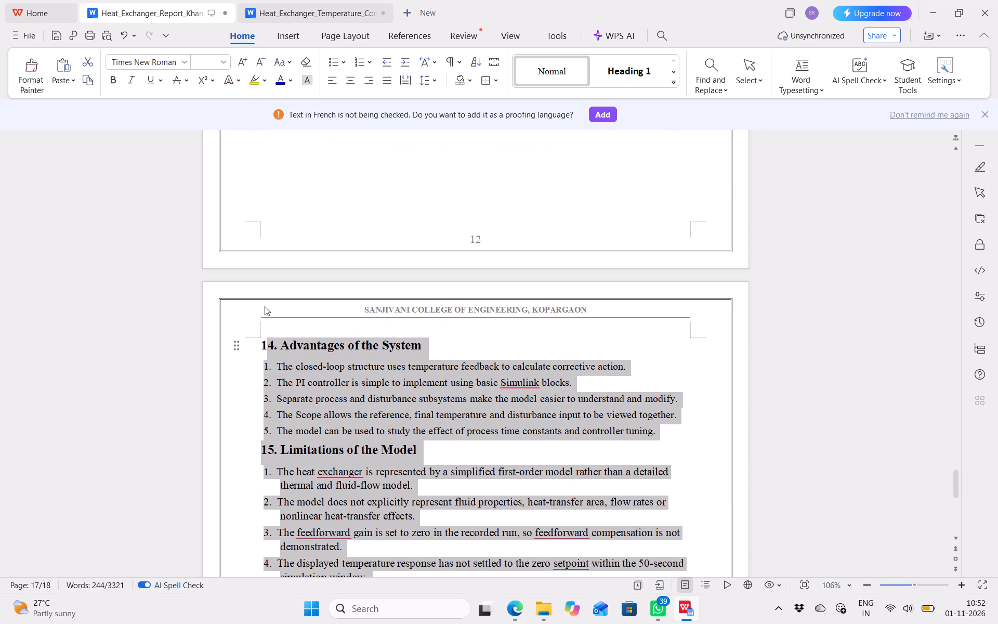
click(430, 76)
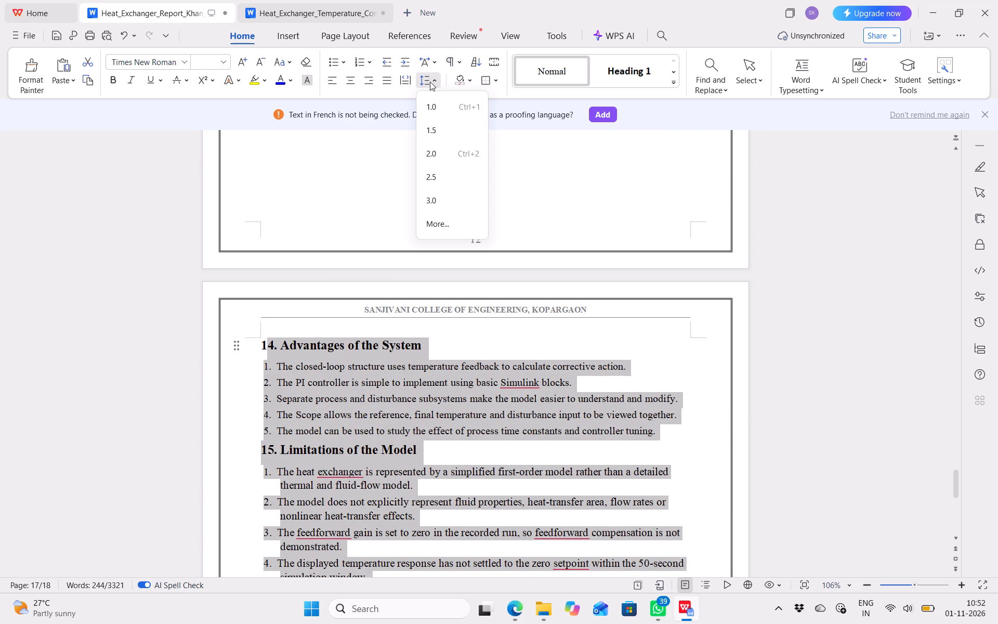
click(424, 135)
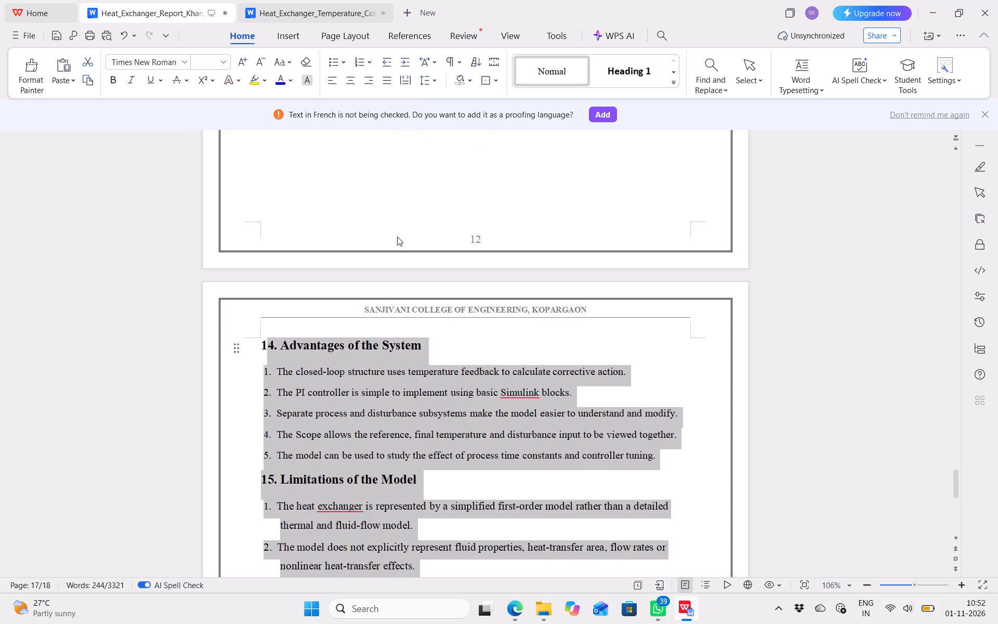
click(397, 237)
scroll(397, 237, down, 2)
click(492, 333)
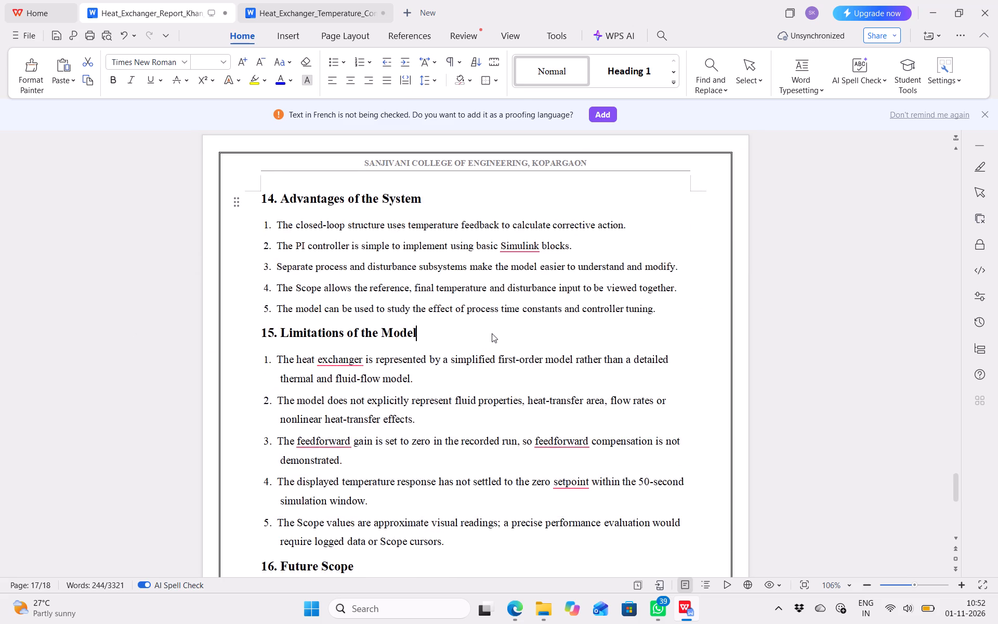
Set the "13. Applications of Heat Exchanger Temperature Control" heading and its numbered list to 1.5 line spacing and justify them.
scroll(492, 333, down, 2)
scroll(492, 333, up, 5)
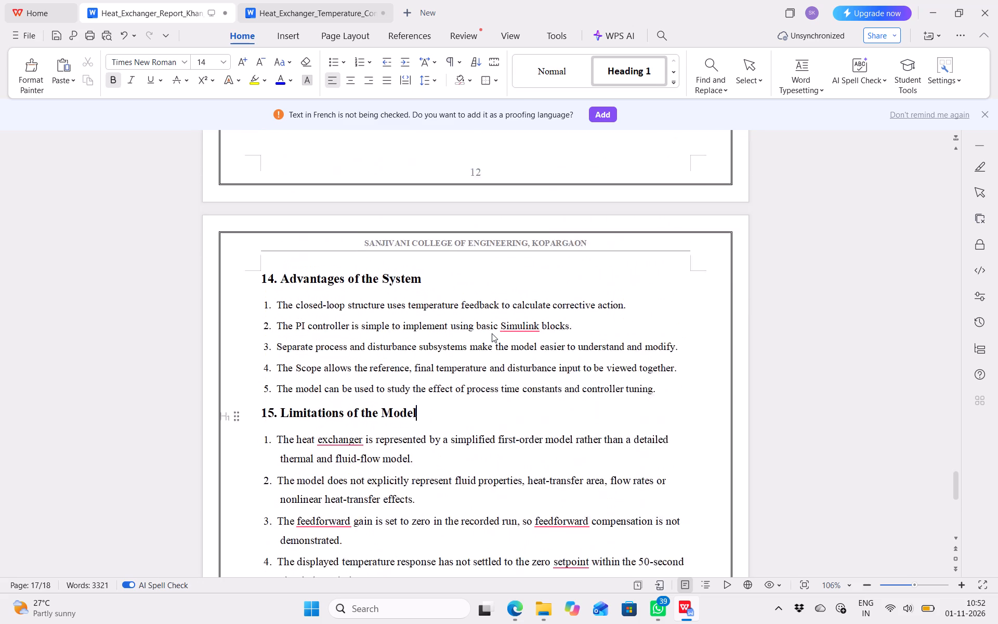
scroll(492, 333, up, 4)
drag(620, 508, 259, 406)
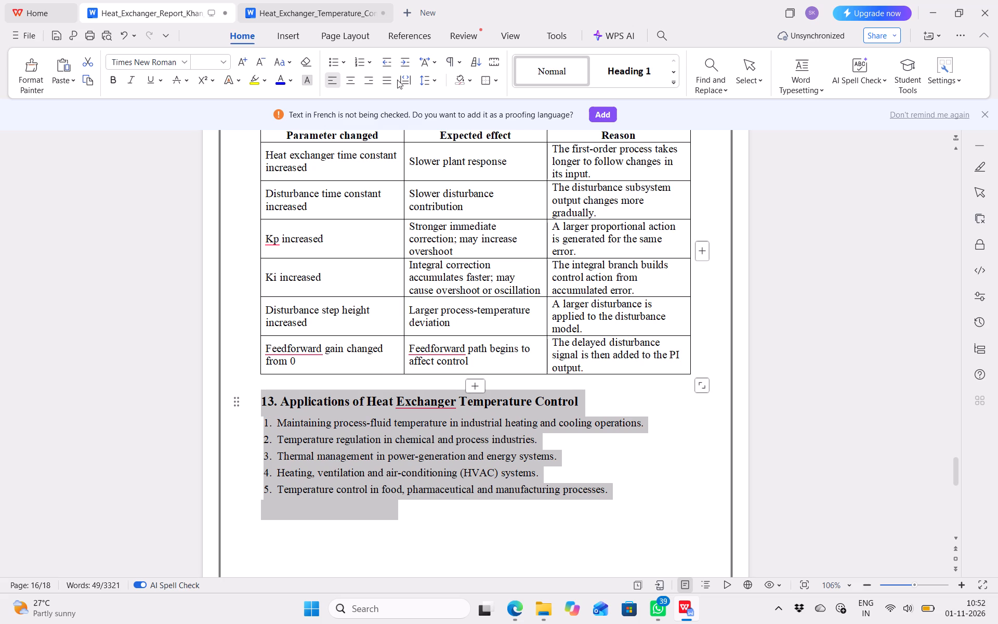
click(437, 80)
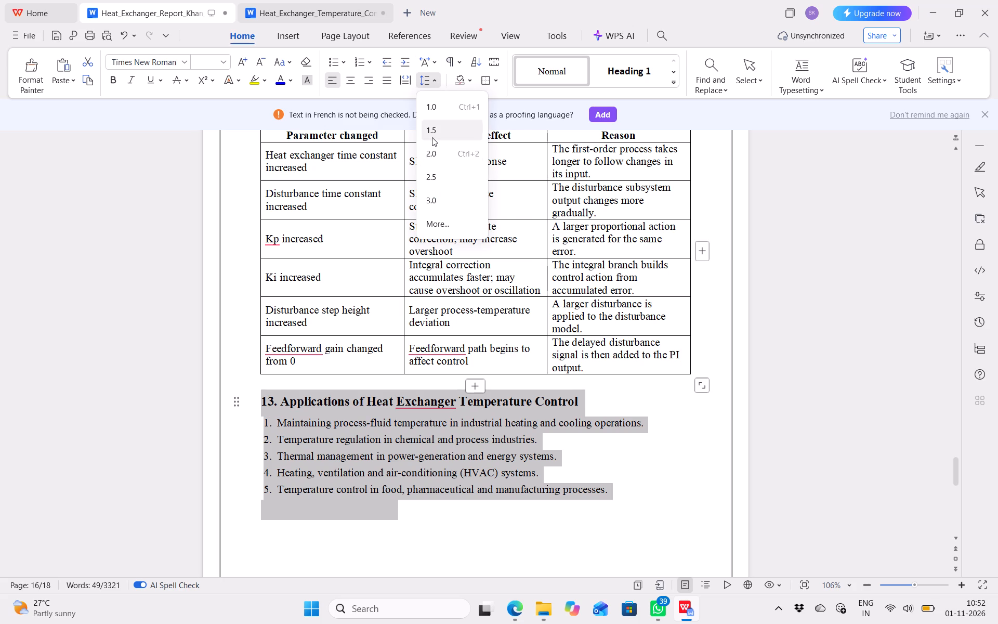
click(432, 137)
click(383, 78)
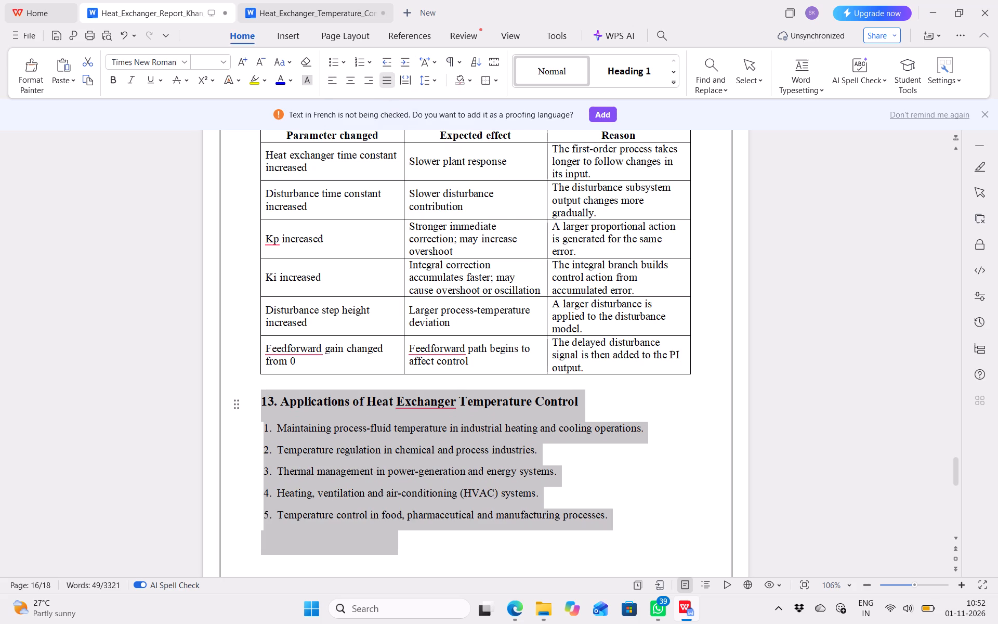
Set the introductory paragraph under "12. Effect of Parameters on the System Response" to 1.5 line spacing.
click(647, 503)
scroll(647, 503, up, 3)
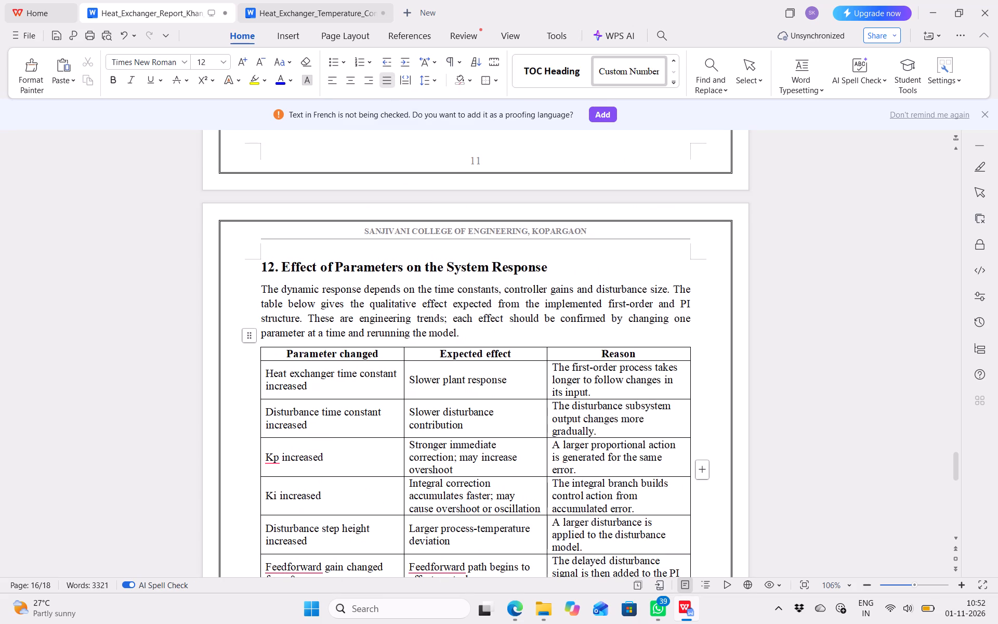
drag(465, 335, 259, 292)
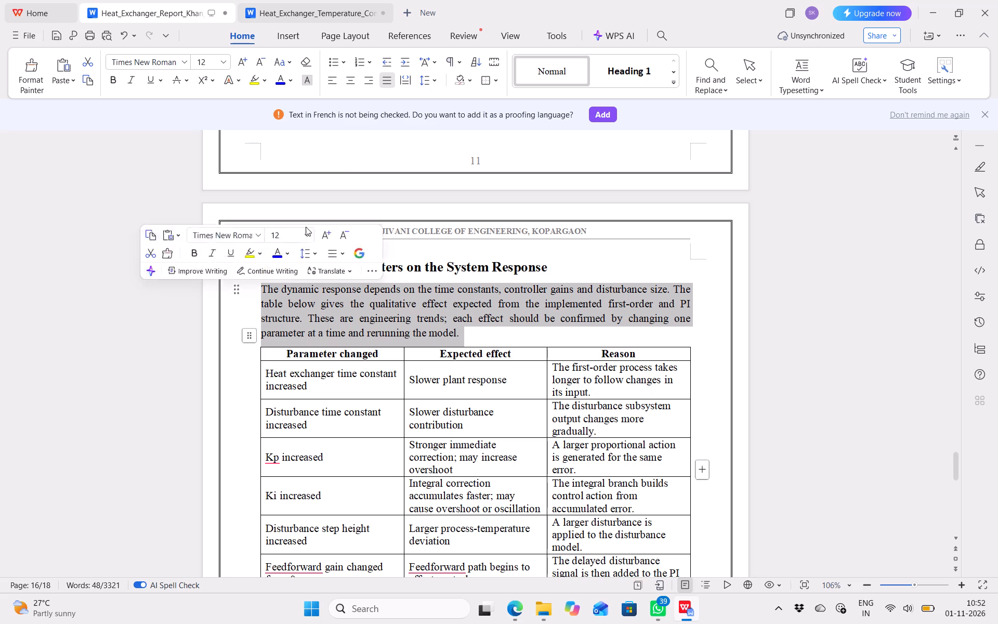
click(433, 79)
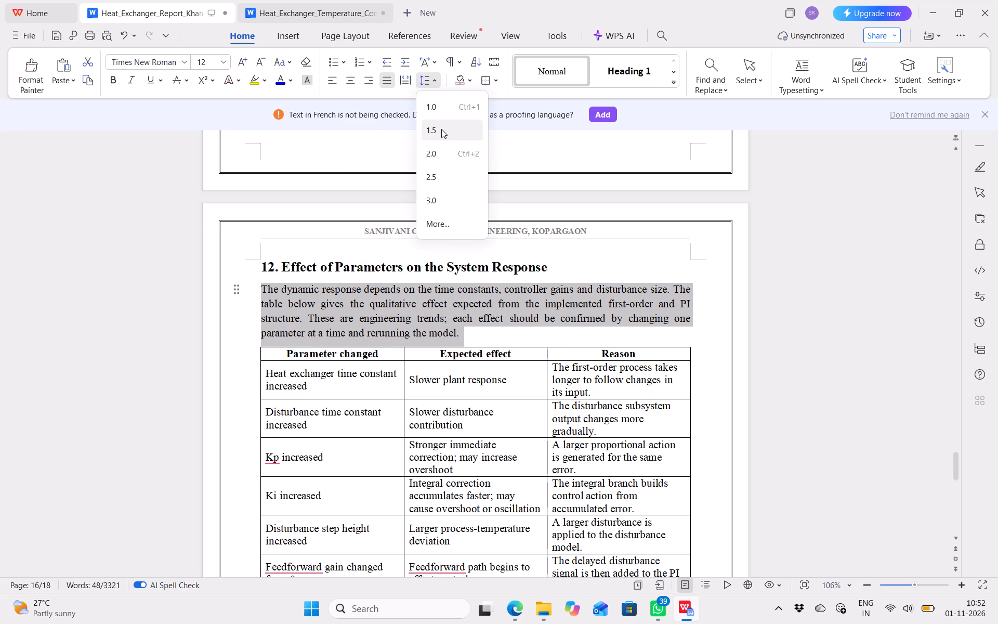
click(441, 129)
click(562, 284)
Set the bullet list and closing paragraph under "11.1 Interpretation of the traces" to 1.5 line spacing.
scroll(562, 284, down, 2)
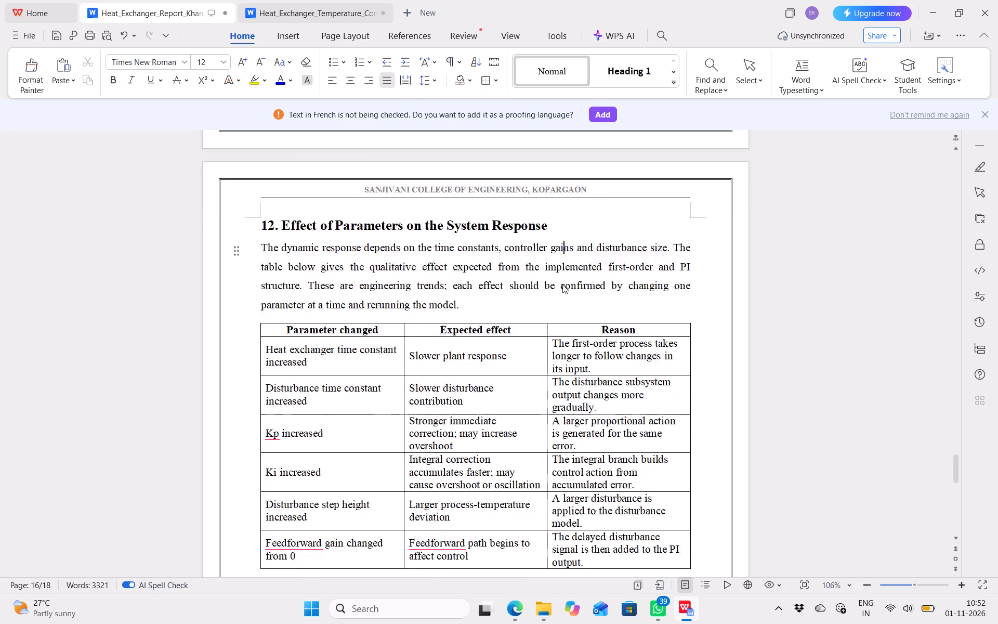
scroll(562, 284, down, 2)
scroll(562, 284, up, 2)
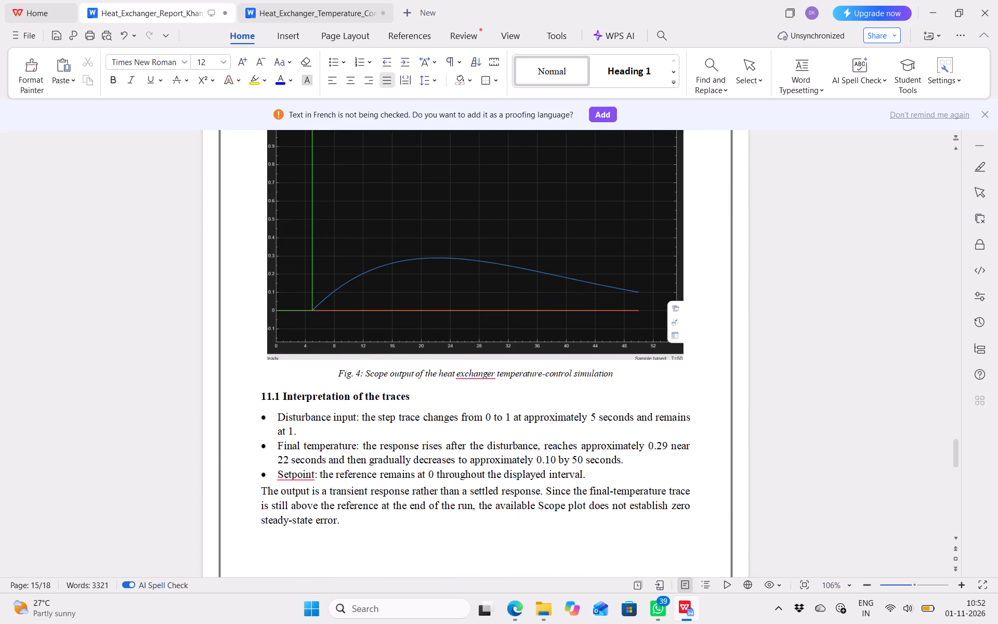
drag(354, 527, 263, 422)
click(432, 74)
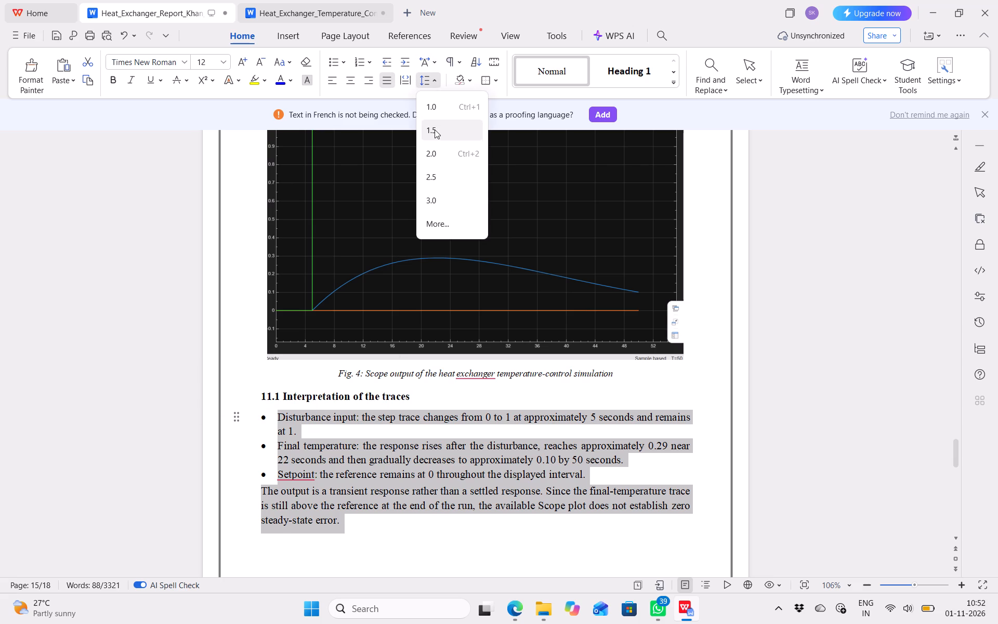
click(435, 129)
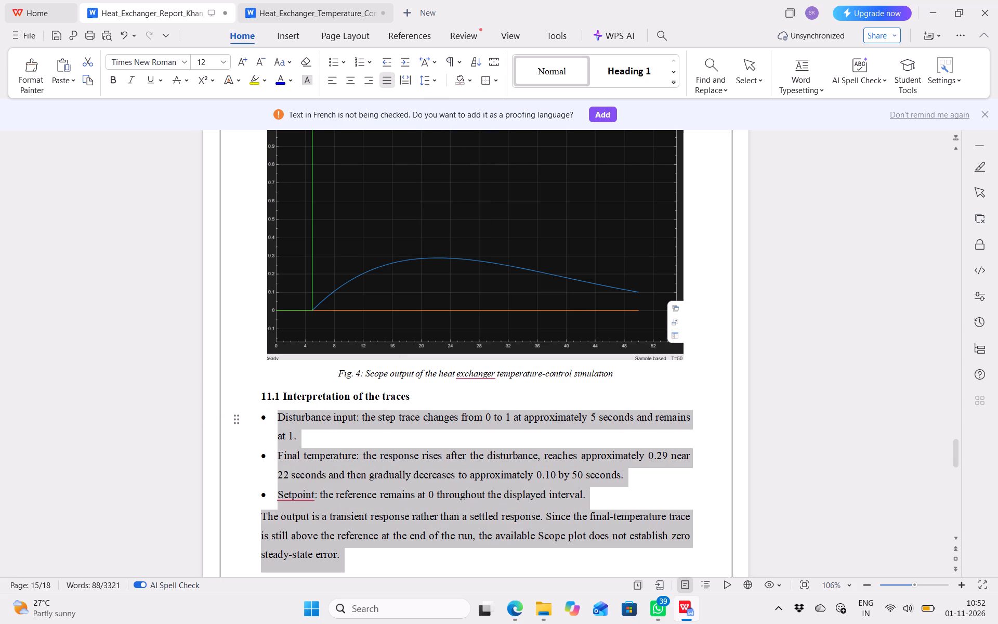
click(484, 398)
Set the introductory paragraph under "11. Waveforms / System Response" to 1.5 line spacing.
scroll(484, 398, up, 4)
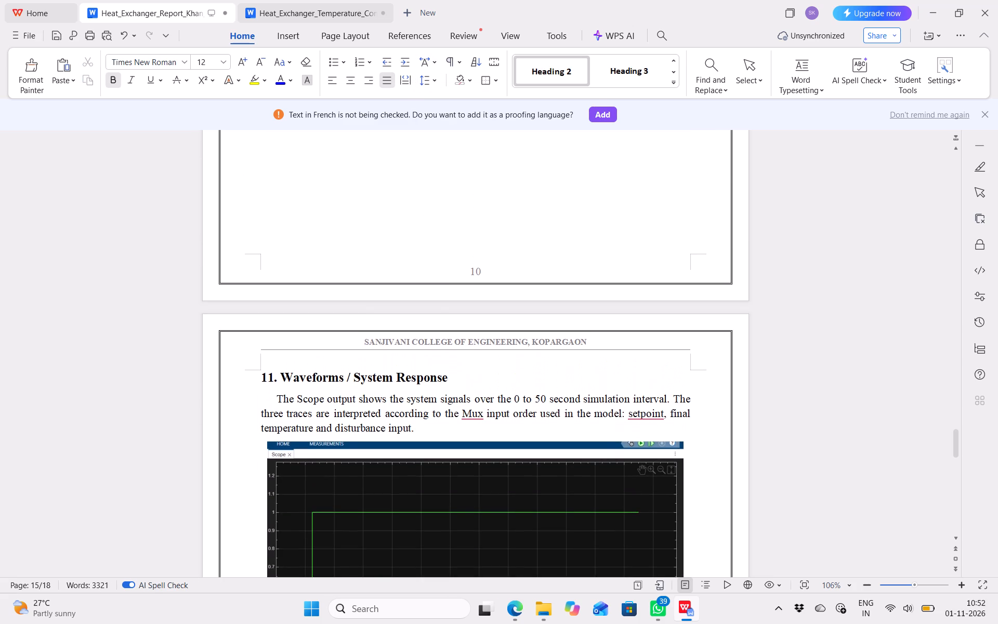
drag(425, 432, 272, 395)
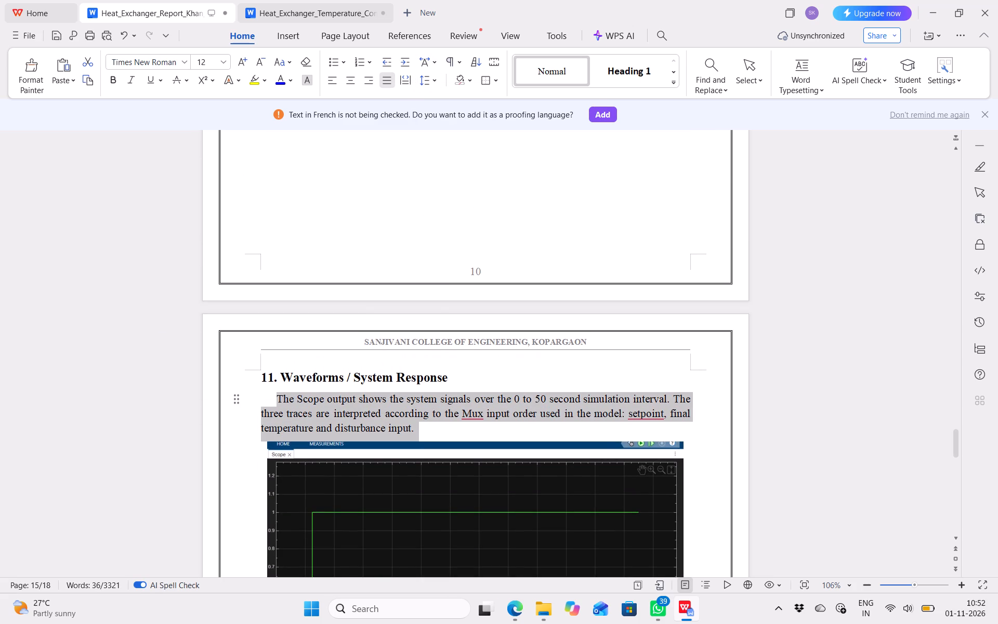
click(428, 76)
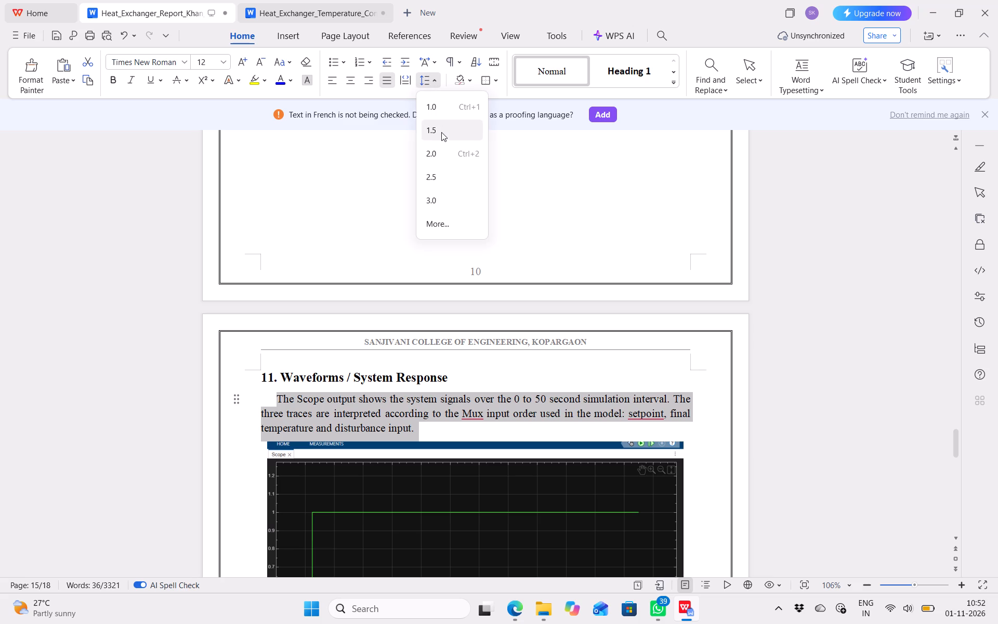
click(441, 132)
click(439, 229)
Set the "10.1 Observations" heading and its five-item numbered list to 1.5 line spacing.
scroll(439, 229, up, 2)
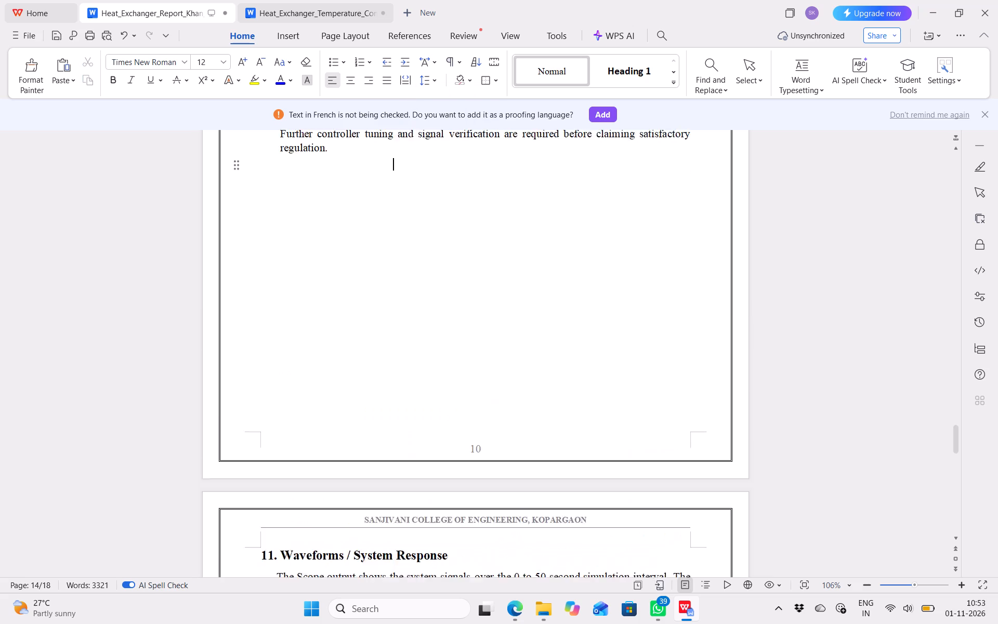
scroll(439, 229, up, 3)
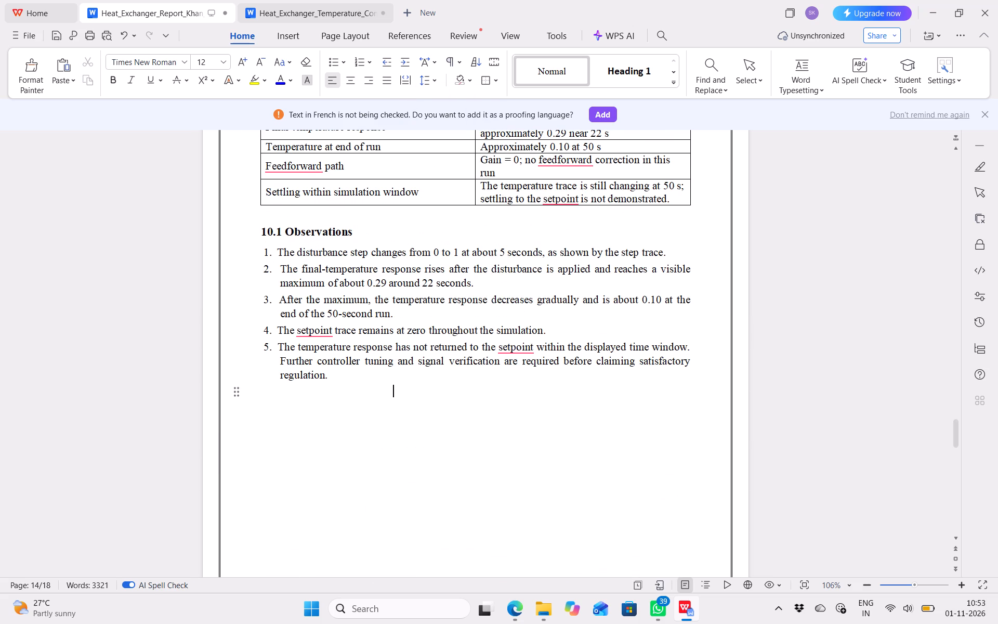
drag(329, 382, 253, 239)
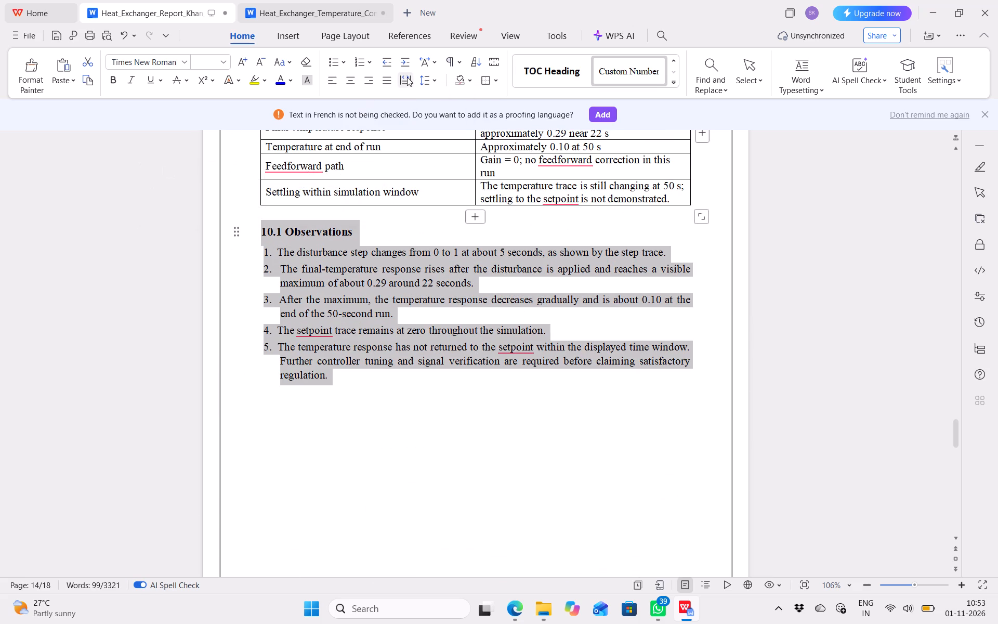
click(438, 81)
click(445, 137)
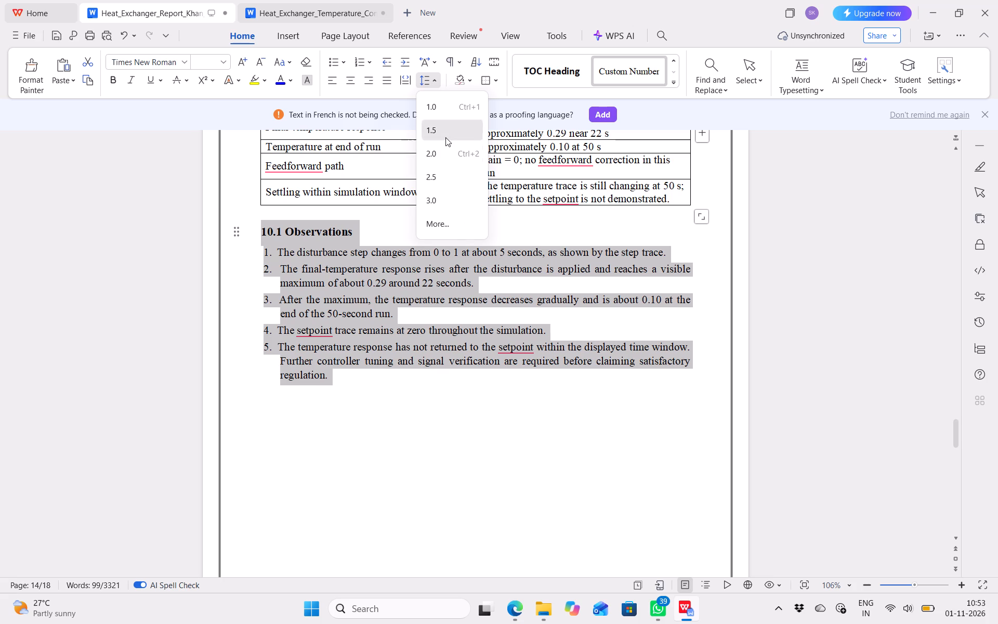
click(412, 503)
Remove the first-line indent from the paragraph under "10. Result and Observation".
scroll(412, 503, up, 3)
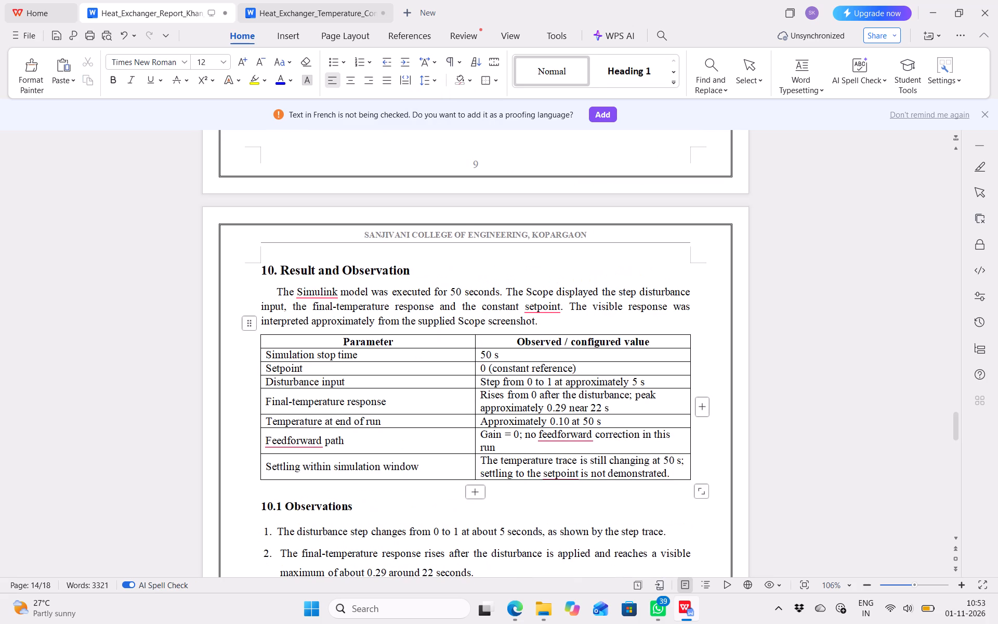
drag(548, 324, 504, 315)
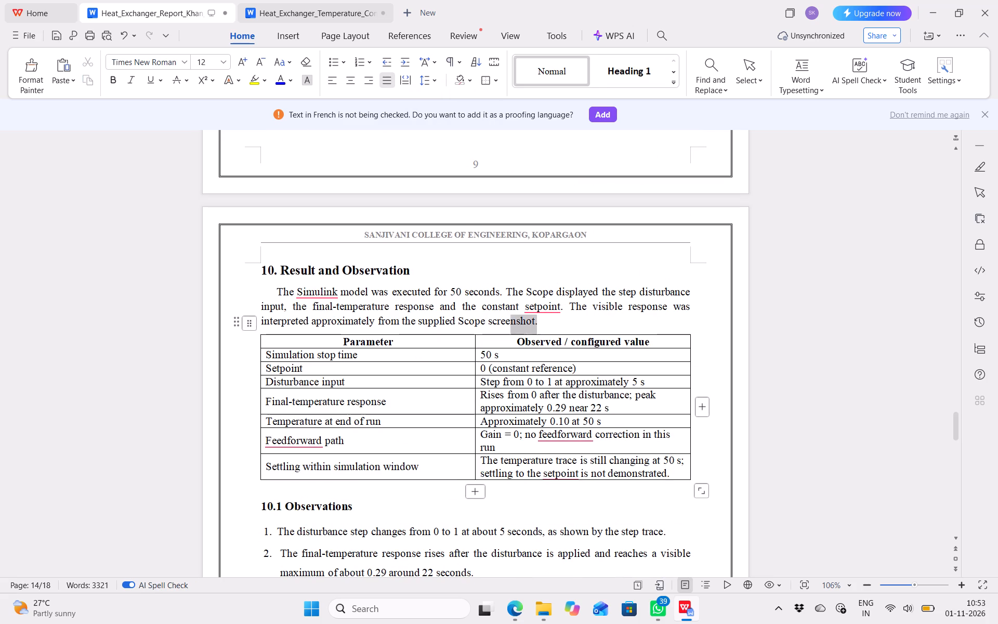
drag(504, 315, 280, 289)
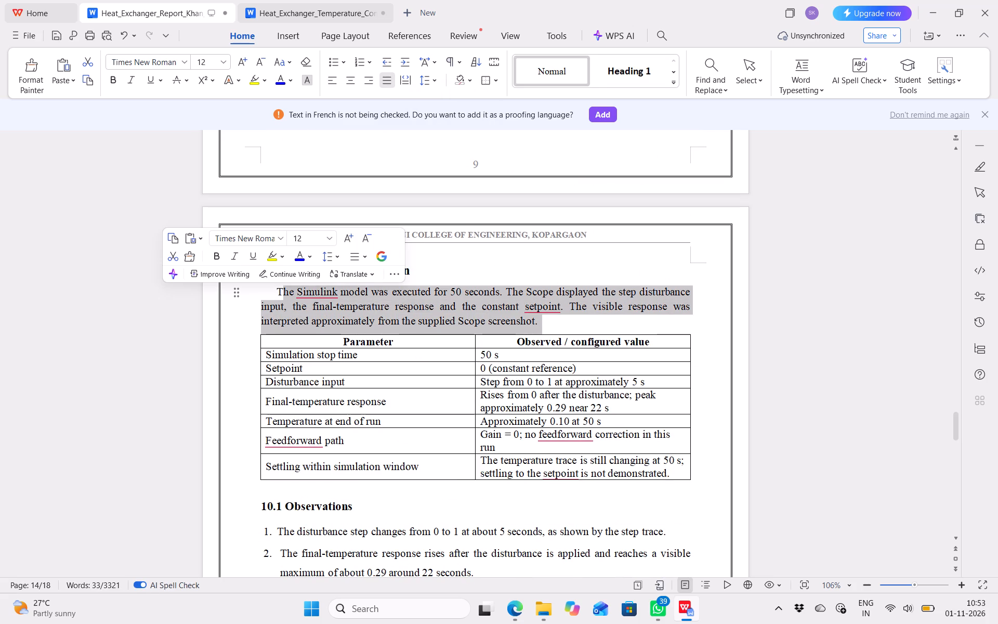
click(272, 289)
key(BackSpace)
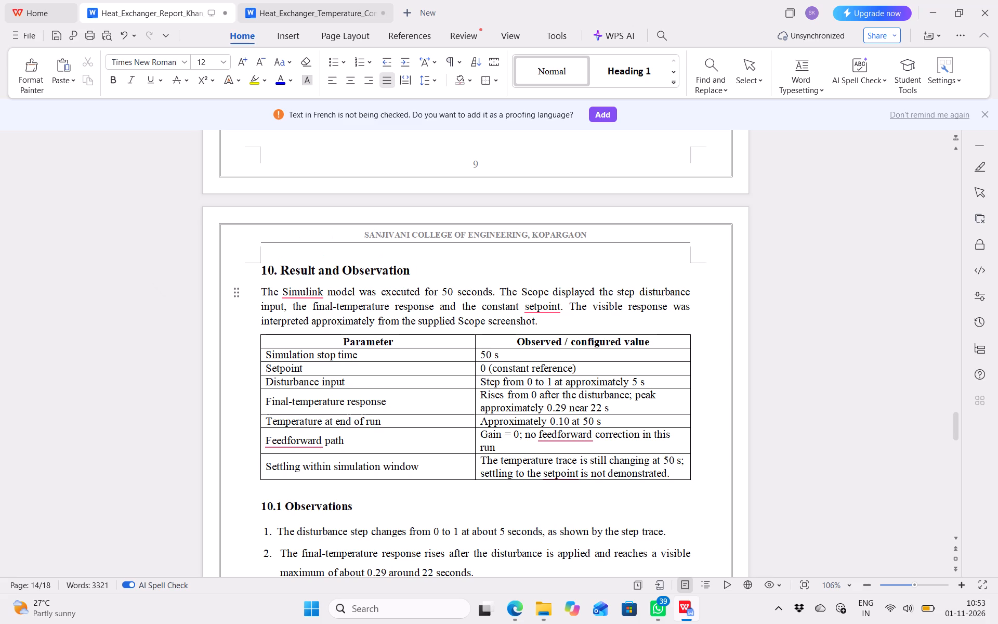
Set the paragraph under "10. Result and Observation" to 1.5 line spacing.
drag(260, 288, 467, 318)
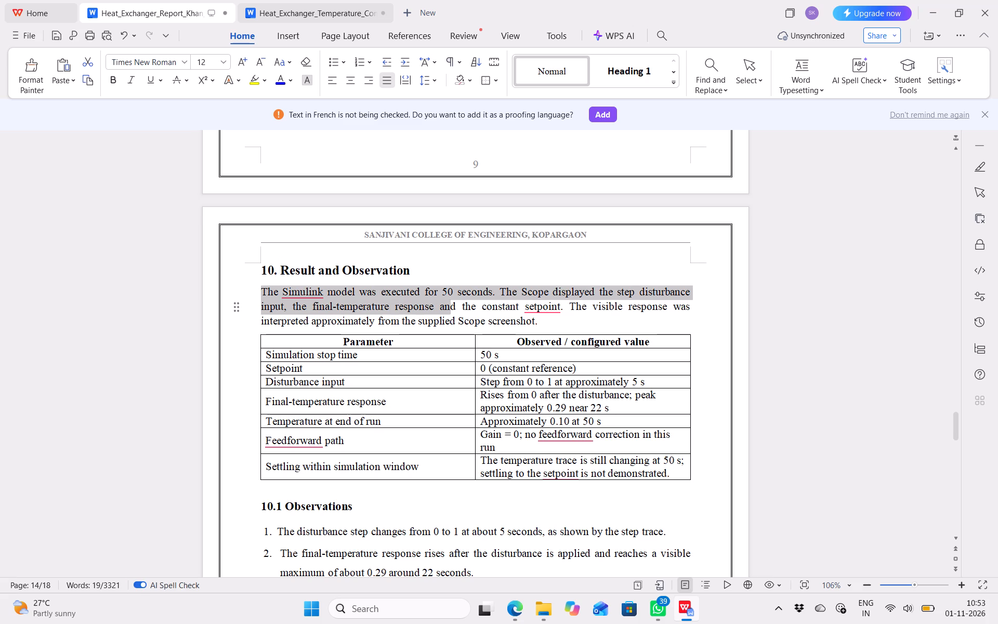
drag(467, 318, 534, 322)
click(534, 322)
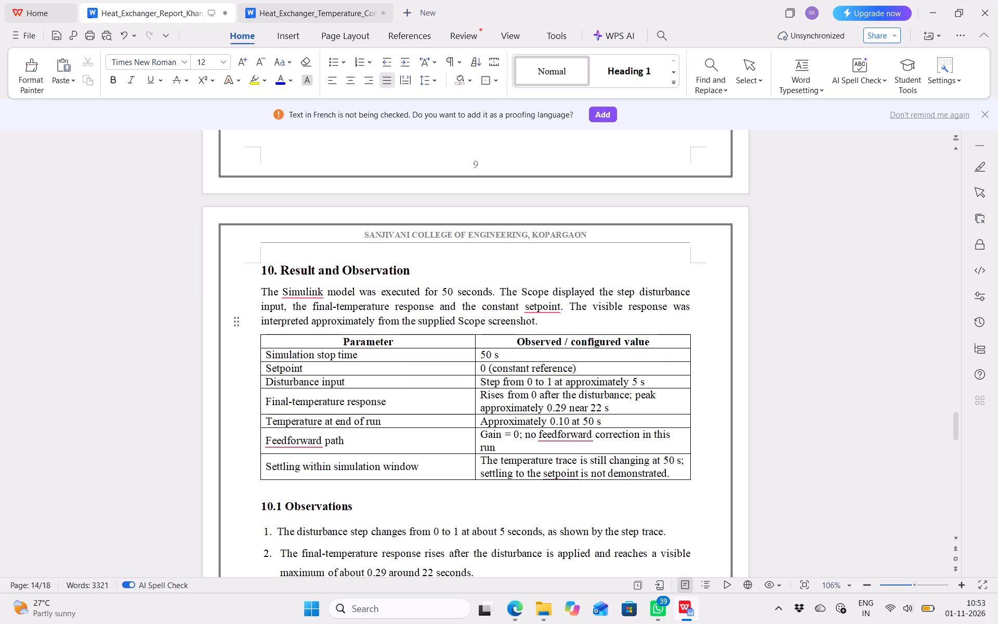
drag(555, 320, 259, 291)
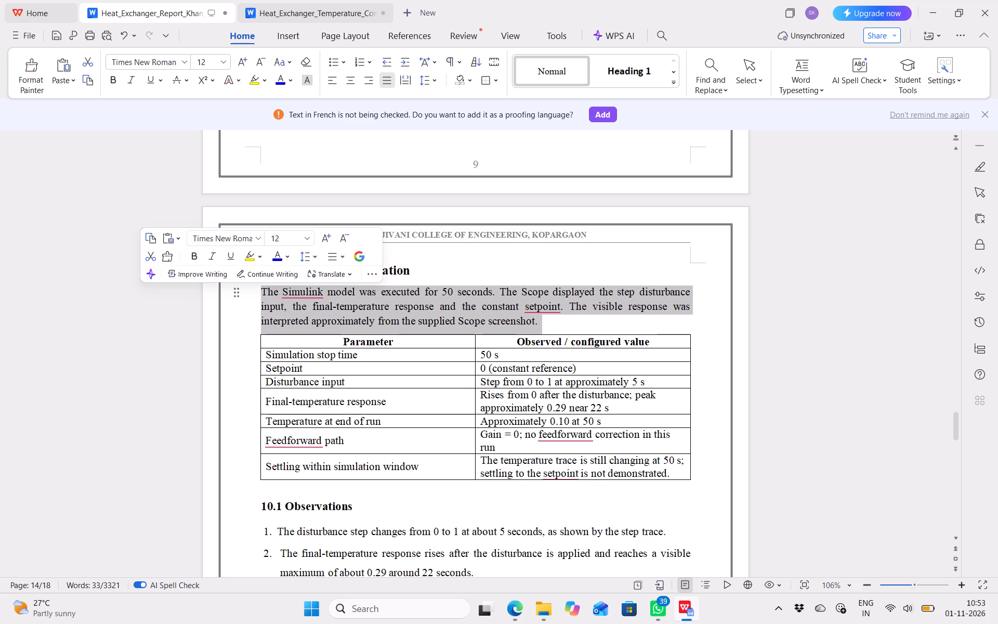
click(432, 85)
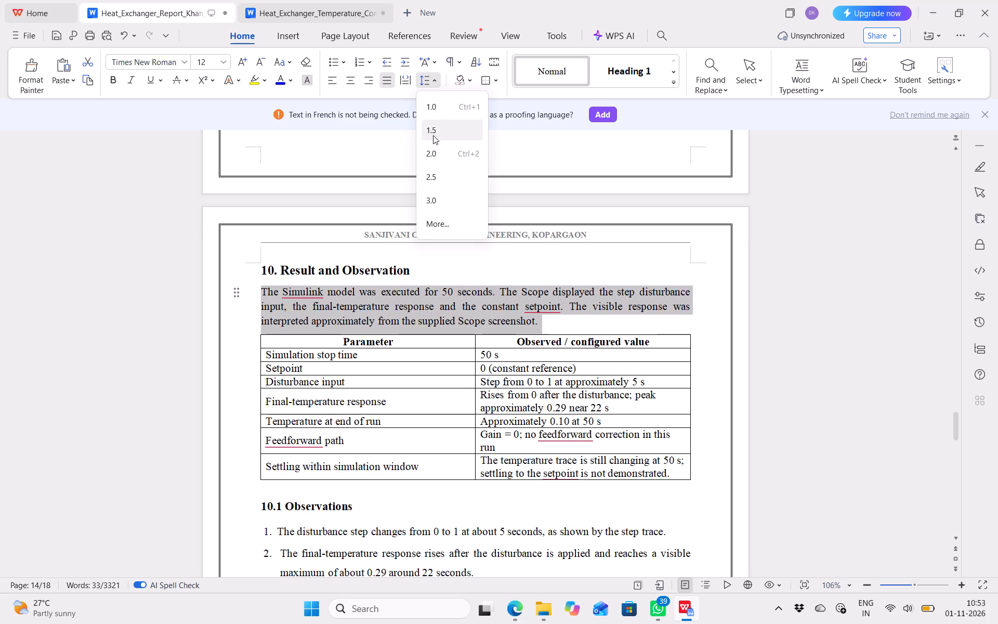
click(432, 133)
click(438, 249)
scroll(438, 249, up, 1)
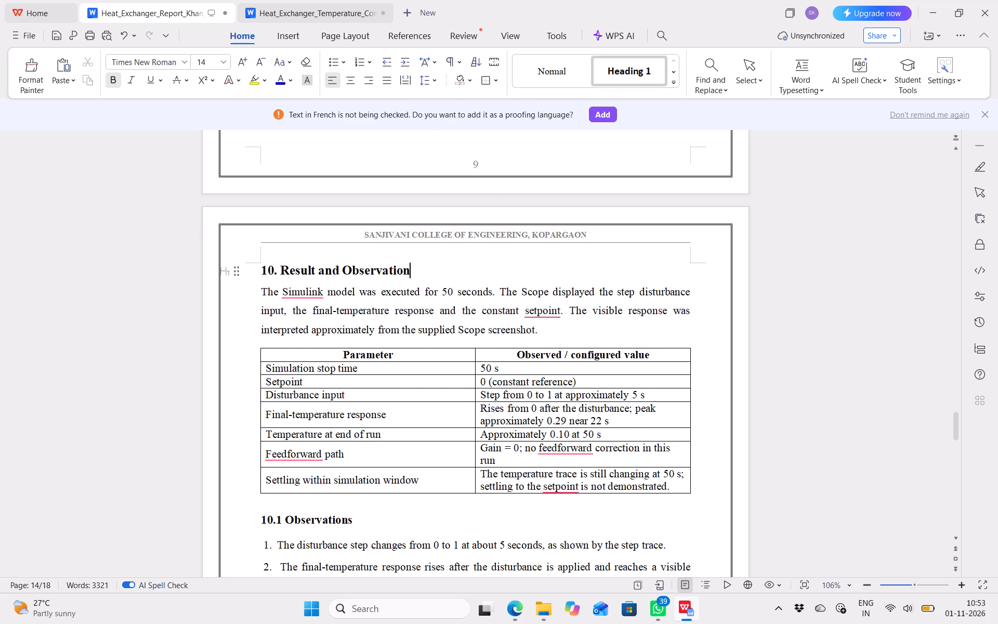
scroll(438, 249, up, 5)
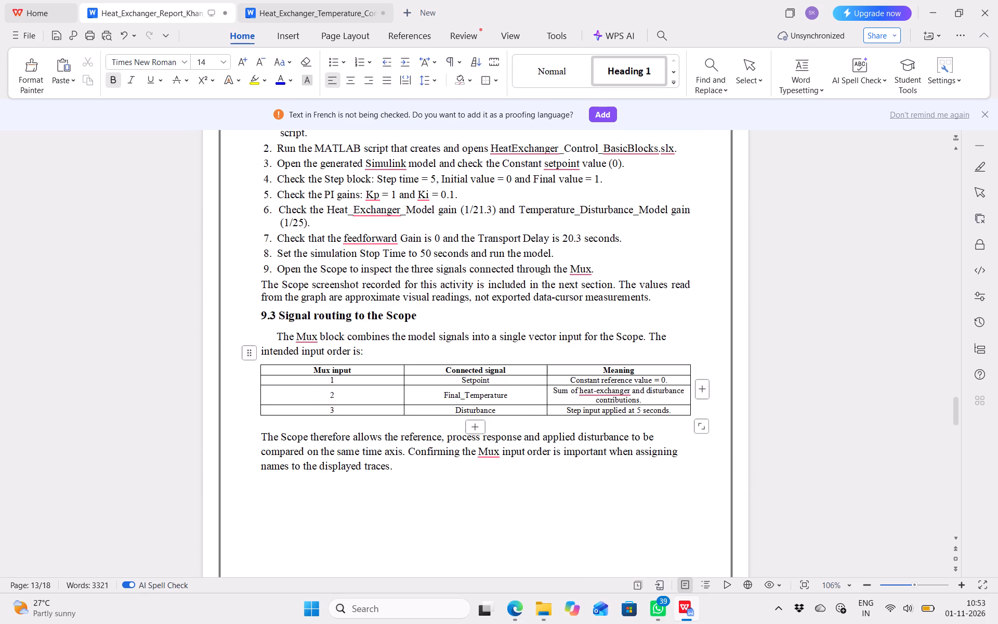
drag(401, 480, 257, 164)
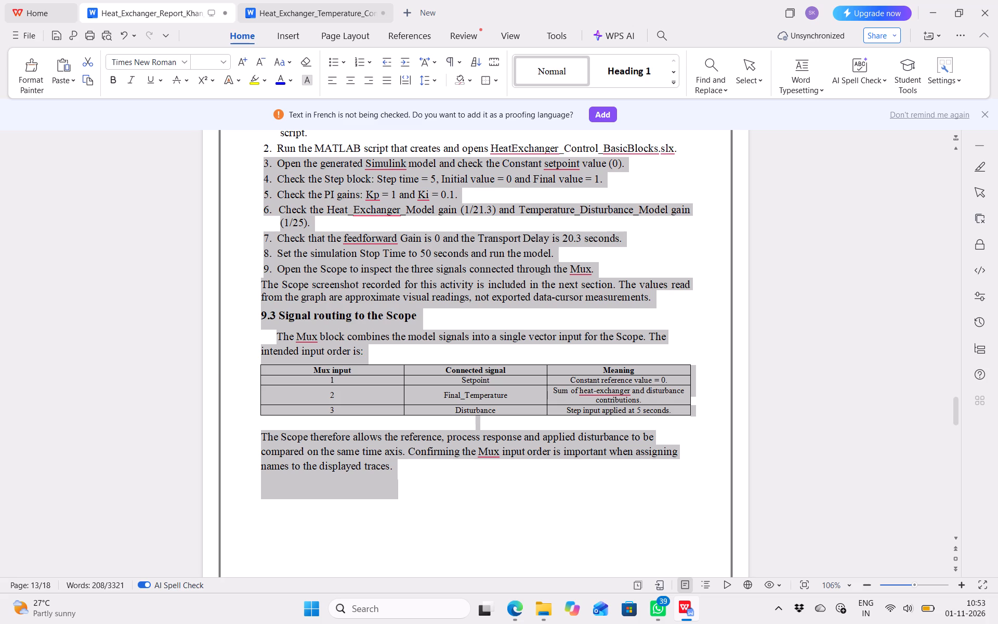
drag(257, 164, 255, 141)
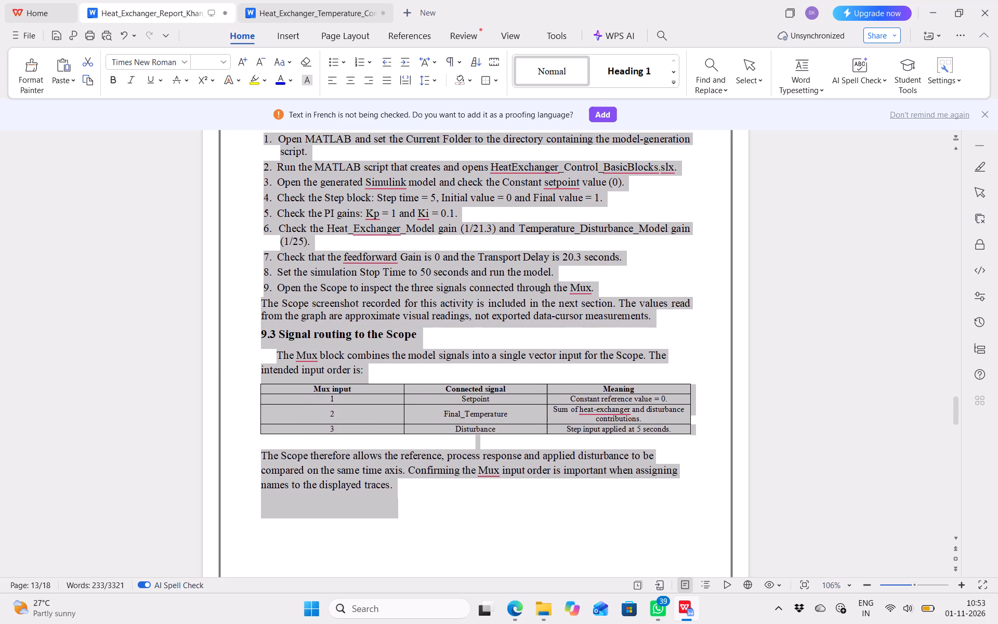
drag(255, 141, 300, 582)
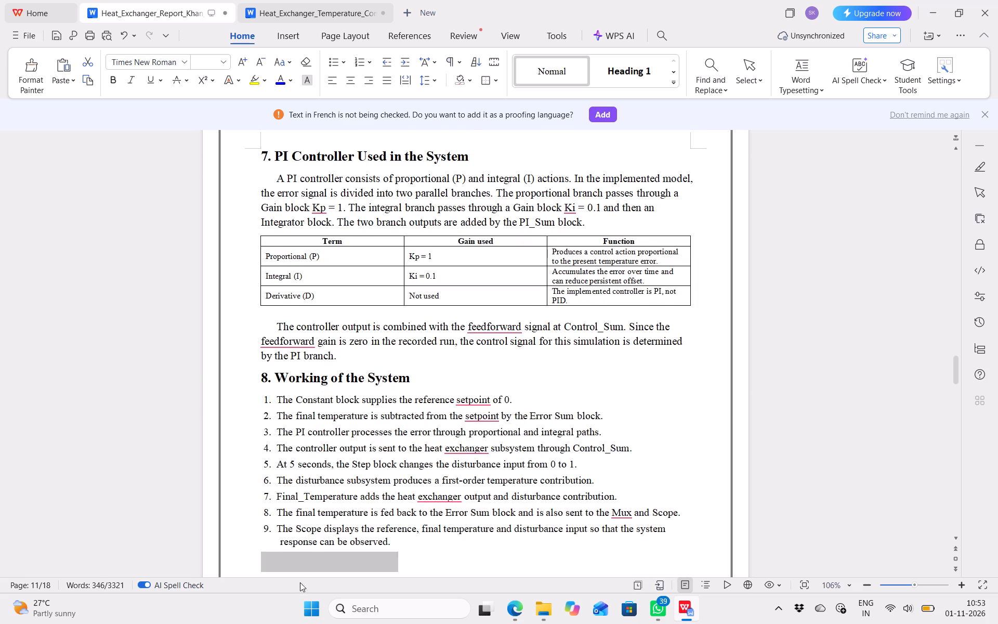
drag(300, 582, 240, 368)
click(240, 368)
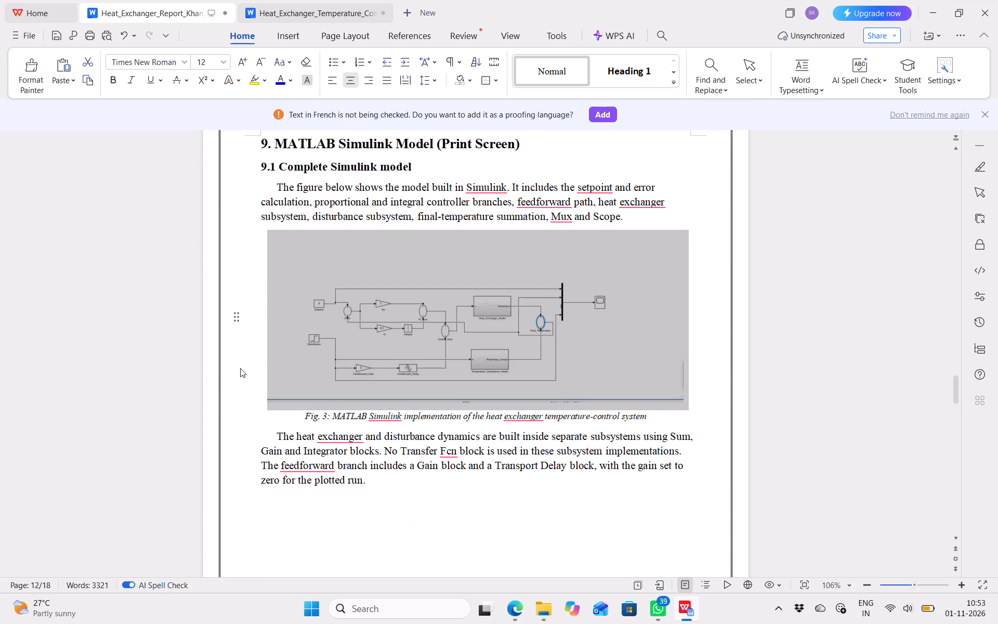
Set the text from "9.2 Steps to Run the Simulation" through the section 9.3 introduction above the Mux table to 1.5 line spacing.
scroll(240, 368, down, 7)
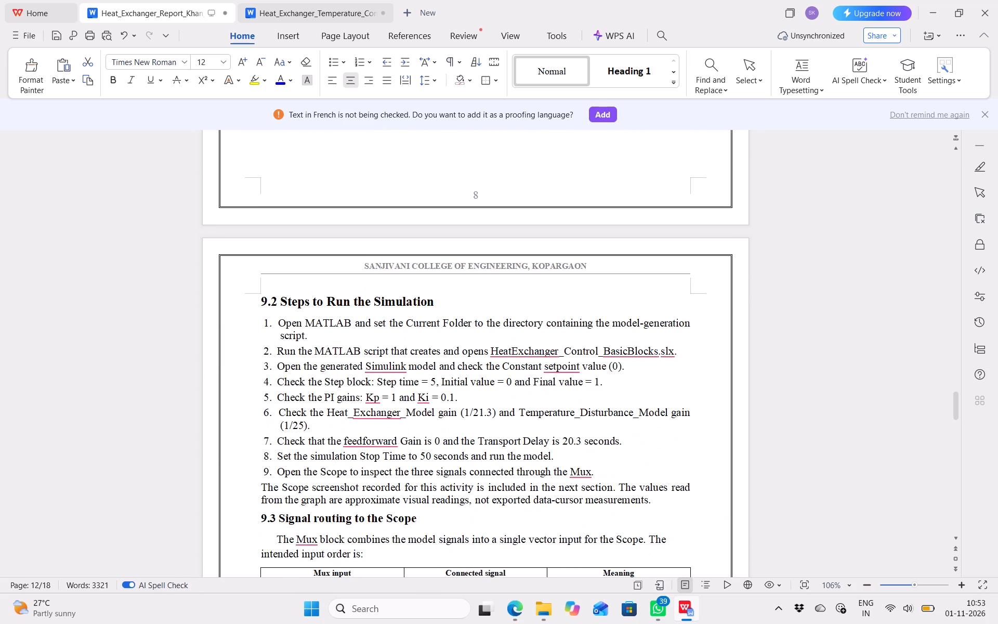
drag(258, 296, 393, 483)
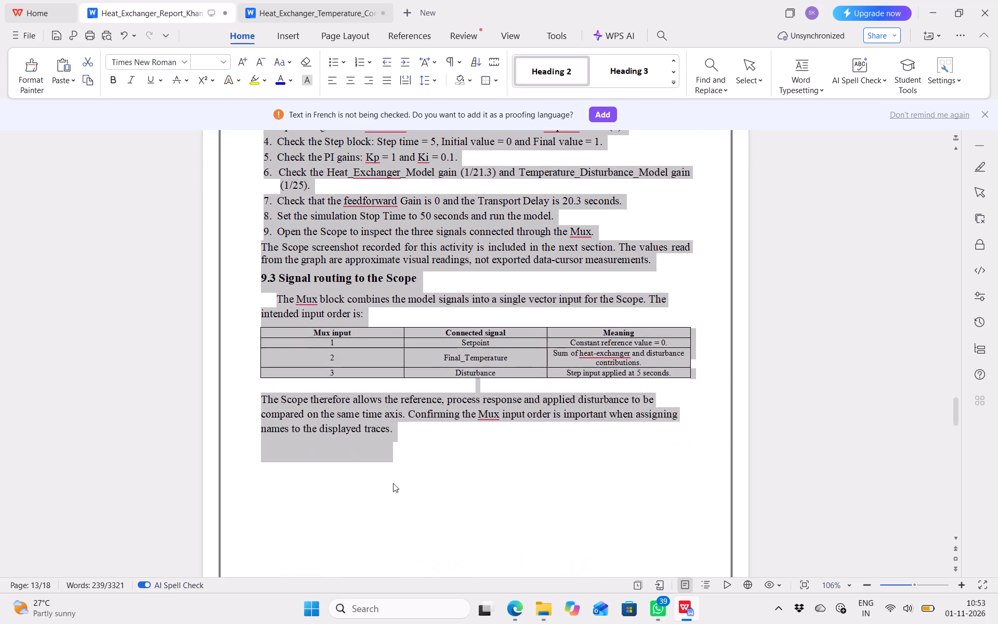
drag(393, 483, 366, 311)
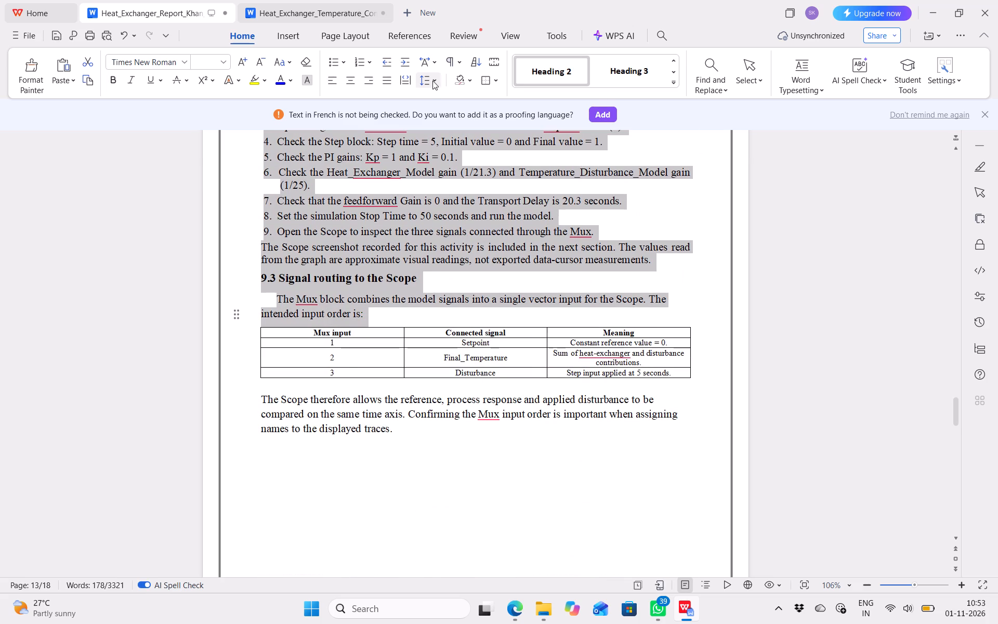
click(431, 78)
click(437, 128)
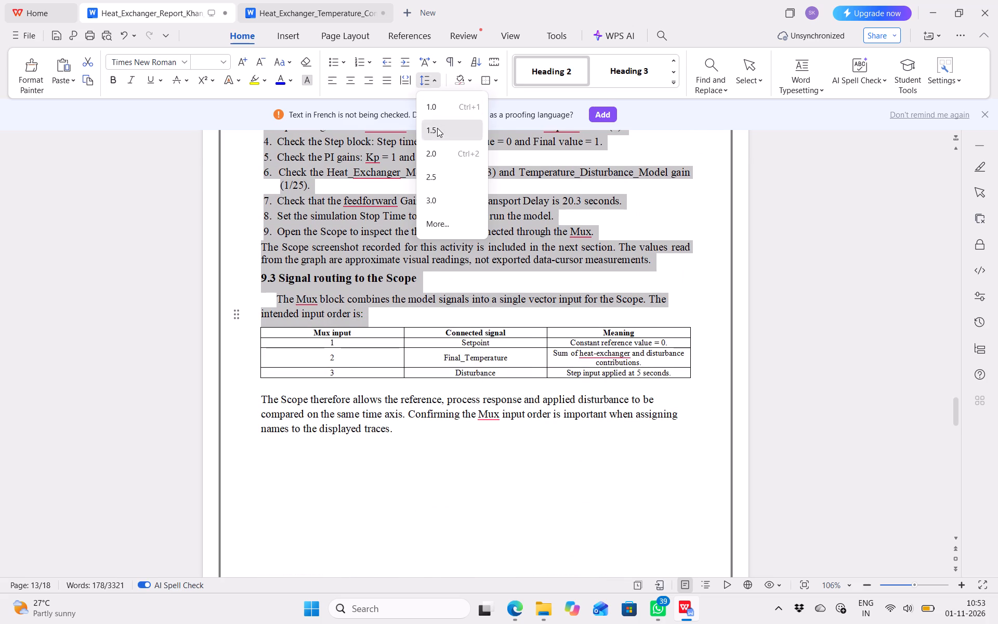
click(450, 361)
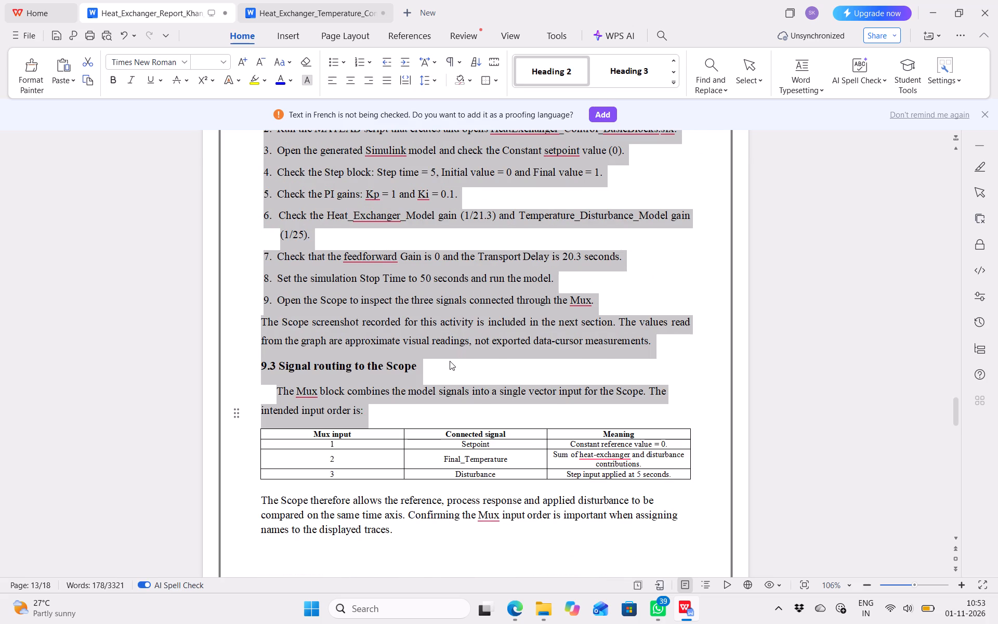
Set the section 9.3 paragraph below the Mux input table to 1.5 line spacing.
drag(398, 530, 280, 486)
click(432, 82)
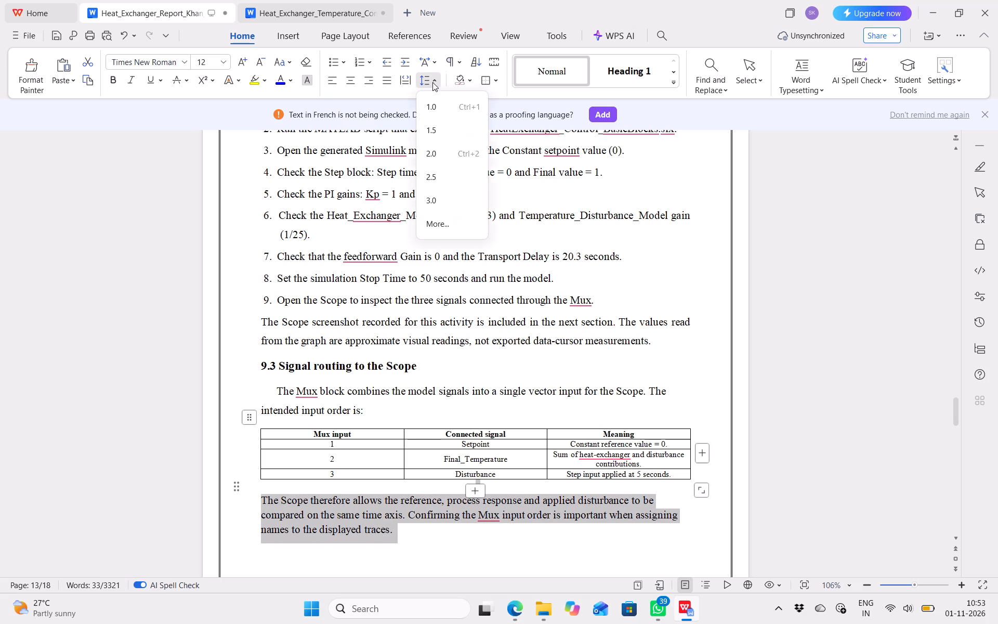
click(440, 133)
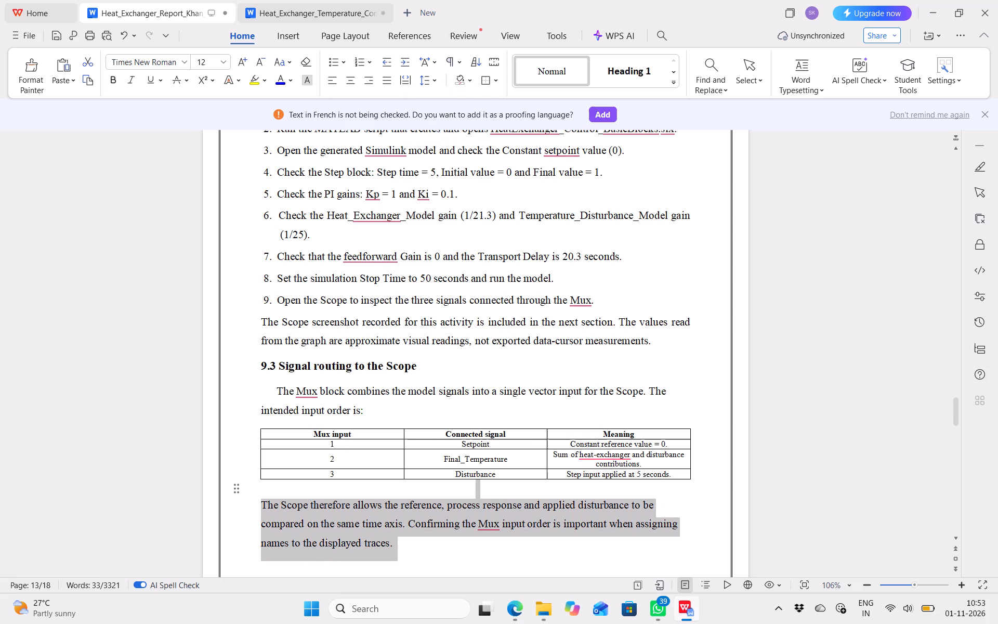
Set the paragraph below the Fig. 3 caption in section 9.1 to 1.5 line spacing.
click(447, 569)
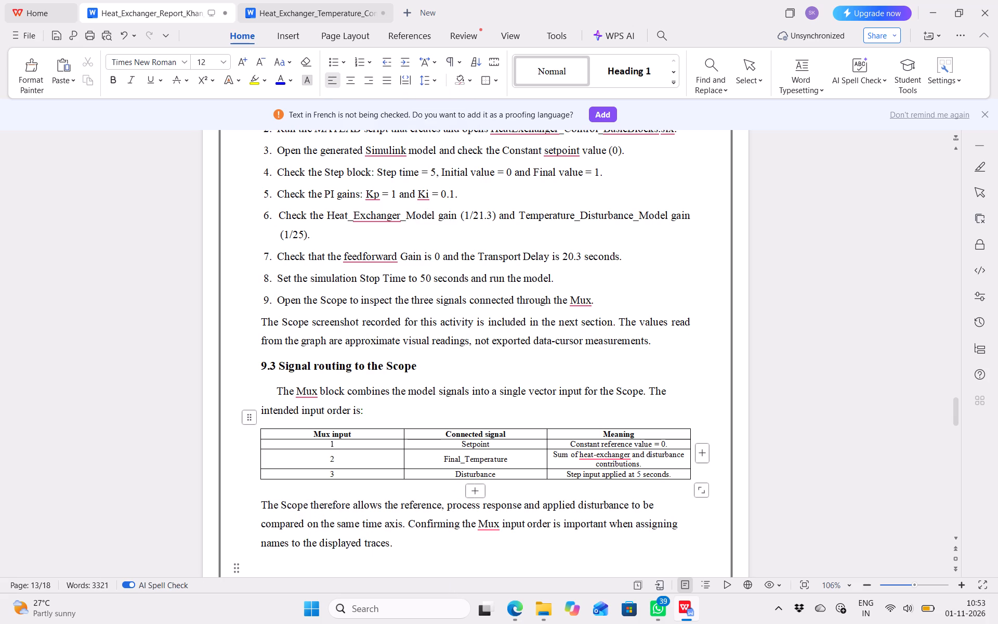
scroll(507, 430, up, 2)
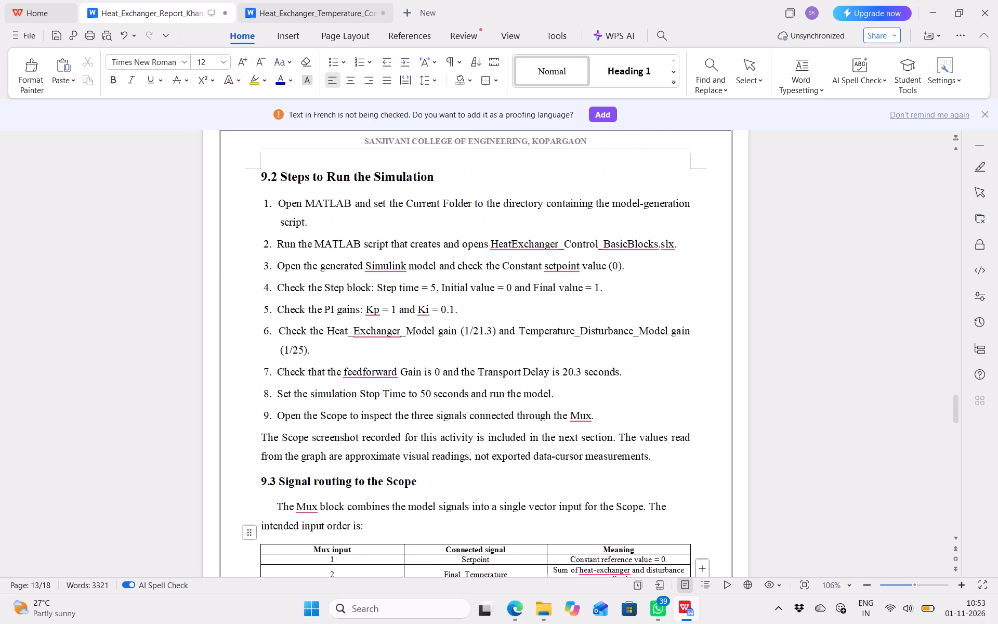
scroll(507, 430, up, 1)
scroll(629, 464, up, 3)
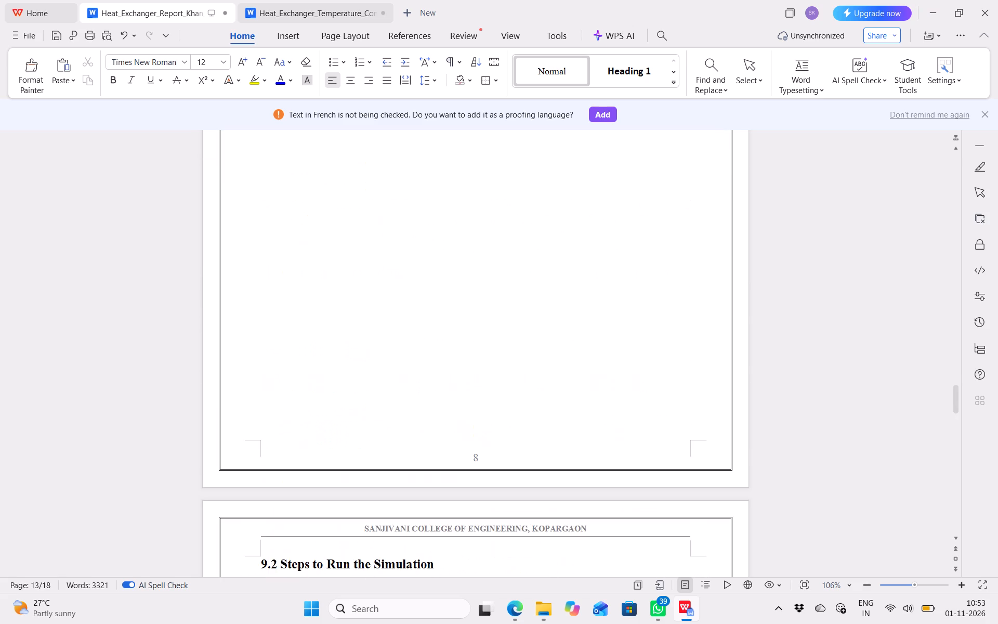
scroll(629, 464, up, 3)
click(391, 436)
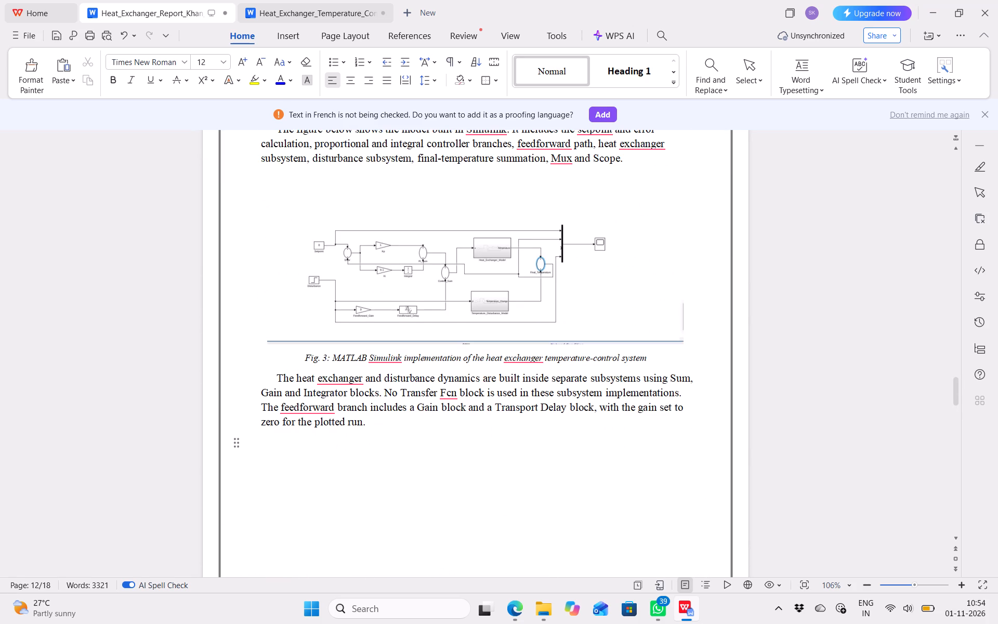
drag(391, 436, 283, 380)
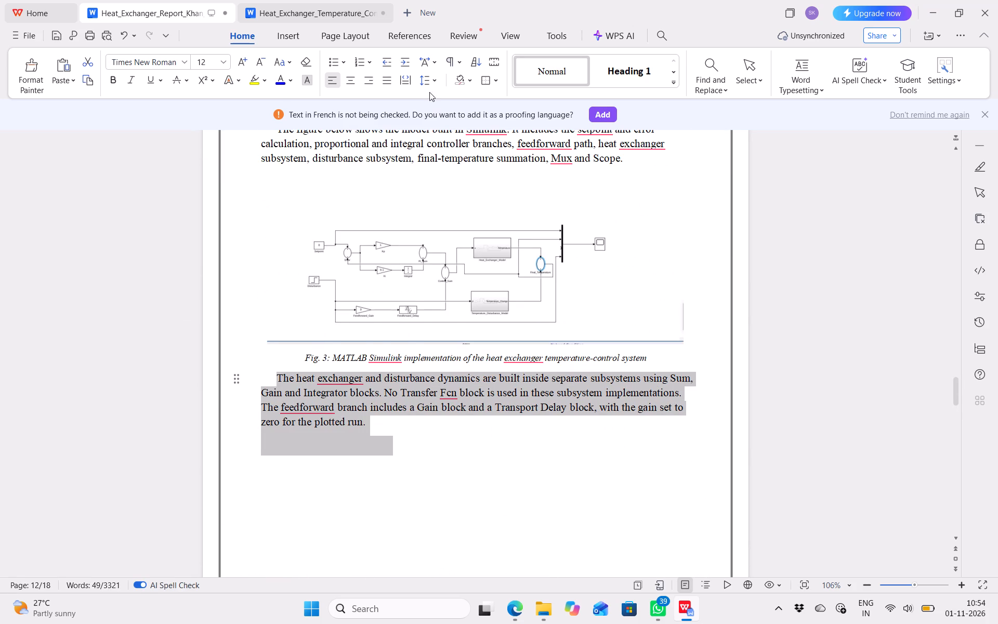
click(430, 80)
click(442, 127)
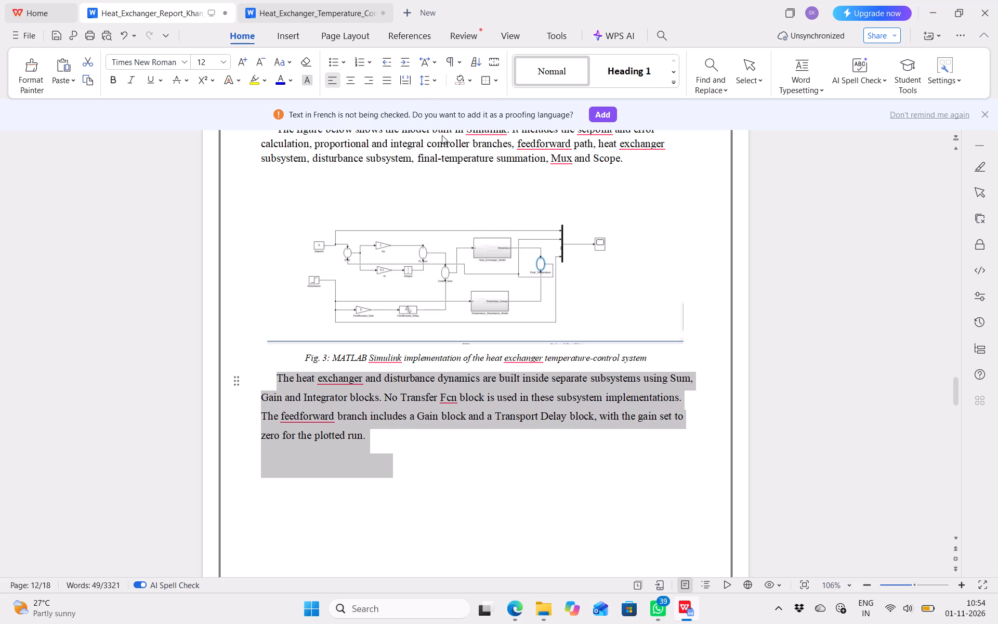
click(458, 460)
Remove the italics from the Fig. 3 caption.
drag(649, 357, 297, 362)
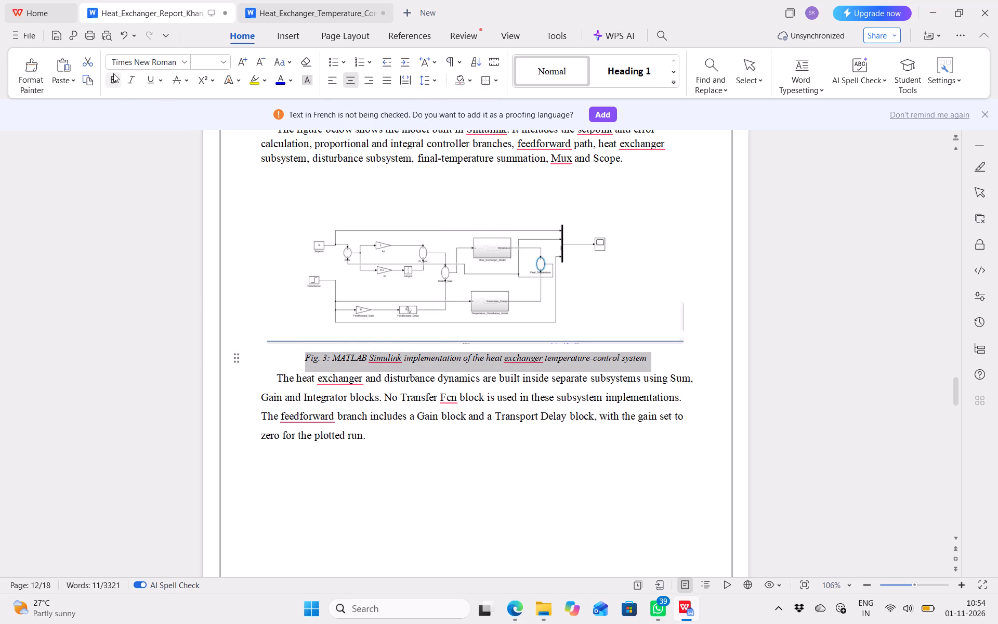
click(130, 82)
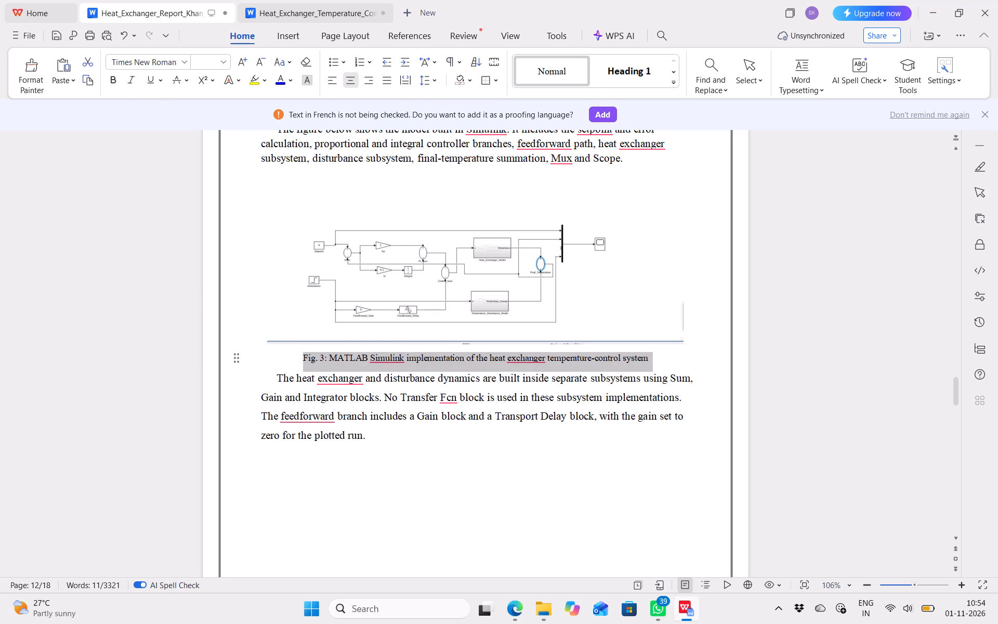
click(383, 435)
Justify the introductory paragraph under "9.1 Complete Simulink model" and set it to 1.5 line spacing.
scroll(383, 435, up, 2)
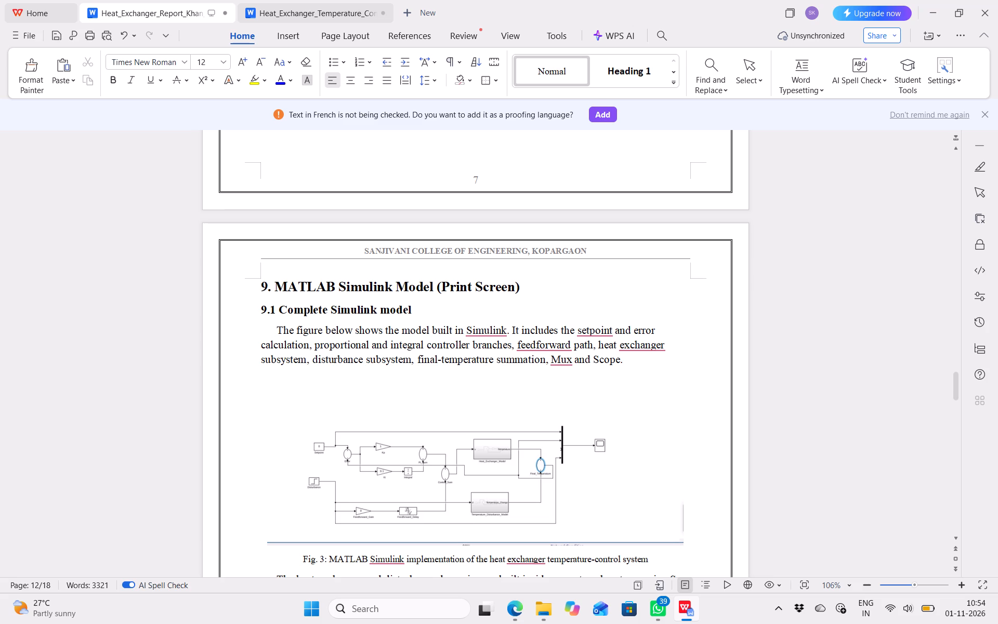
drag(625, 363, 278, 333)
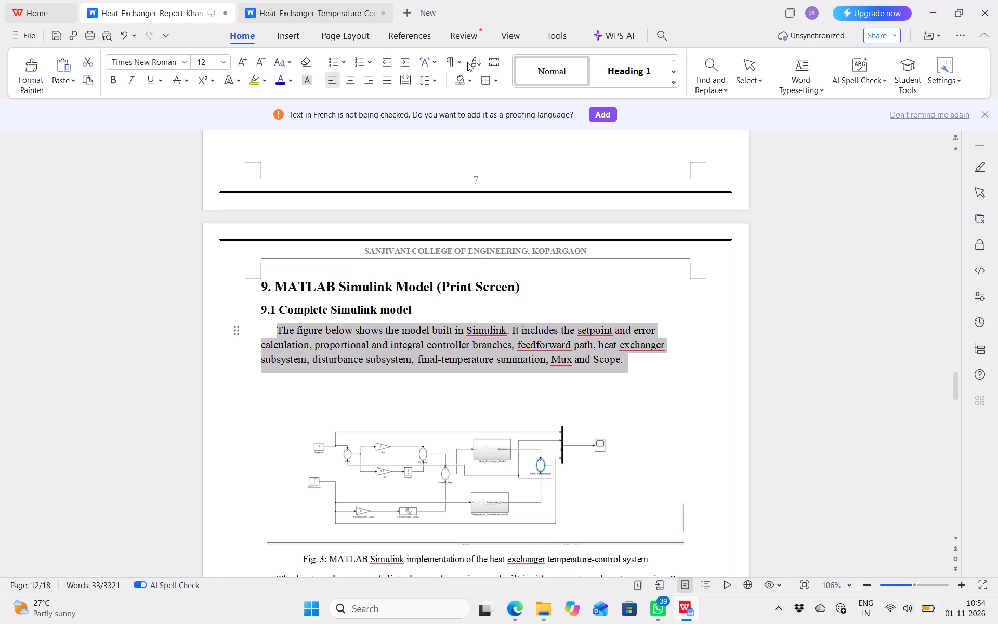
click(384, 79)
drag(442, 82, 435, 80)
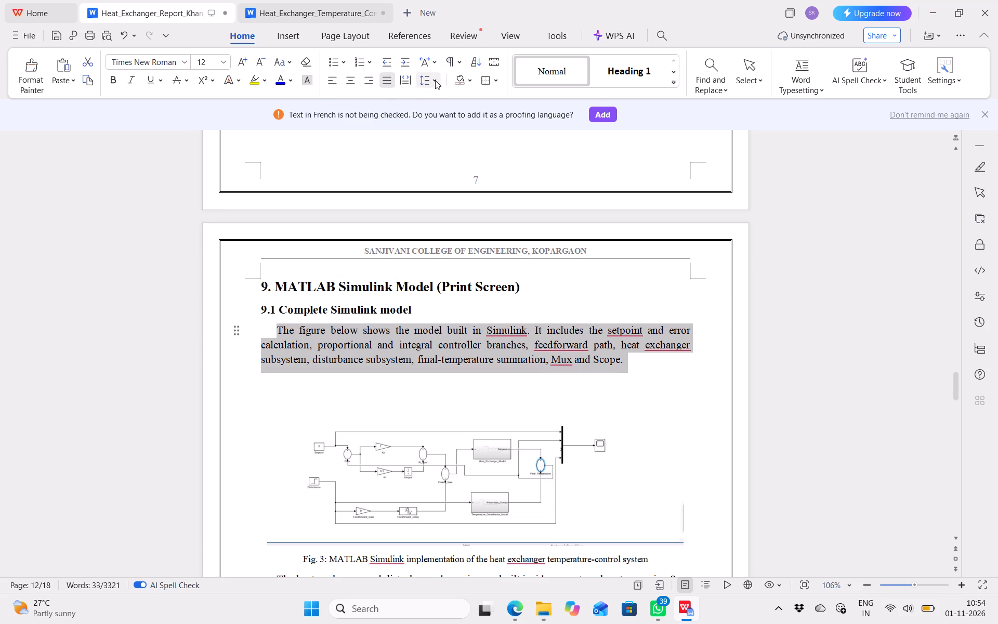
click(435, 80)
click(439, 135)
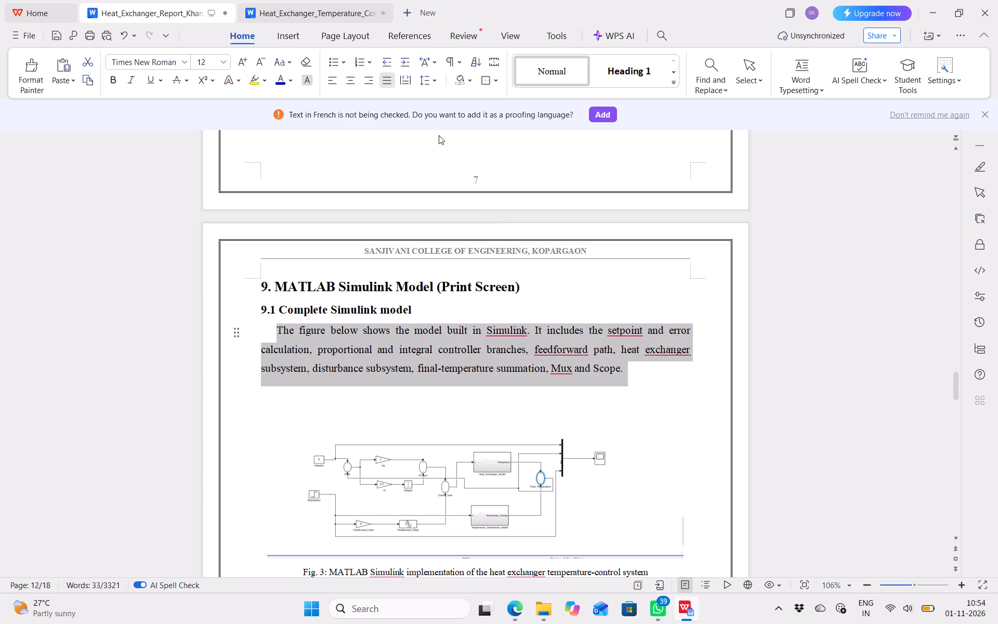
Remove the first-line indents from the section 9.1 introductory paragraph and the paragraph below Fig. 3.
click(274, 322)
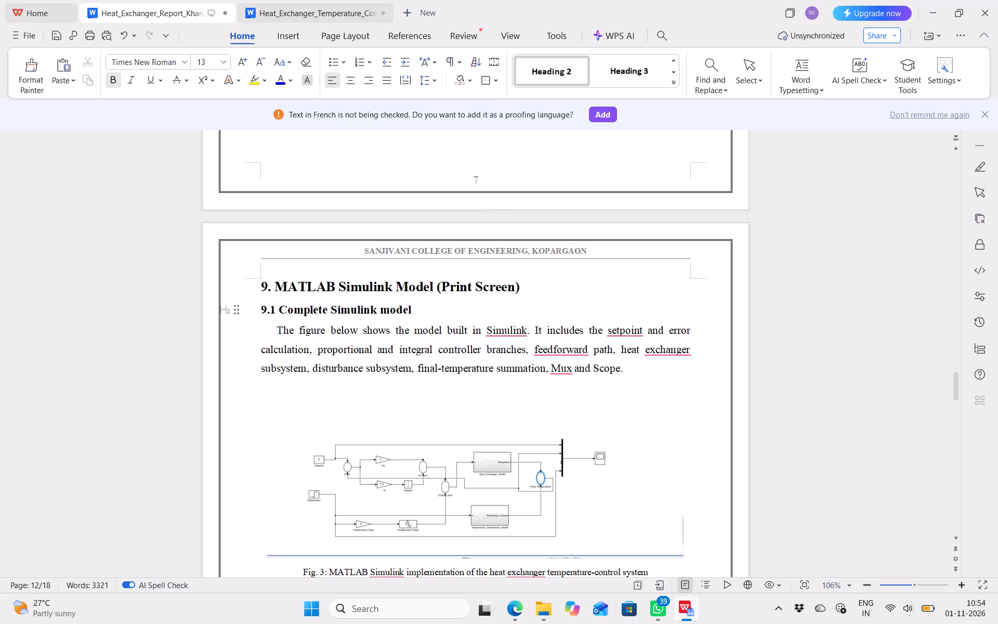
click(278, 329)
key(BackSpace)
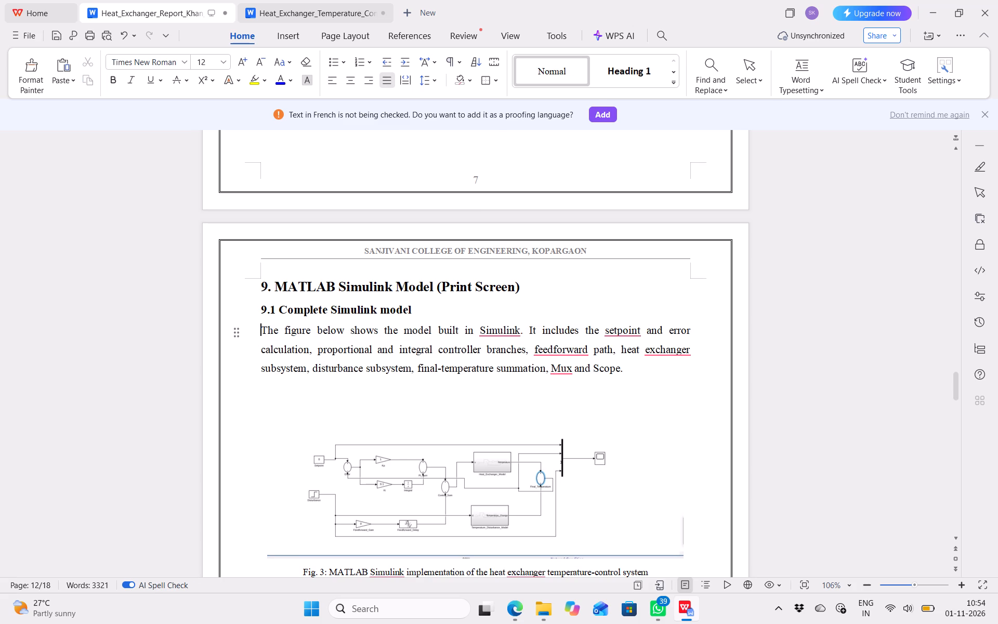
scroll(278, 329, down, 2)
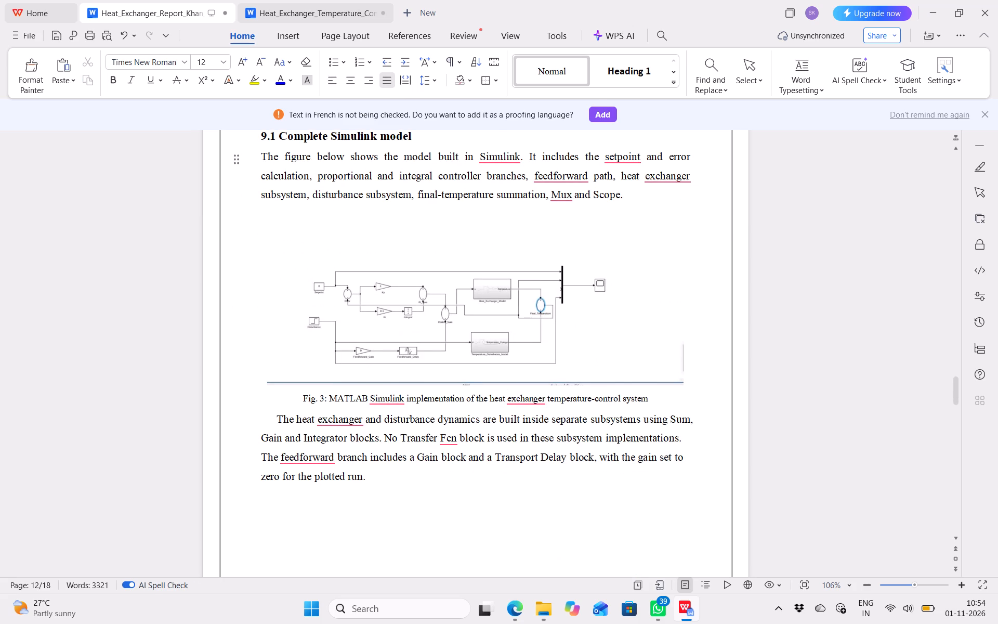
click(277, 418)
key(BackSpace)
Set the numbered list under "8. Working of the System" to 1.5 line spacing and justify it.
scroll(277, 418, up, 2)
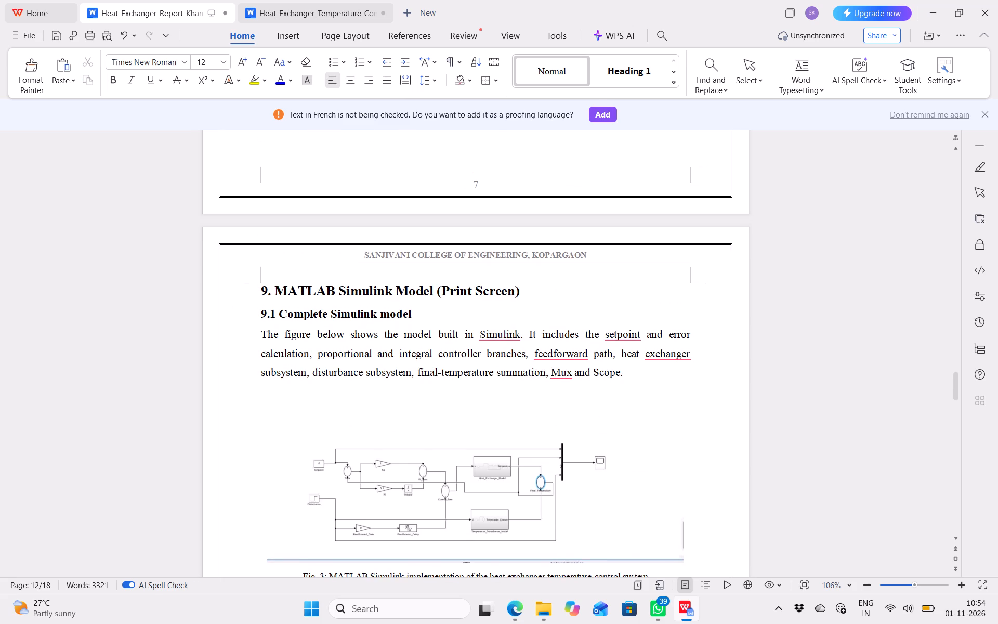
scroll(277, 418, up, 5)
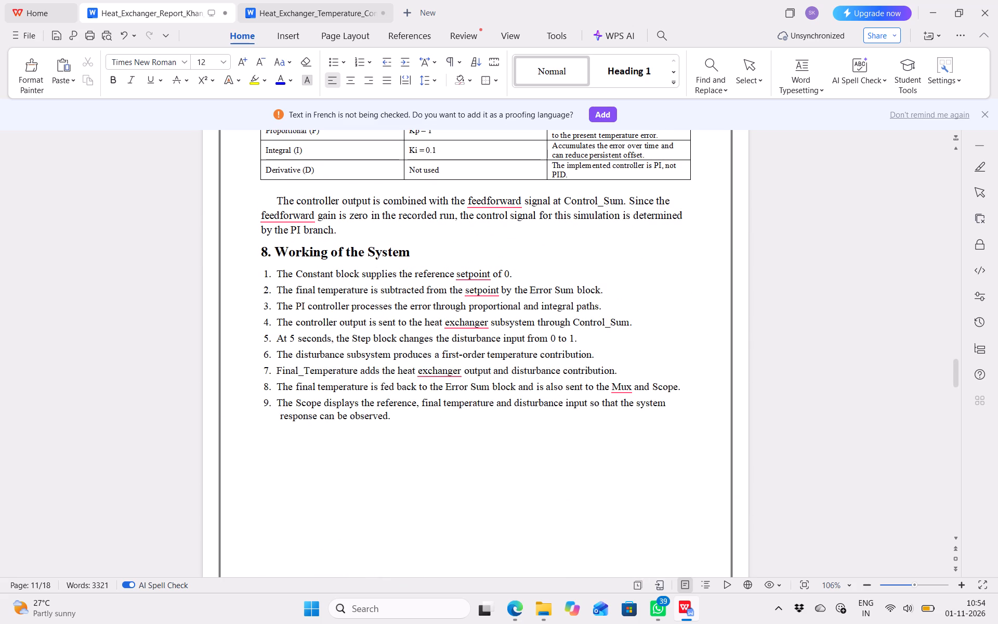
drag(392, 415, 260, 275)
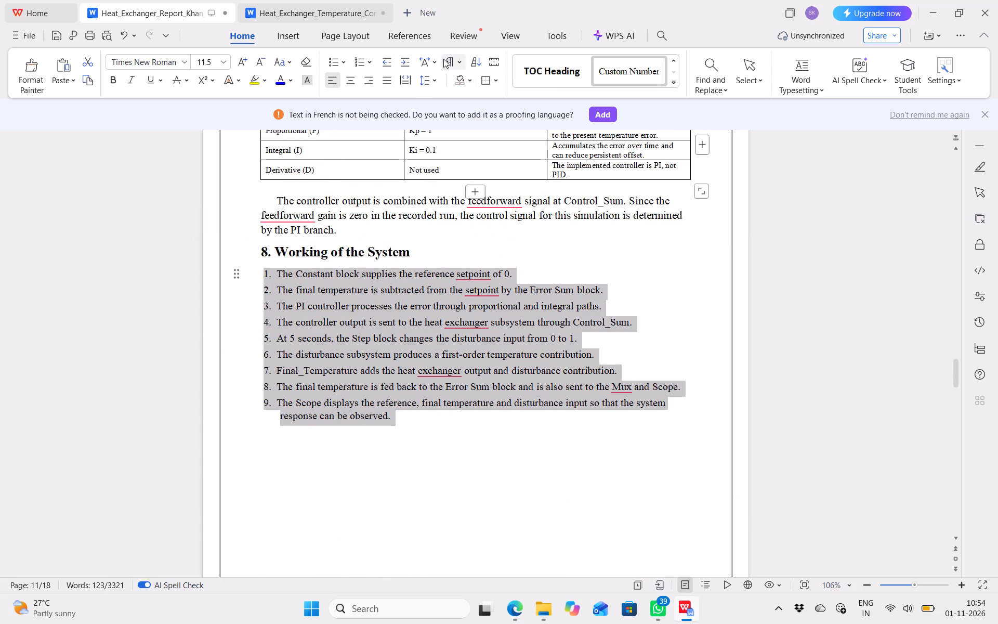
click(432, 77)
click(432, 132)
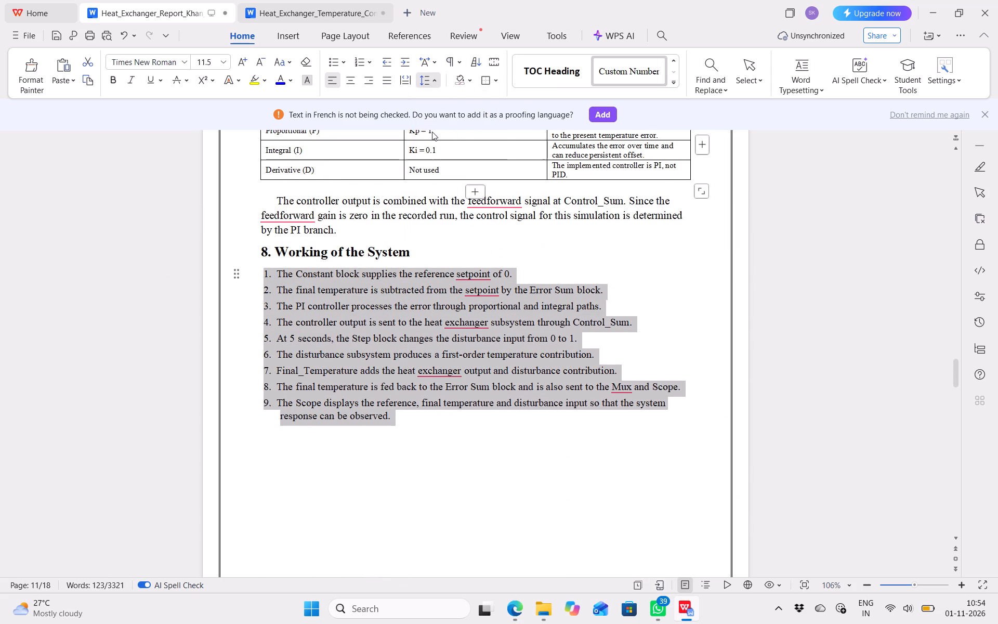
click(383, 85)
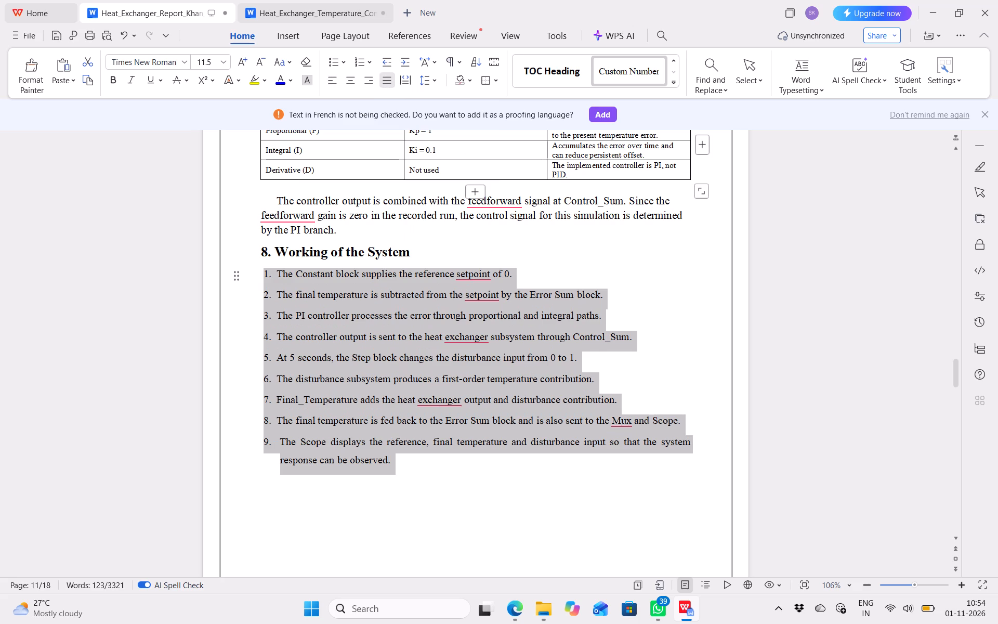
click(399, 493)
Set the paragraph below the section 7 PI controller table to 1.5 line spacing and remove its first-line indent.
scroll(298, 464, up, 2)
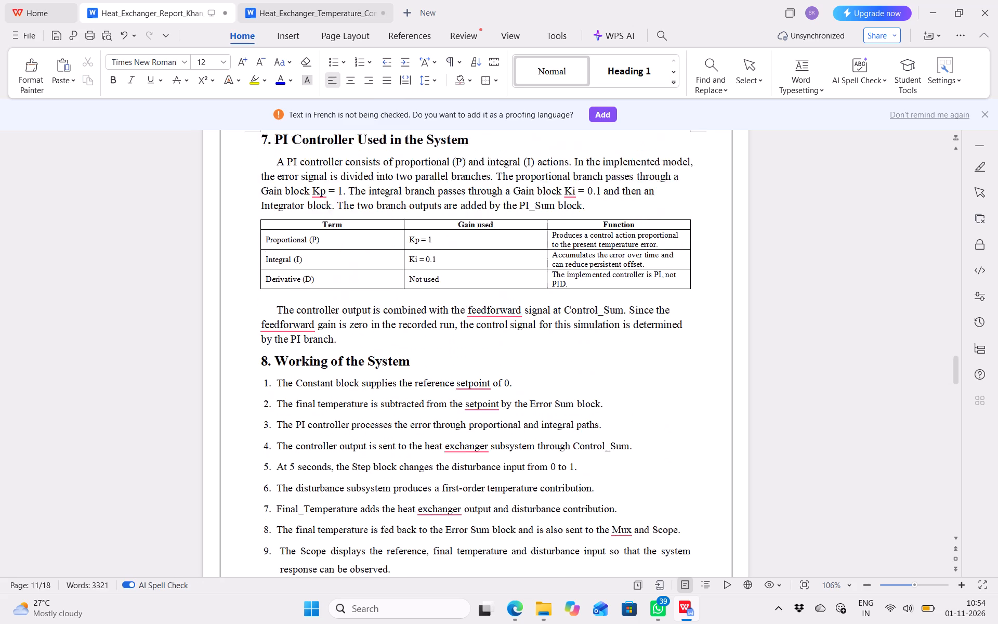
scroll(298, 464, up, 1)
drag(338, 374, 260, 338)
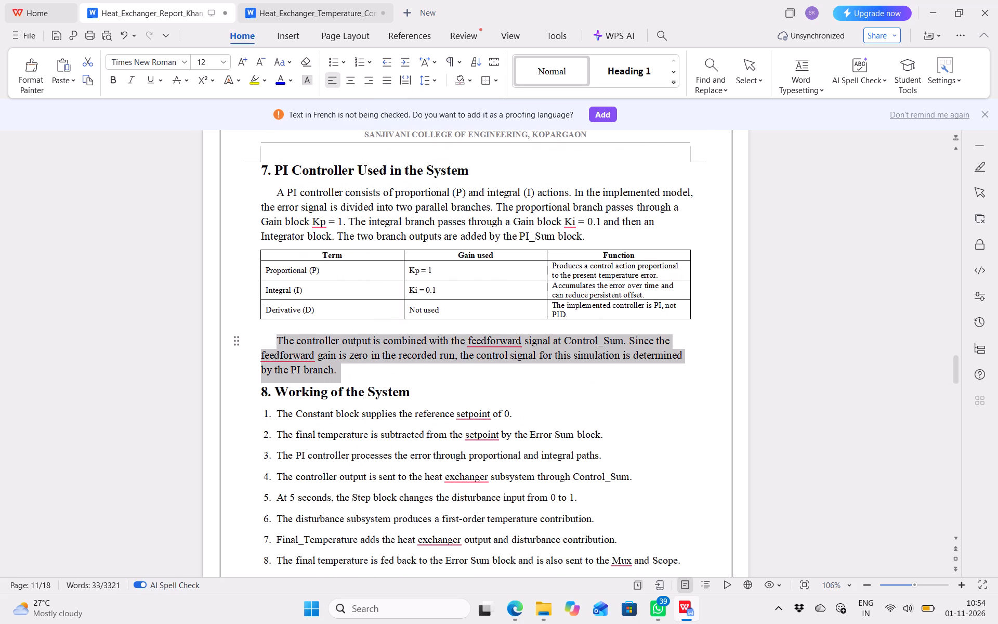
click(429, 84)
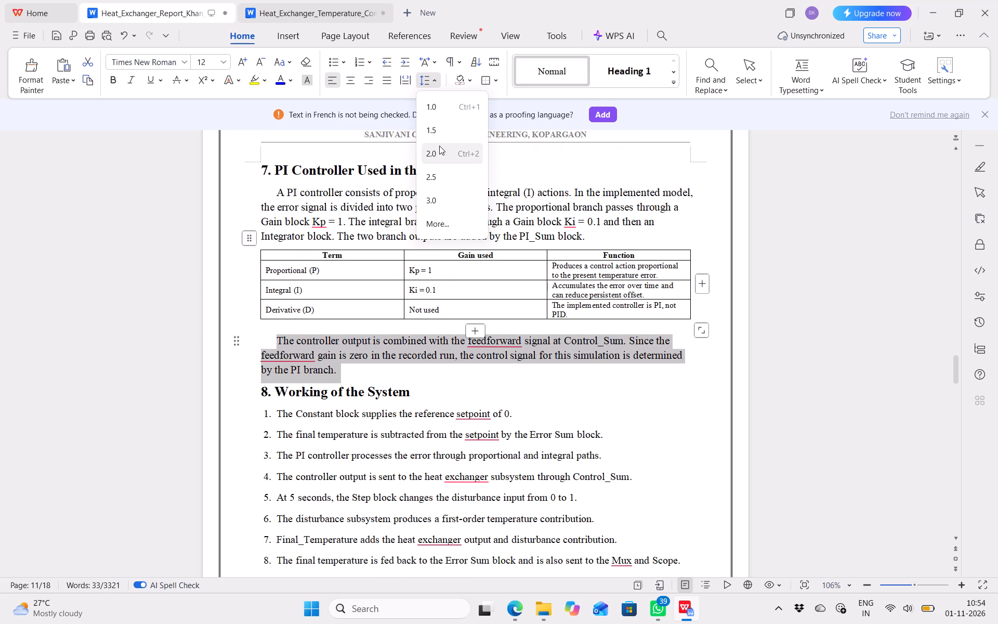
click(439, 134)
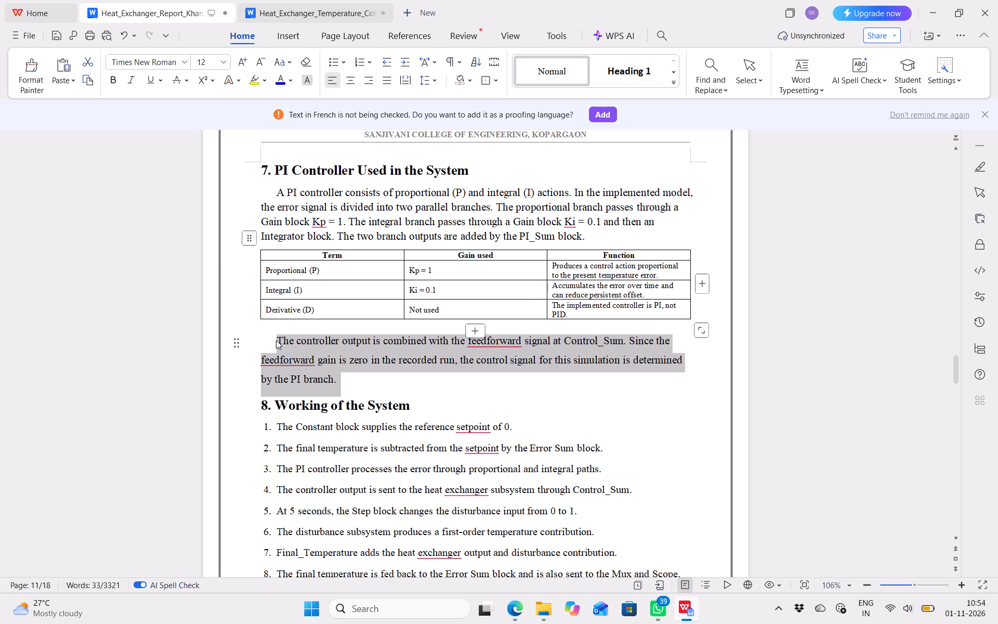
click(279, 336)
key(BackSpace)
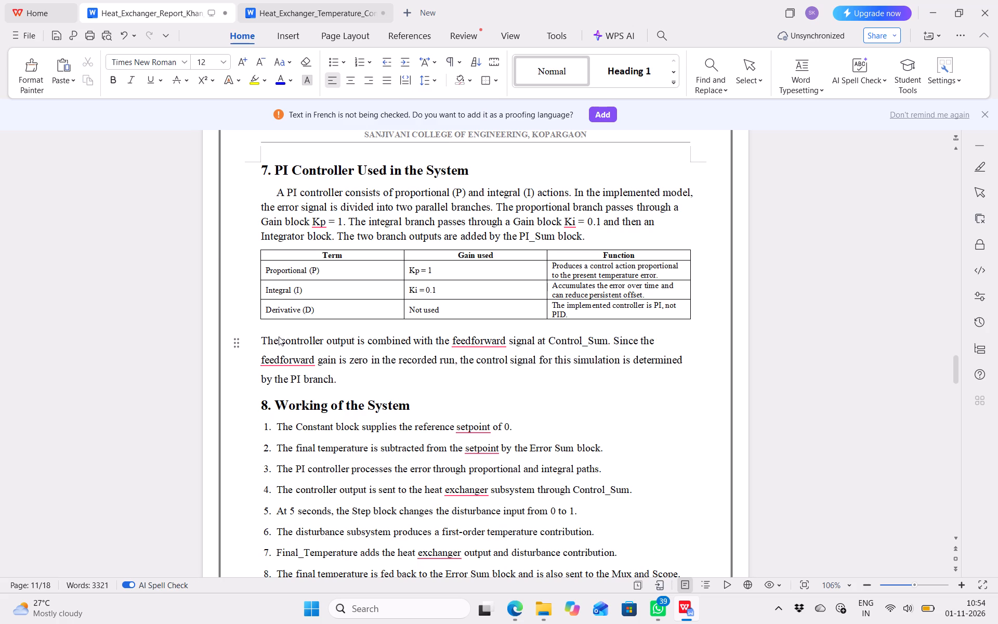
Remove the first-line indent from the opening paragraph of "7. PI Controller Used in the System" and set it to 1.5 line spacing.
scroll(279, 336, up, 1)
click(275, 275)
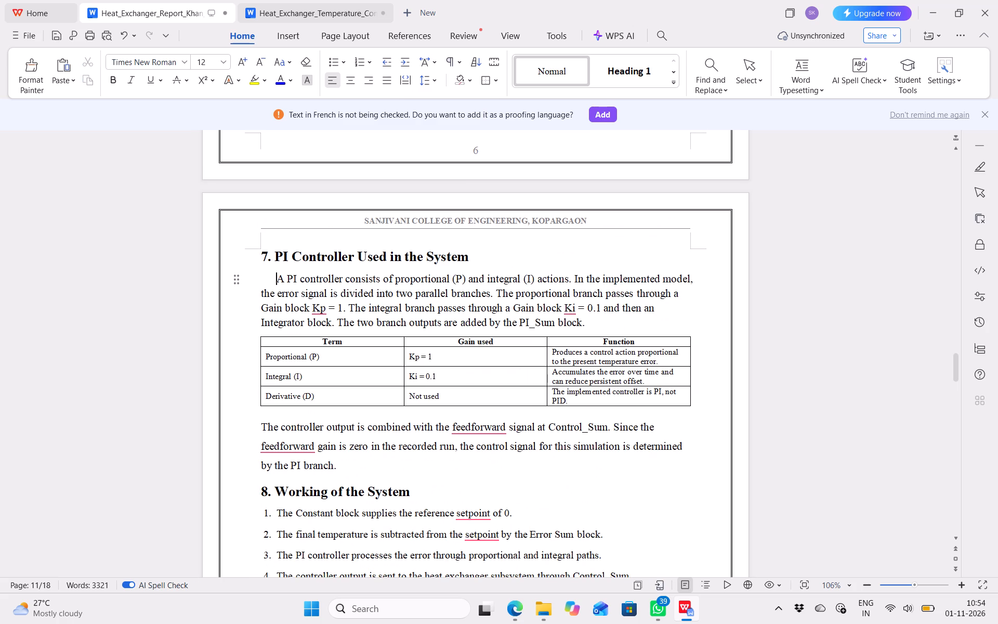
key(BackSpace)
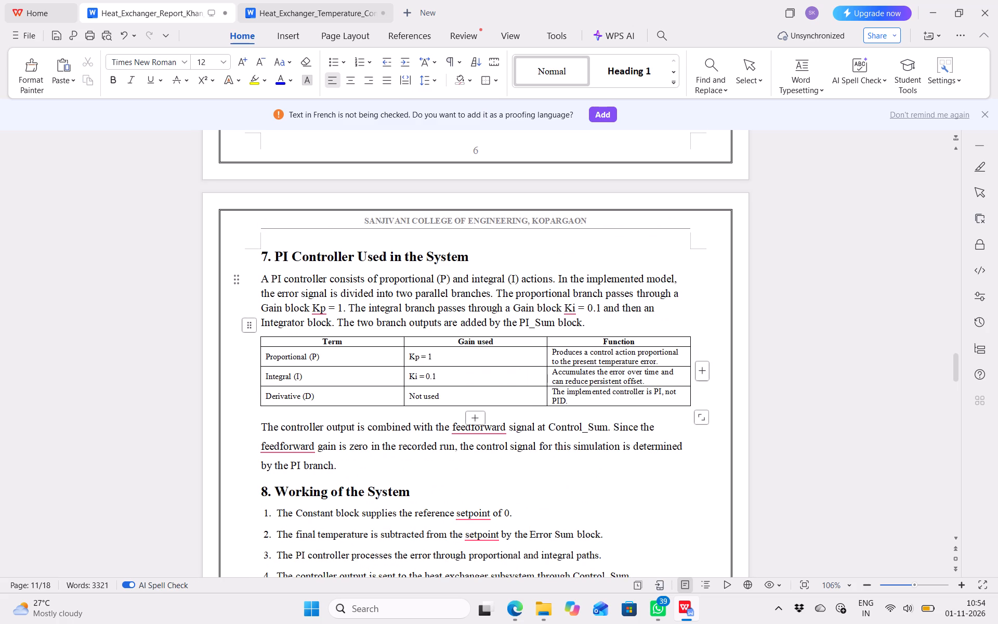
drag(604, 323, 261, 278)
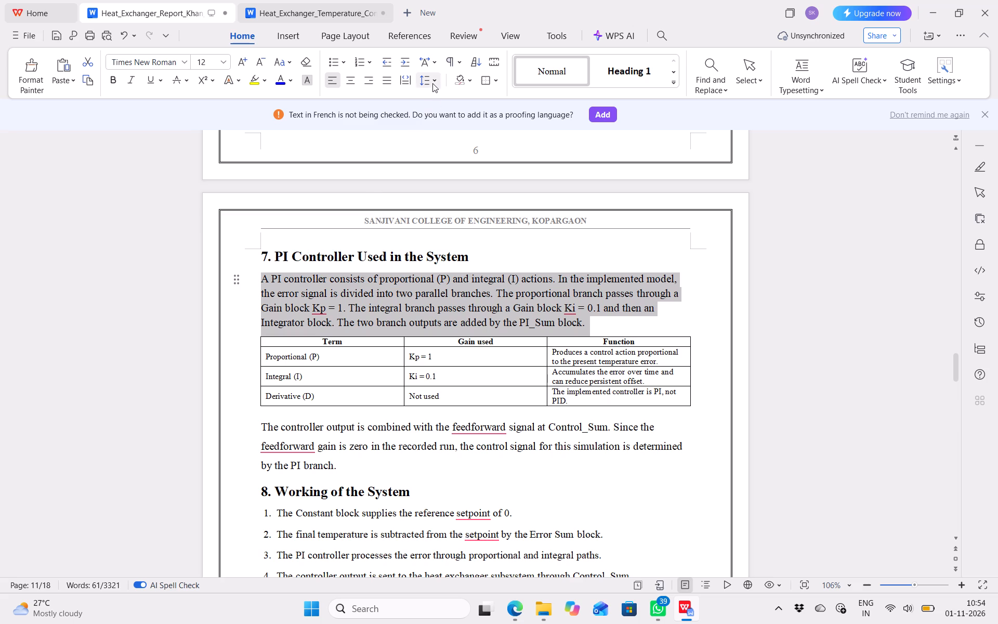
click(432, 81)
click(438, 125)
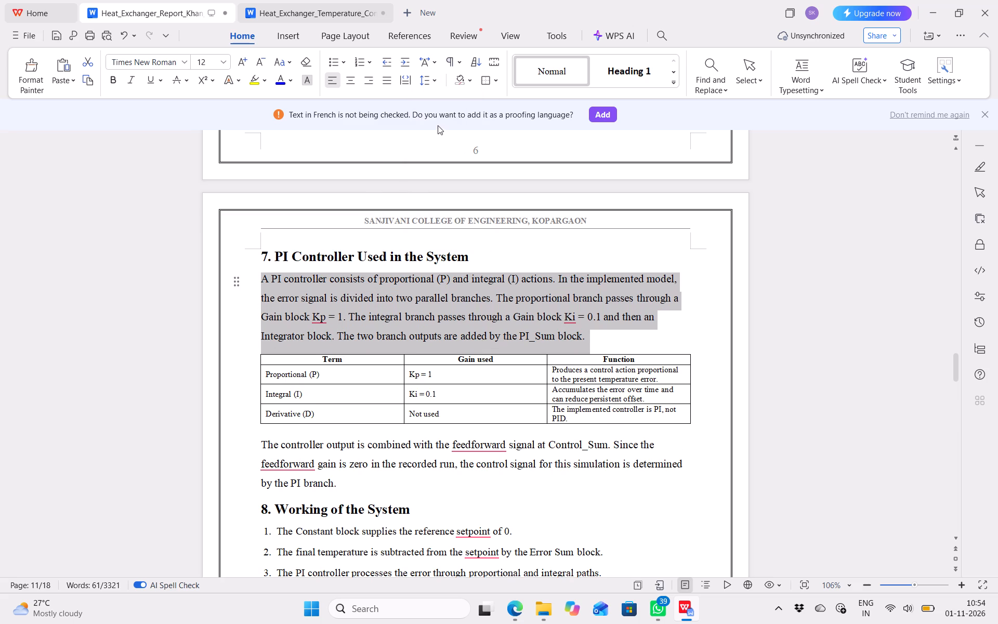
click(545, 246)
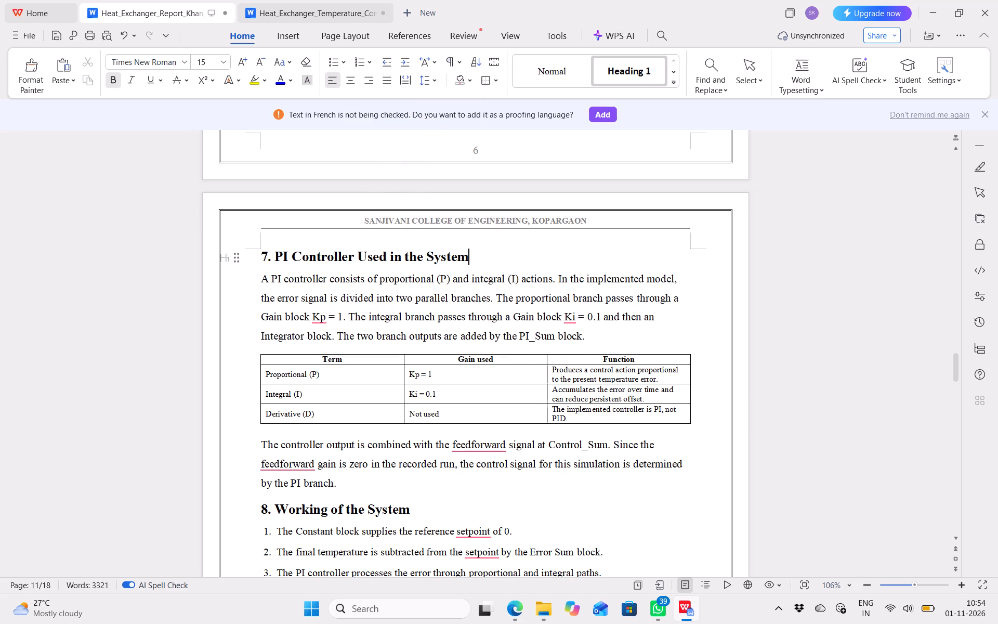
Set the text below the Function header in the section 7 table to font size 12.
drag(566, 418, 549, 377)
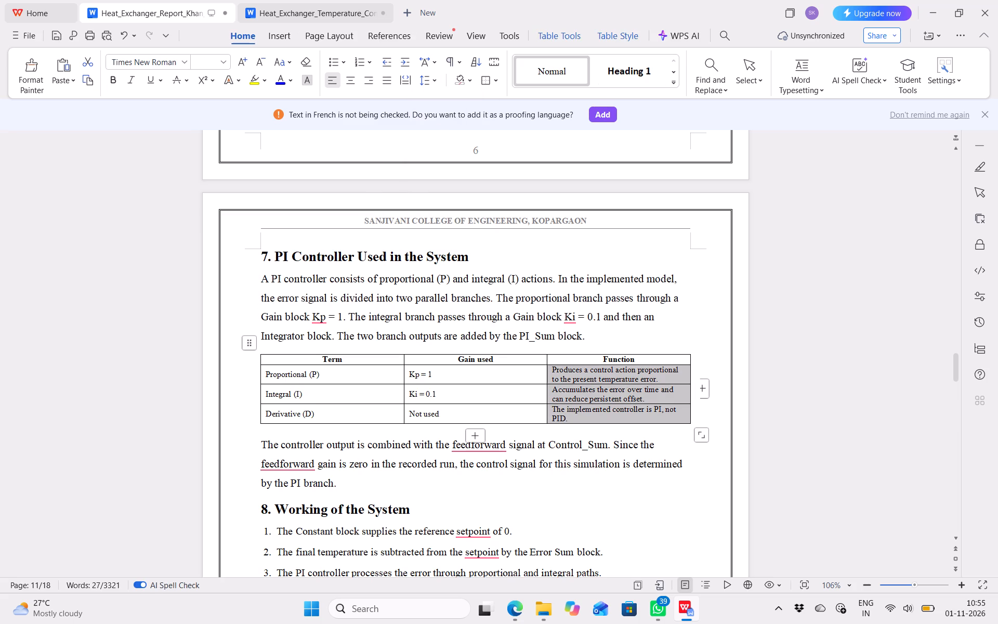
drag(549, 377, 549, 375)
click(224, 58)
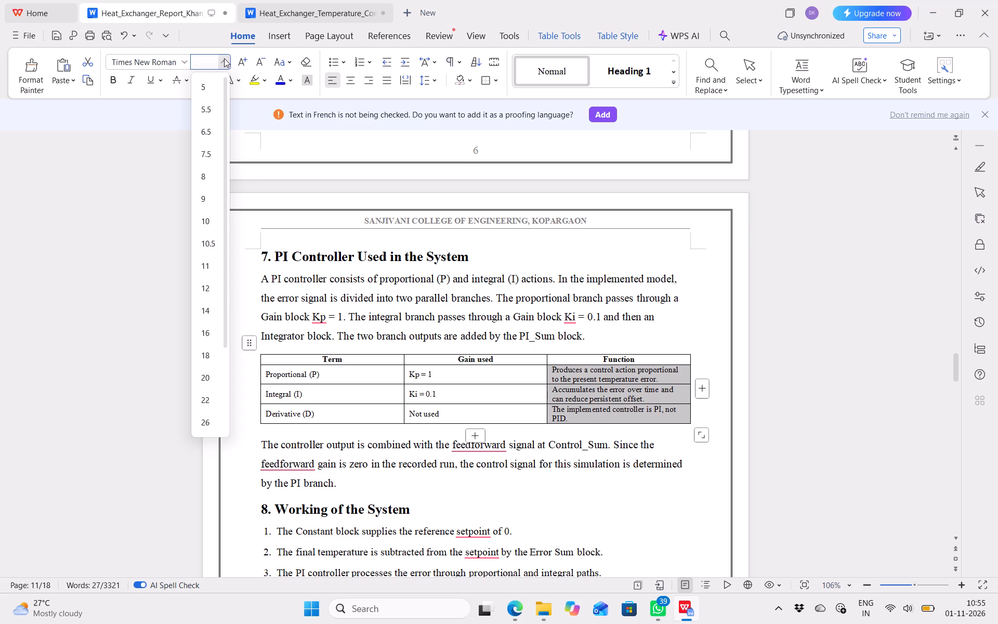
click(208, 293)
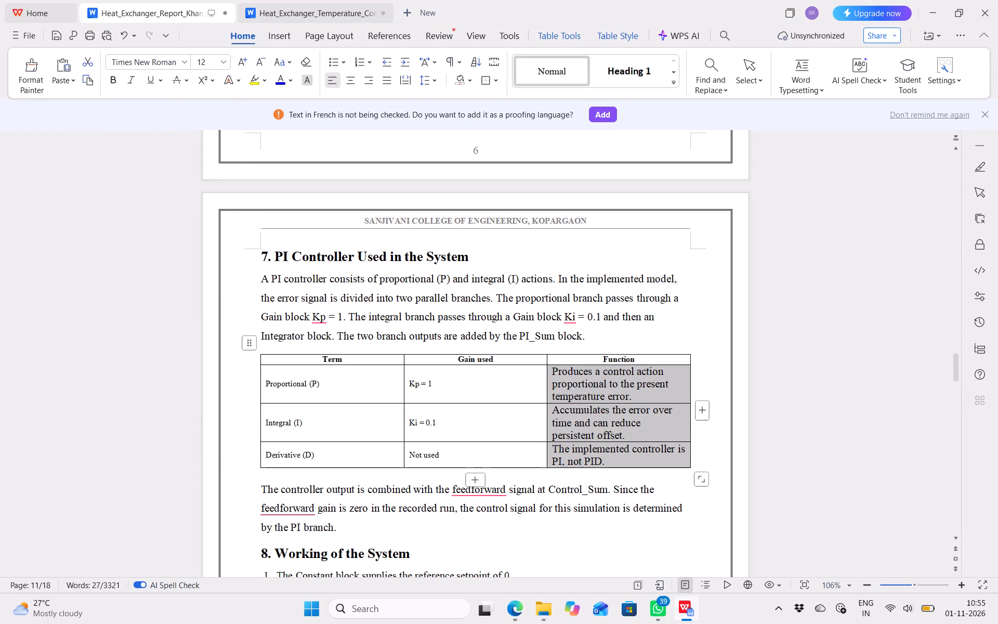
Set the whole Gain used and Term columns, headers included, in the section 7 PI controller table to font size 12.
drag(450, 460, 405, 364)
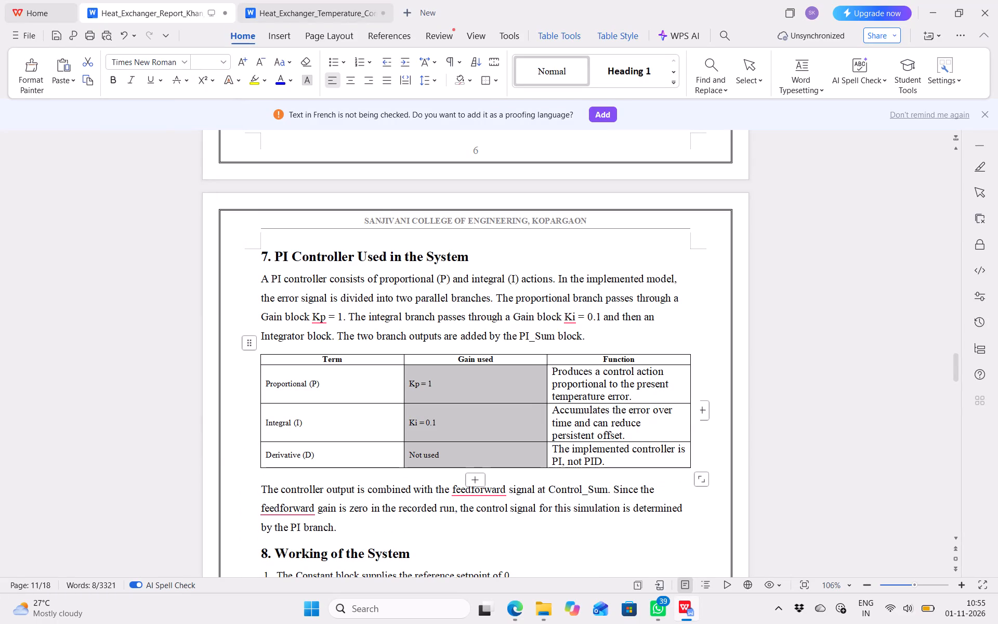
drag(405, 364, 405, 362)
click(224, 67)
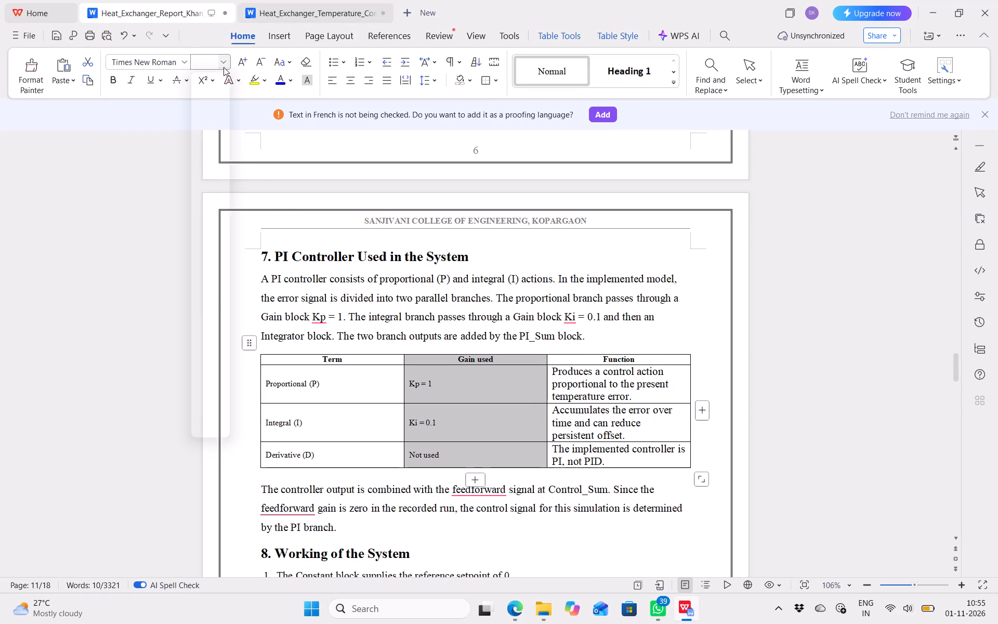
click(204, 294)
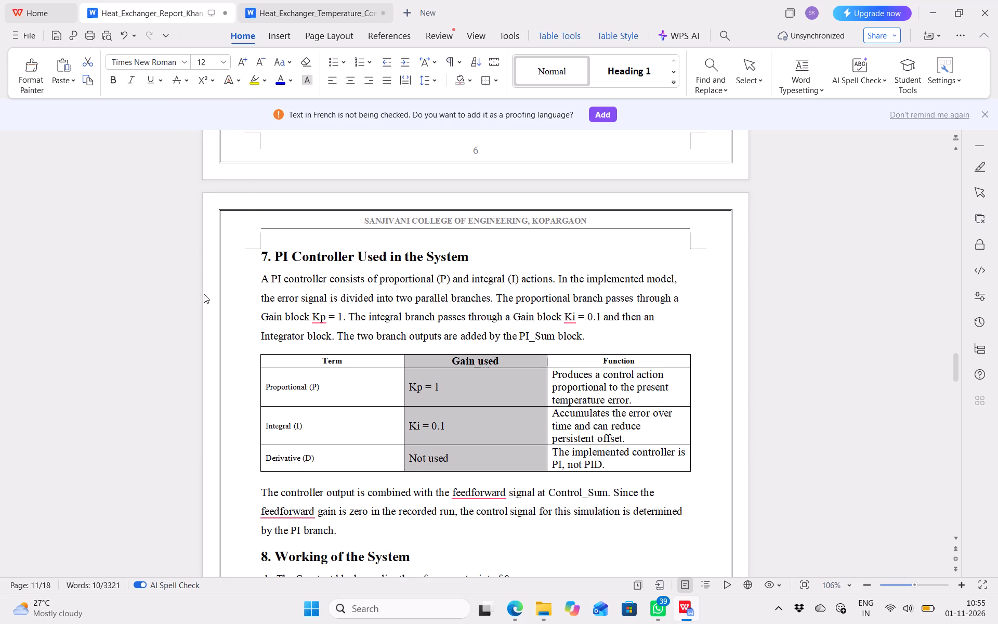
click(331, 470)
drag(331, 470, 292, 422)
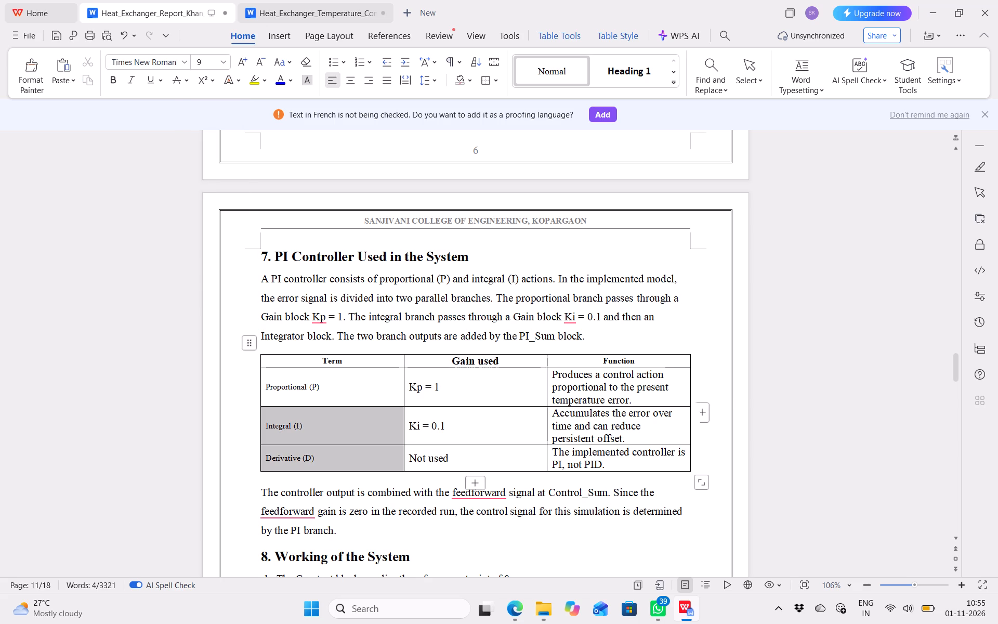
drag(292, 422, 274, 360)
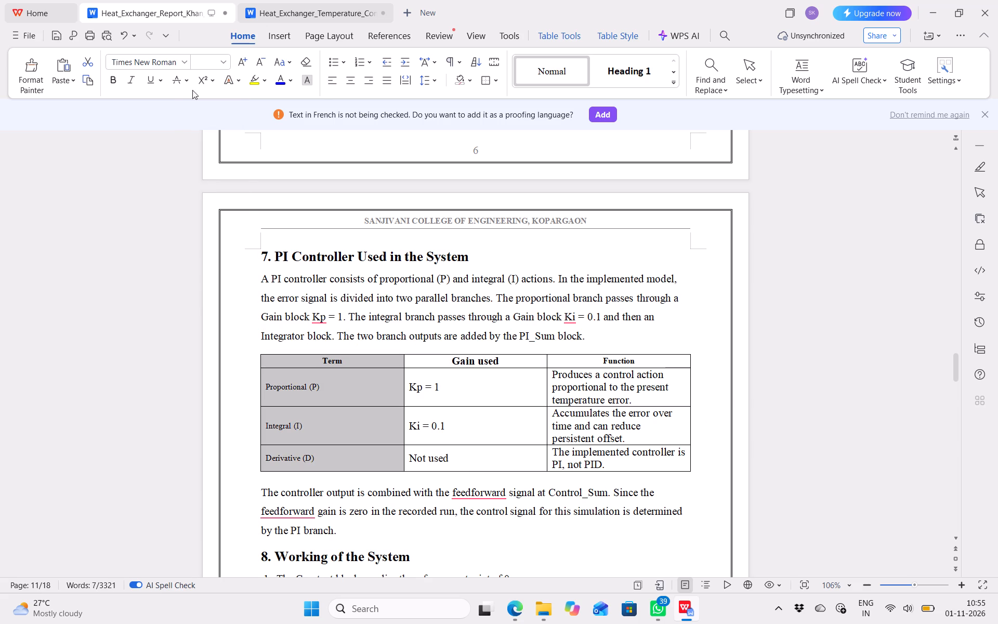
click(219, 61)
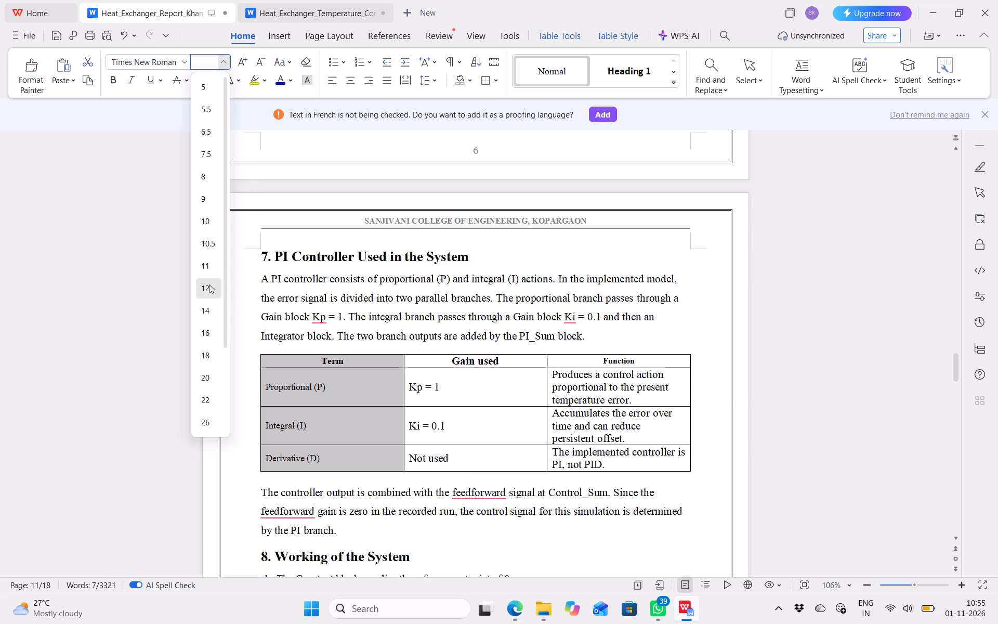
click(209, 288)
Set the Function header in the section 7 PI controller table to font size 12.
click(536, 357)
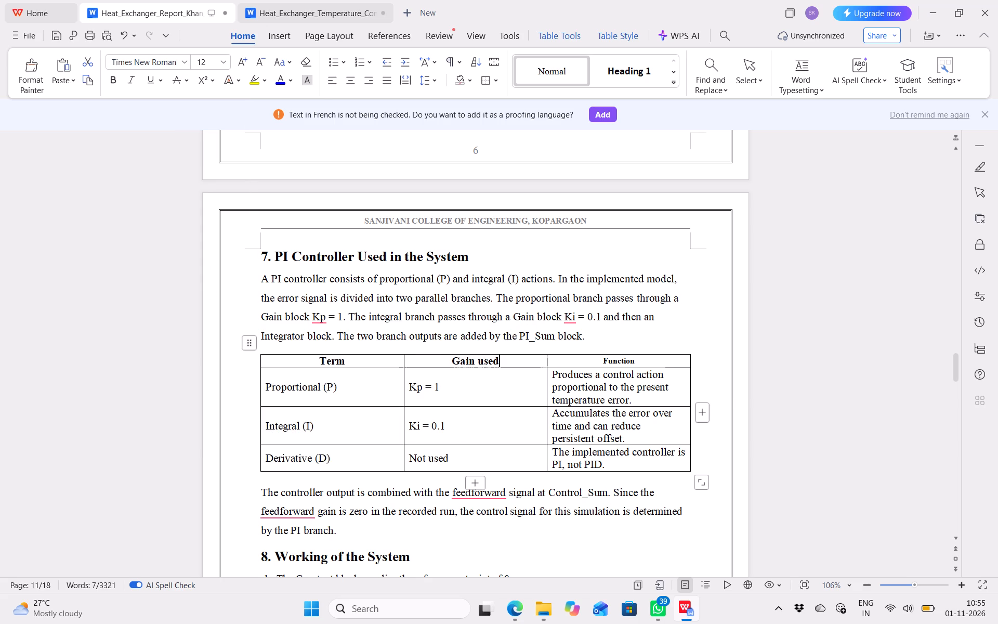
drag(600, 361, 647, 361)
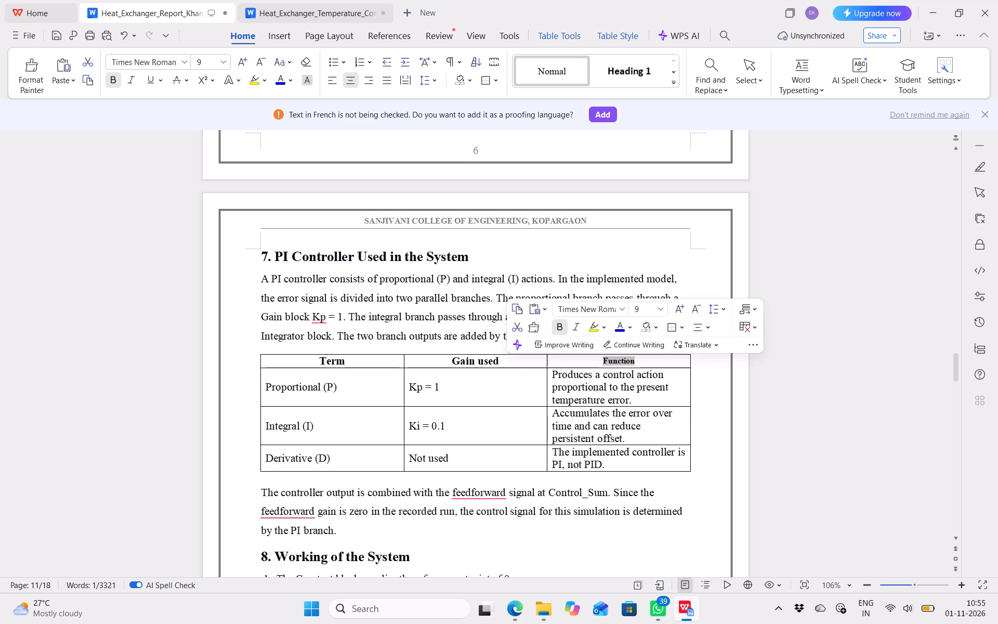
click(224, 63)
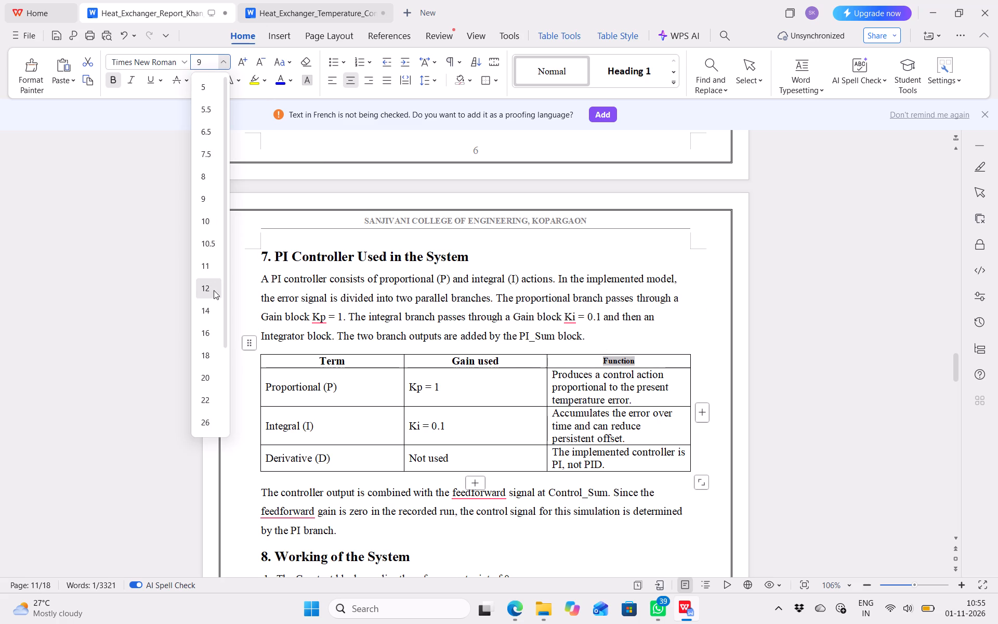
click(204, 293)
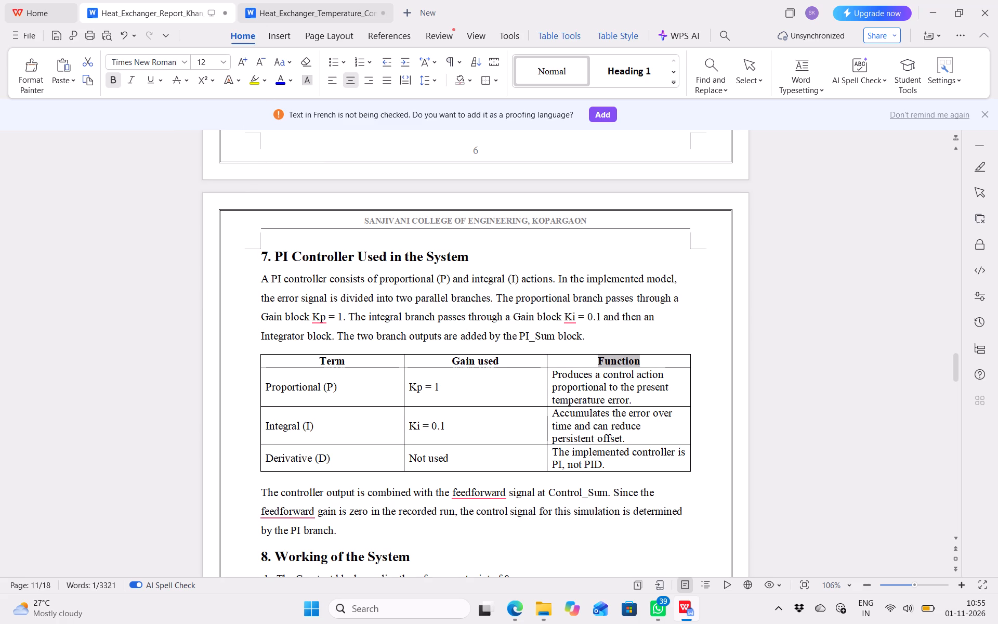
Set the whole table under "6.1 Parameters used in the simulation" to font size 12 with 1.5 line spacing.
scroll(561, 331, down, 4)
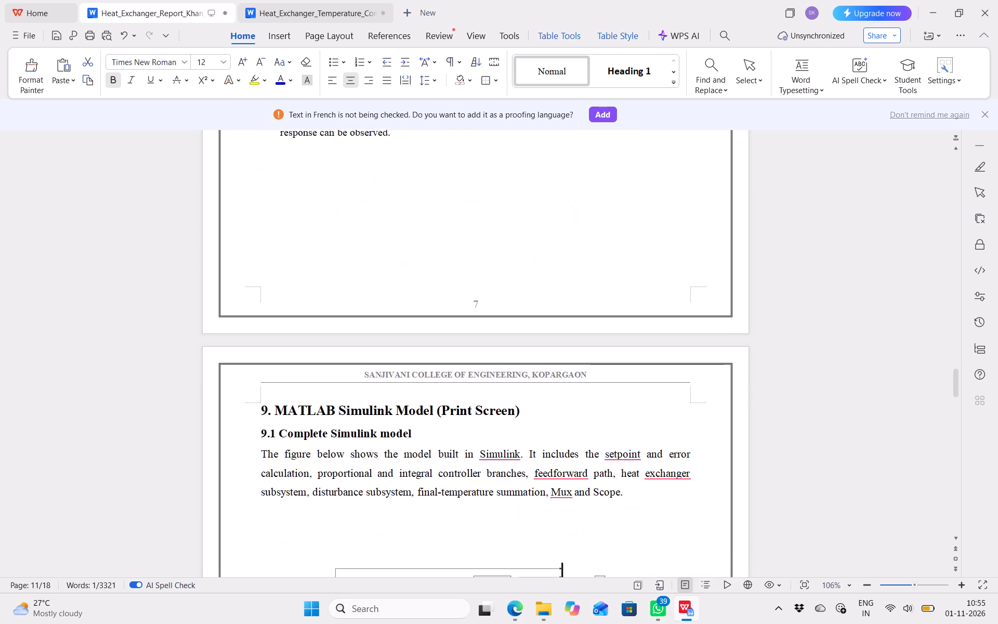
scroll(561, 331, up, 6)
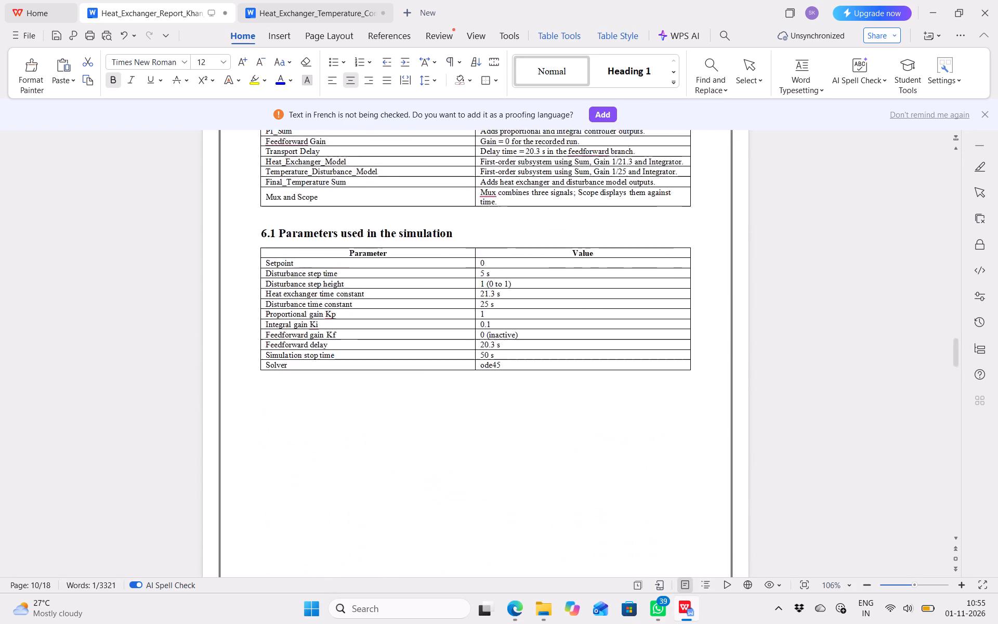
scroll(561, 331, up, 1)
click(243, 302)
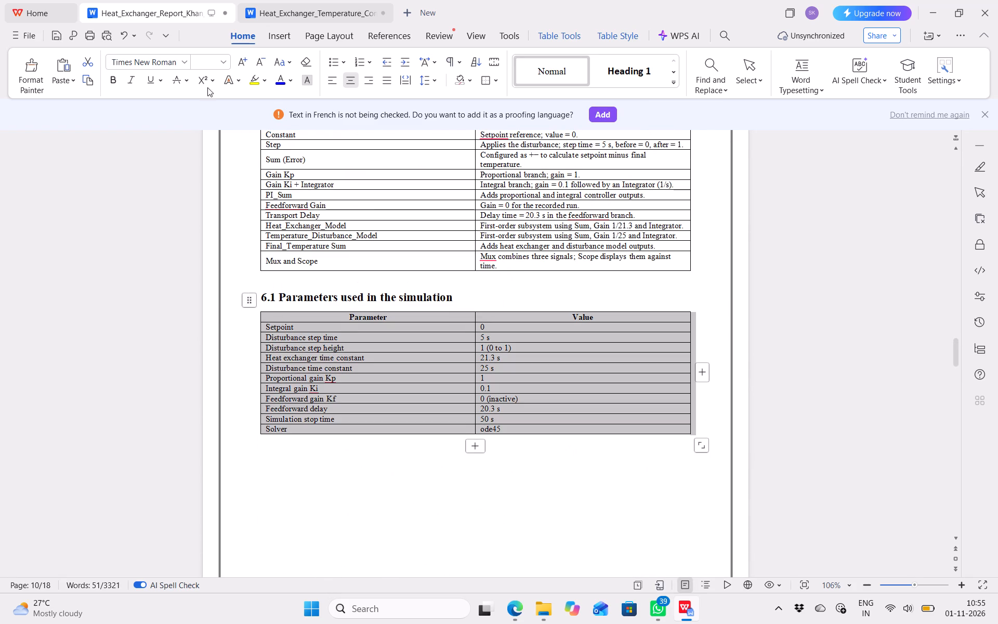
click(222, 64)
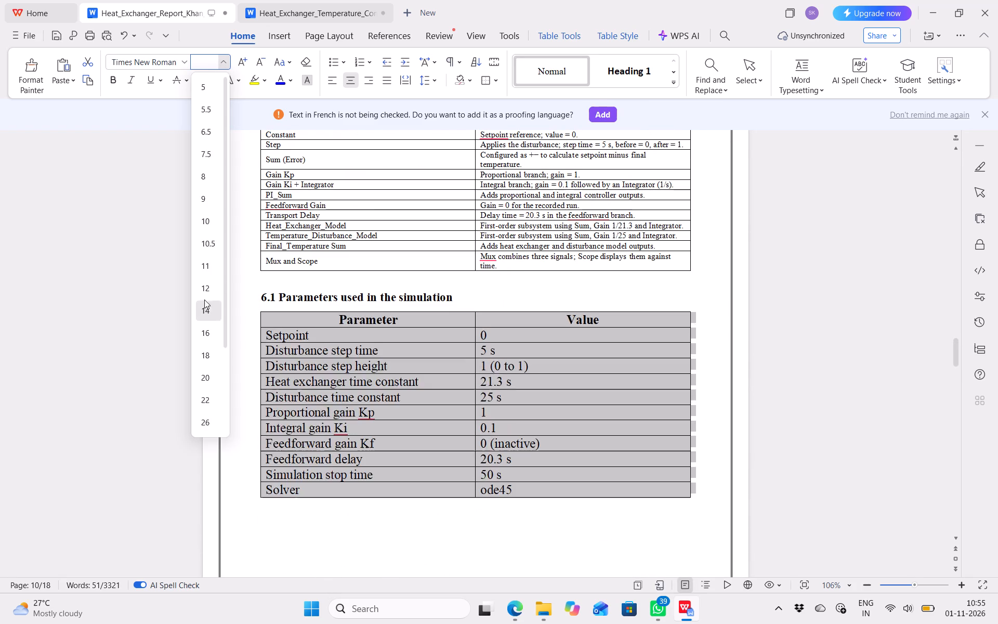
click(203, 293)
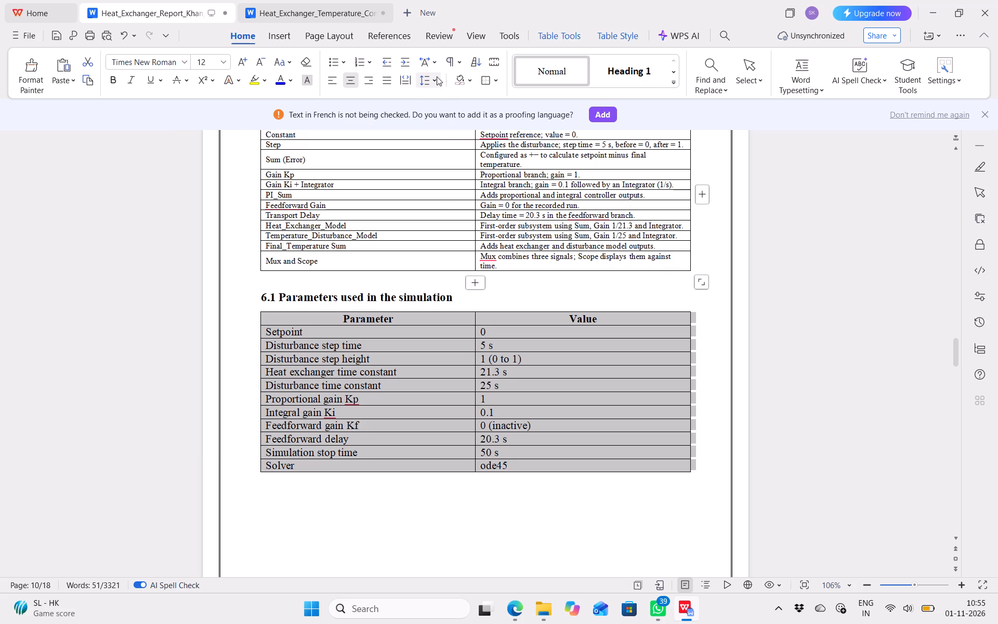
click(434, 73)
click(441, 122)
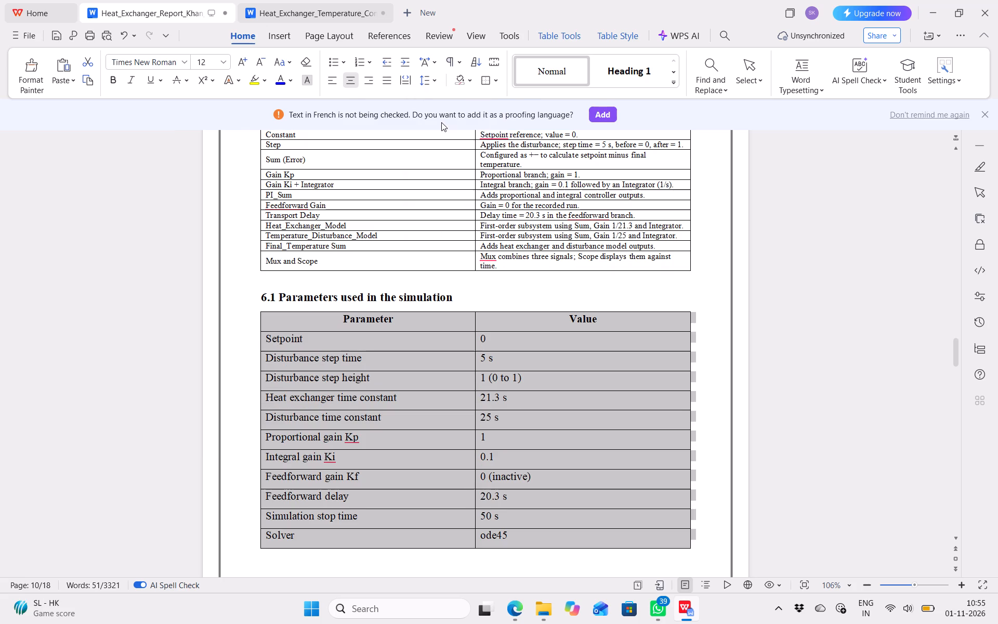
click(453, 269)
Justify the Block and Function / Parameter table in section 6 and set its text to font size 12.
scroll(453, 269, up, 2)
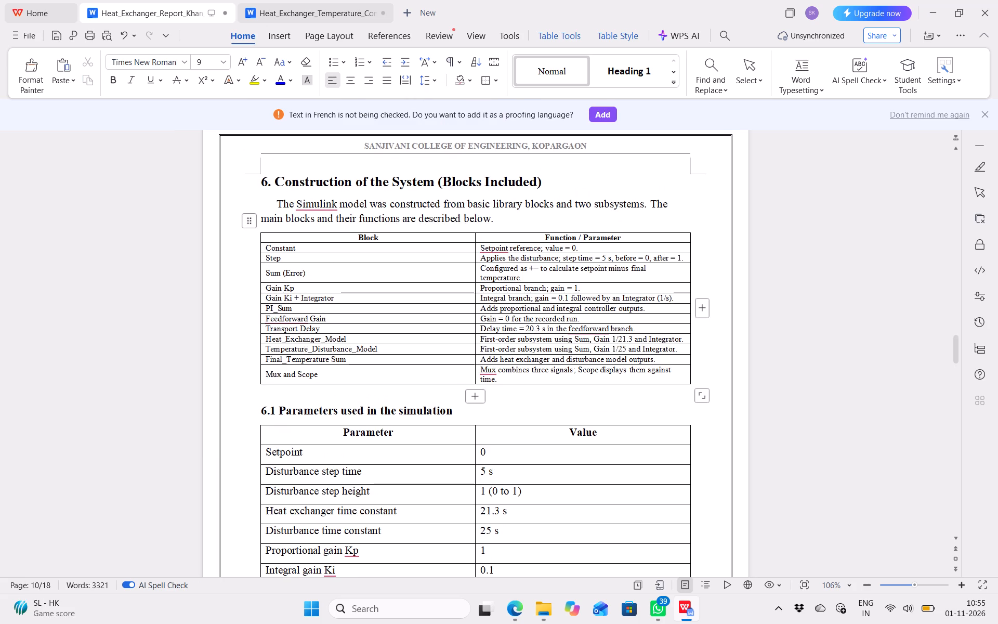
click(248, 213)
click(249, 221)
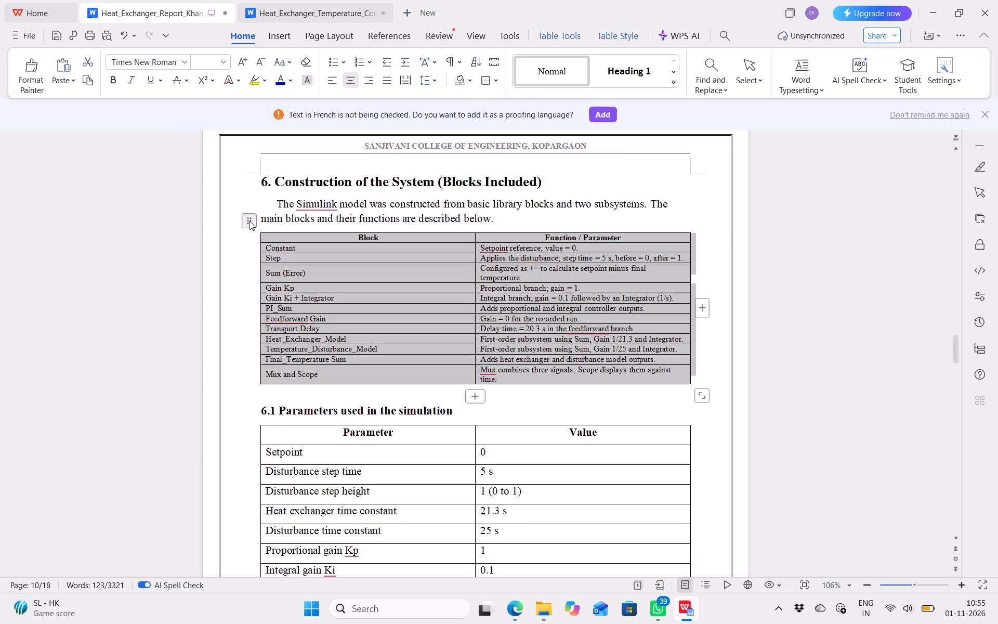
click(387, 79)
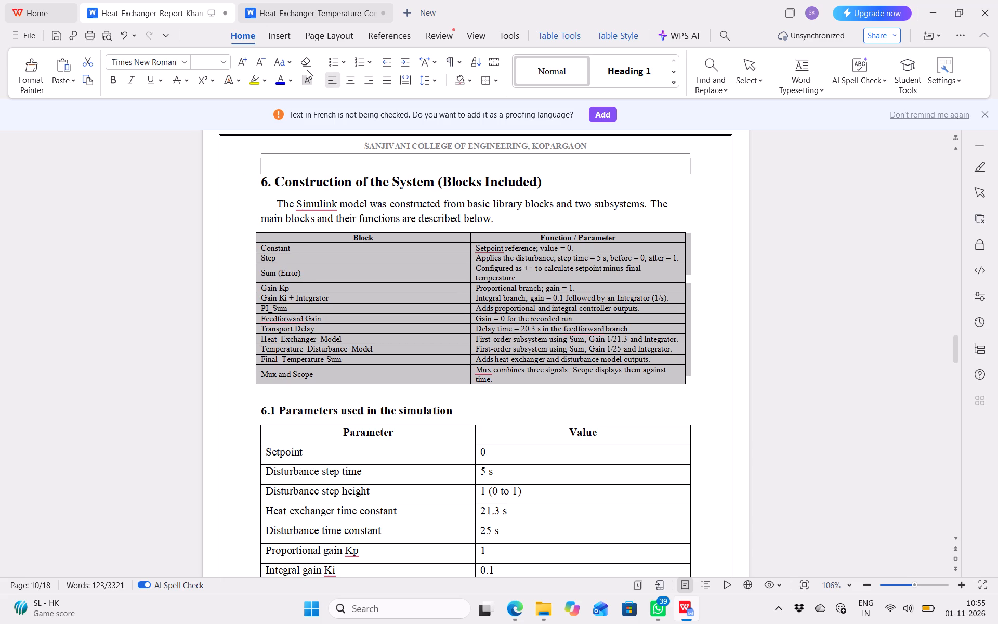
click(217, 65)
click(228, 59)
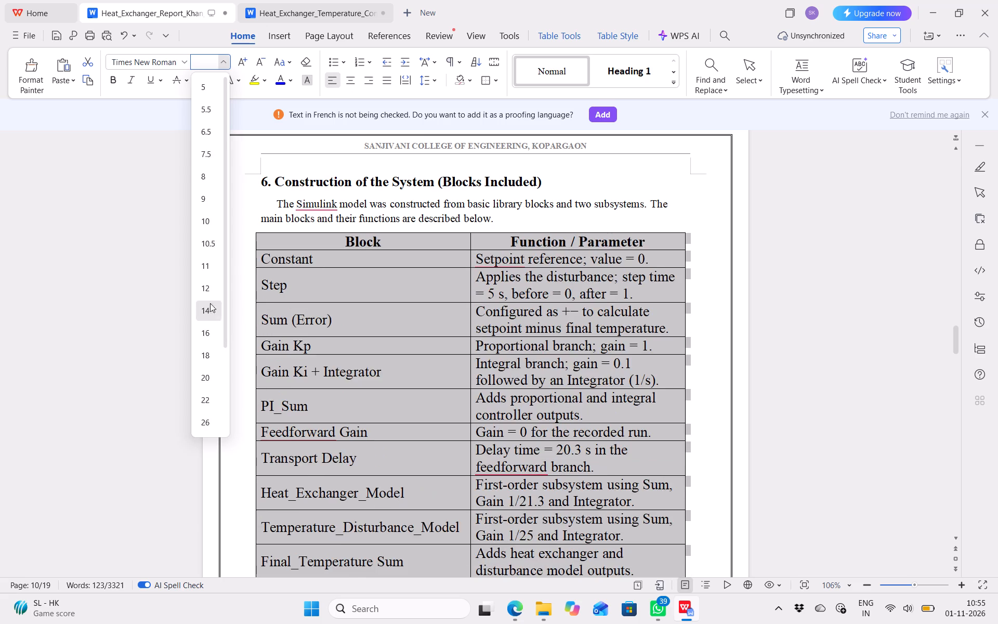
click(213, 284)
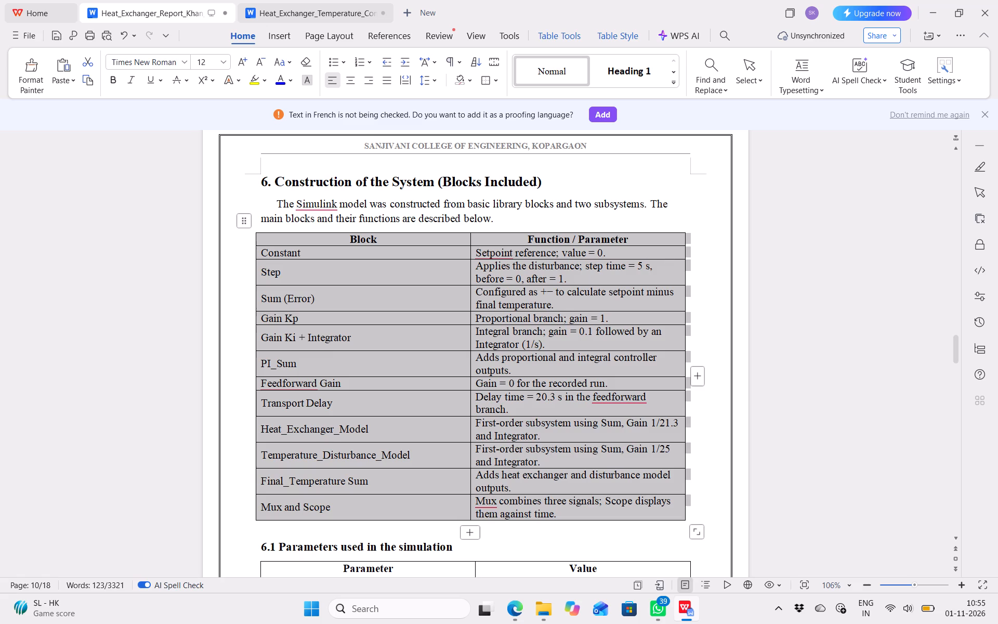
click(746, 237)
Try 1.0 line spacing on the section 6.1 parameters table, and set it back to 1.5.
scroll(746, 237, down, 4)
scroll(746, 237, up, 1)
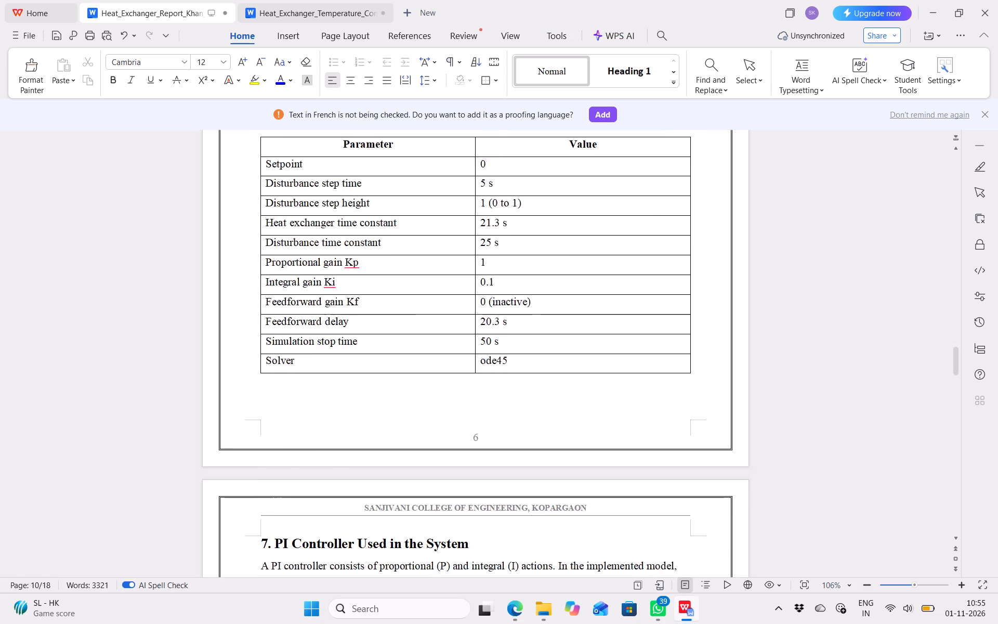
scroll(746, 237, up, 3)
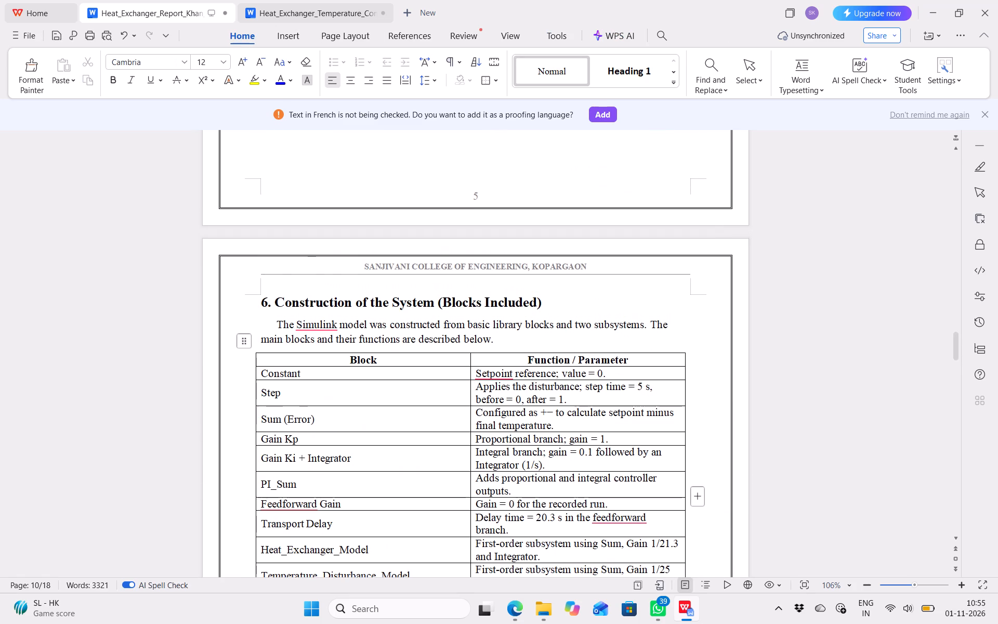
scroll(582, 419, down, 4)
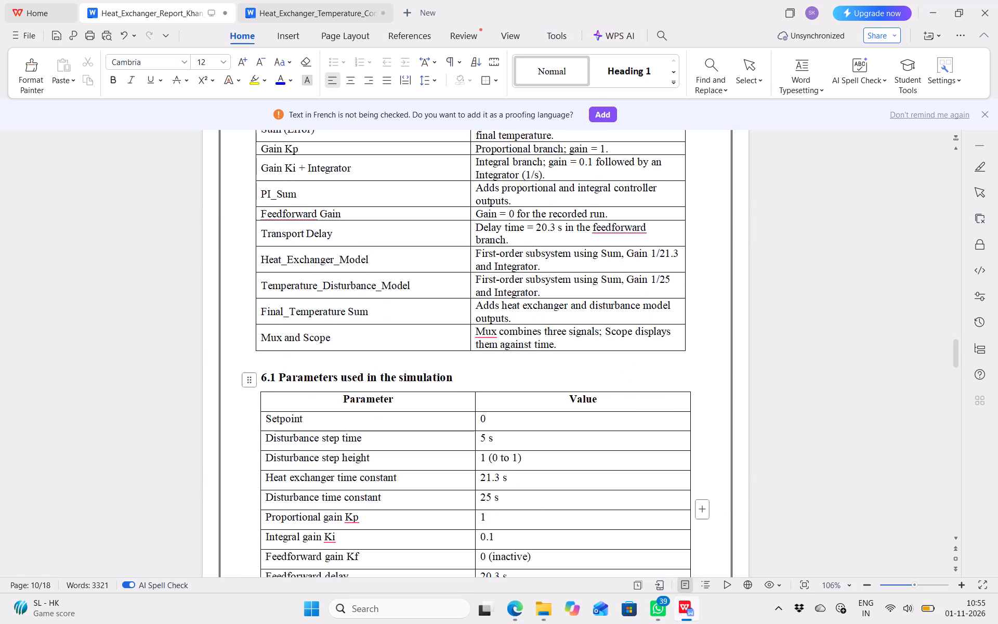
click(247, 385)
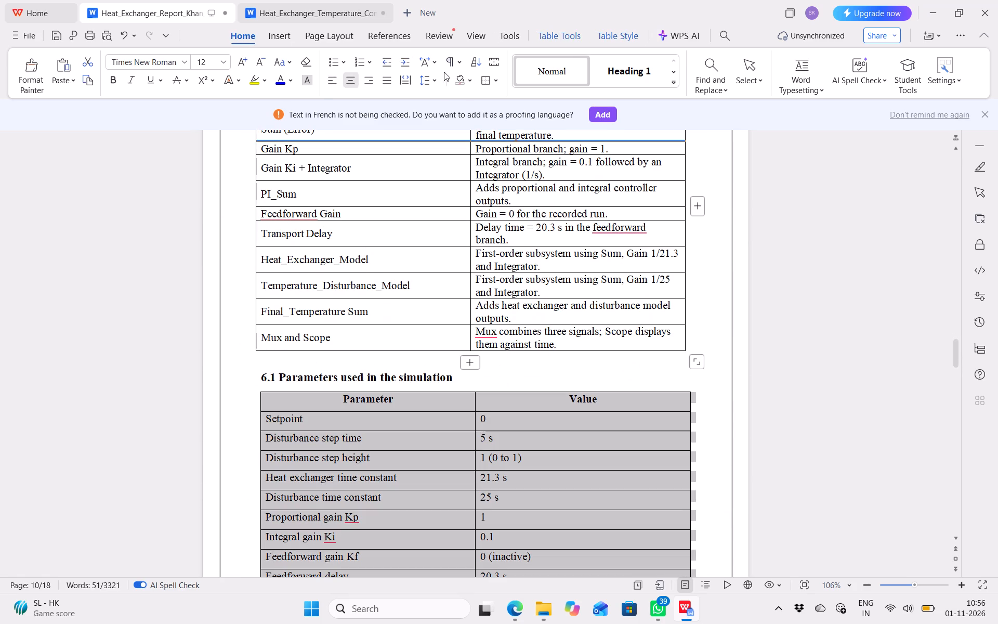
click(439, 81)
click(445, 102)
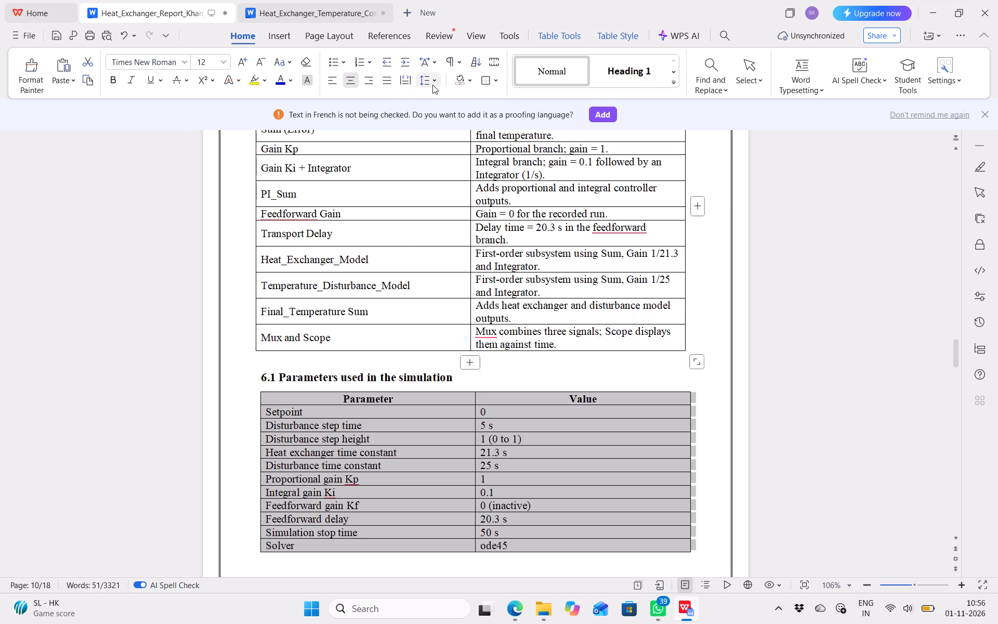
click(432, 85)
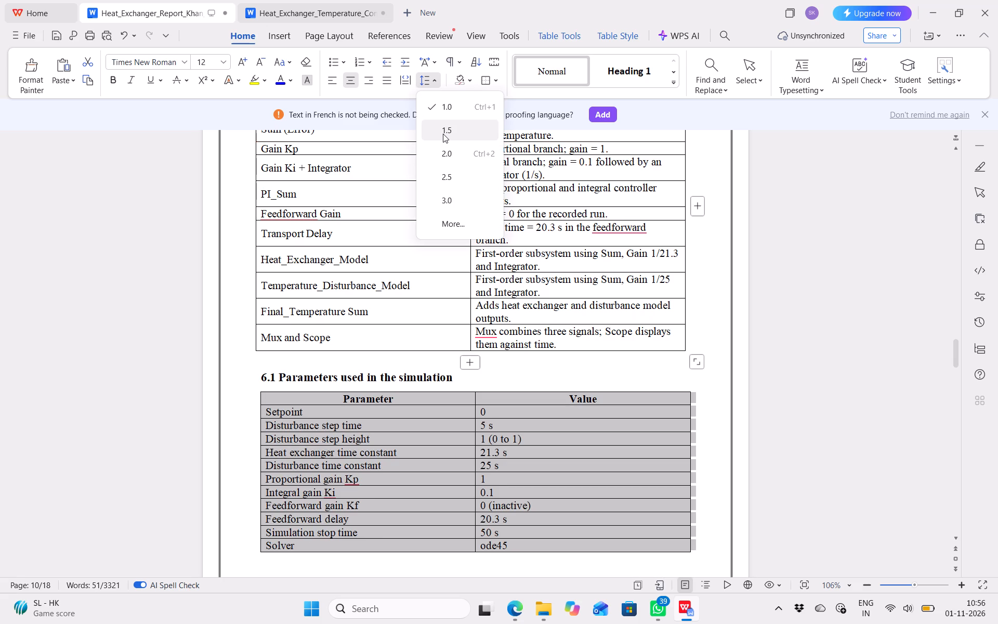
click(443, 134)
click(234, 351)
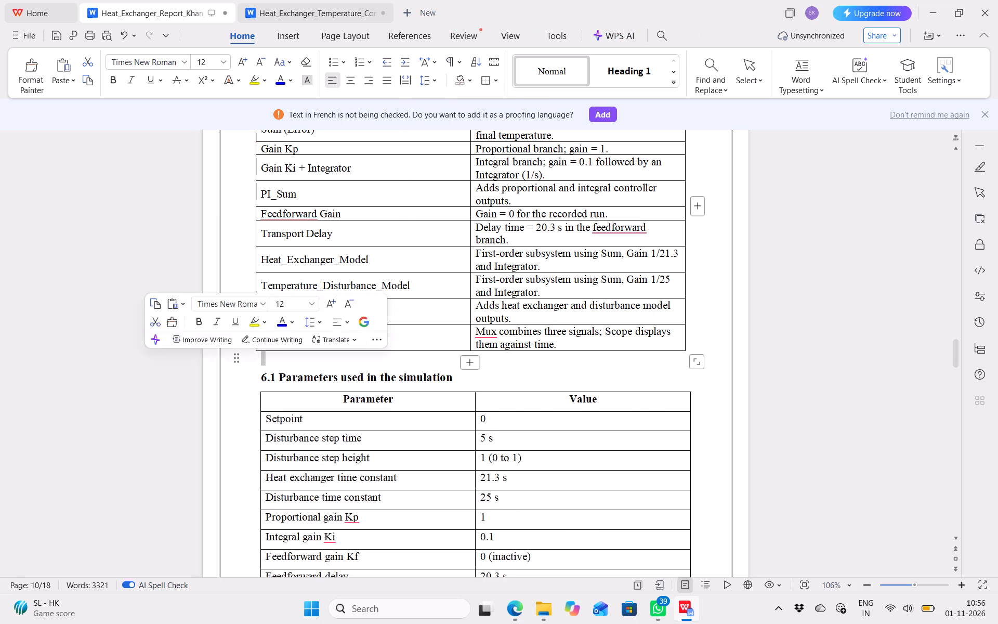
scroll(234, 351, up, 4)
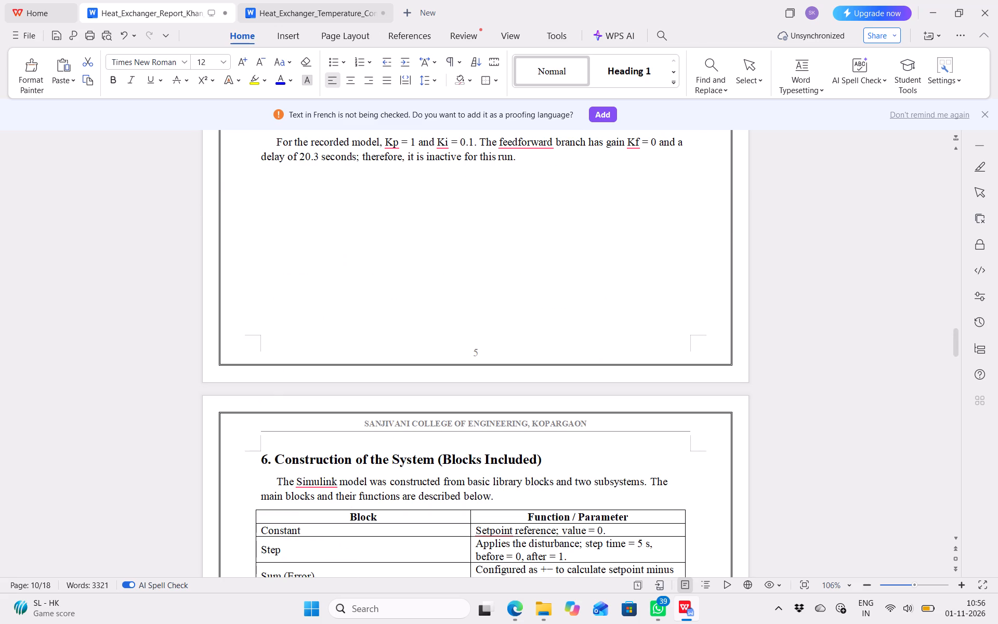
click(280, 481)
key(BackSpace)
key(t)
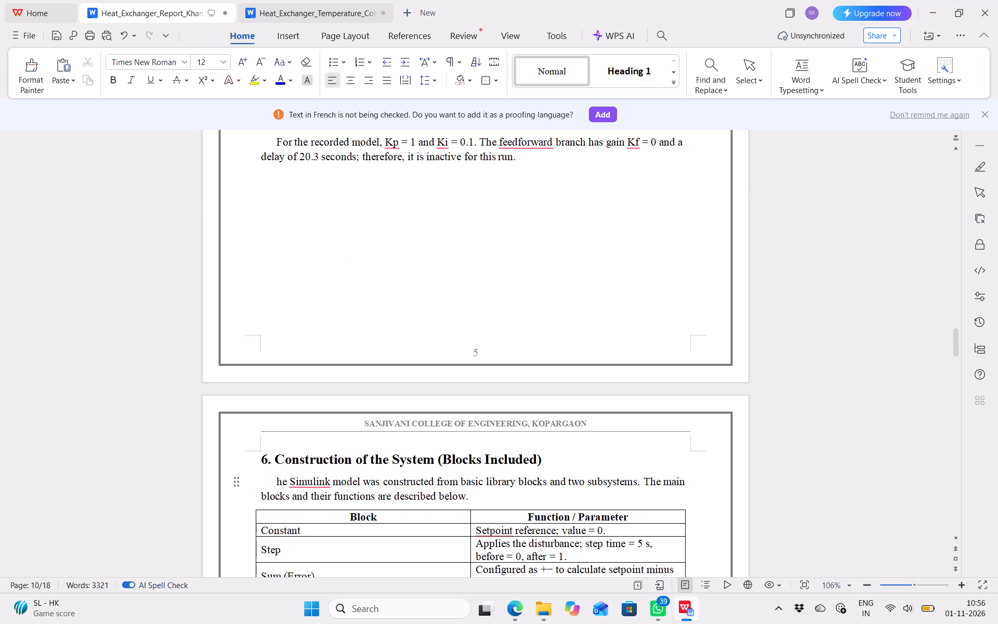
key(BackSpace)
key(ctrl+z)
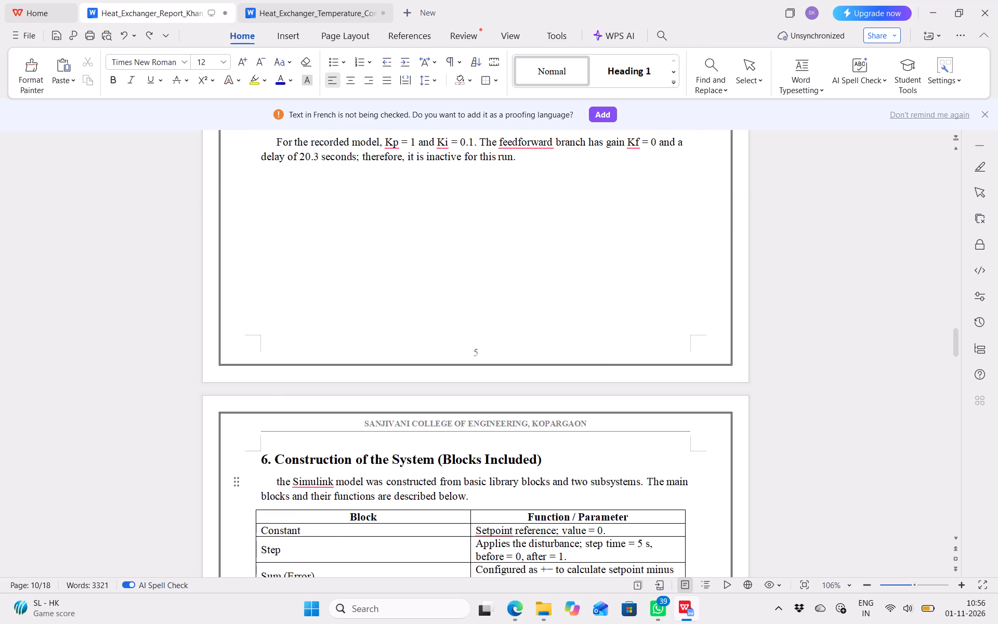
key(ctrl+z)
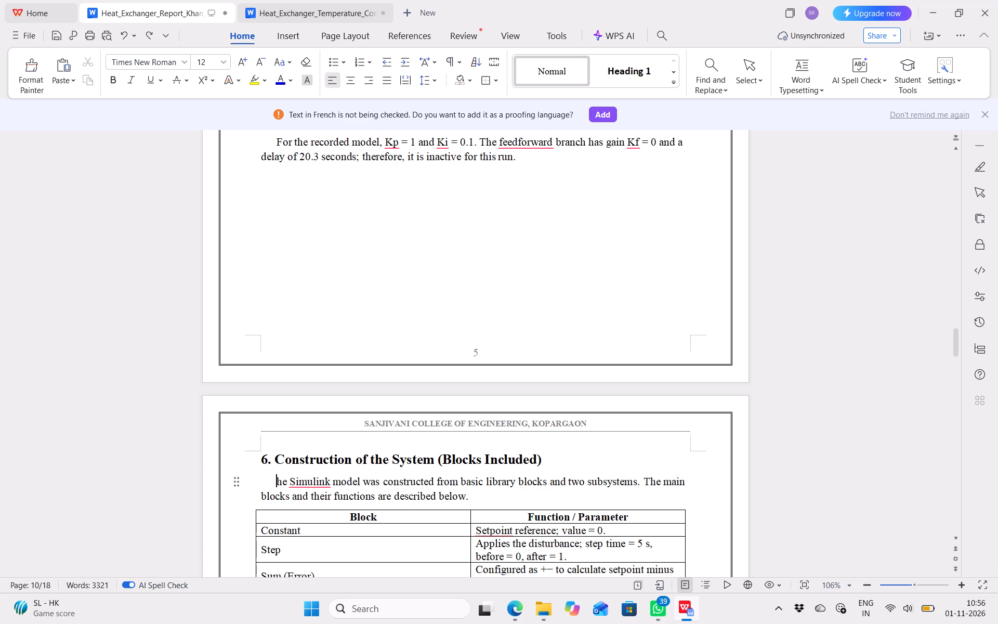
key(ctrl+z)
Remove the first-line indent from the opening paragraph of "6. Construction of the System (Blocks Included)".
key(Left)
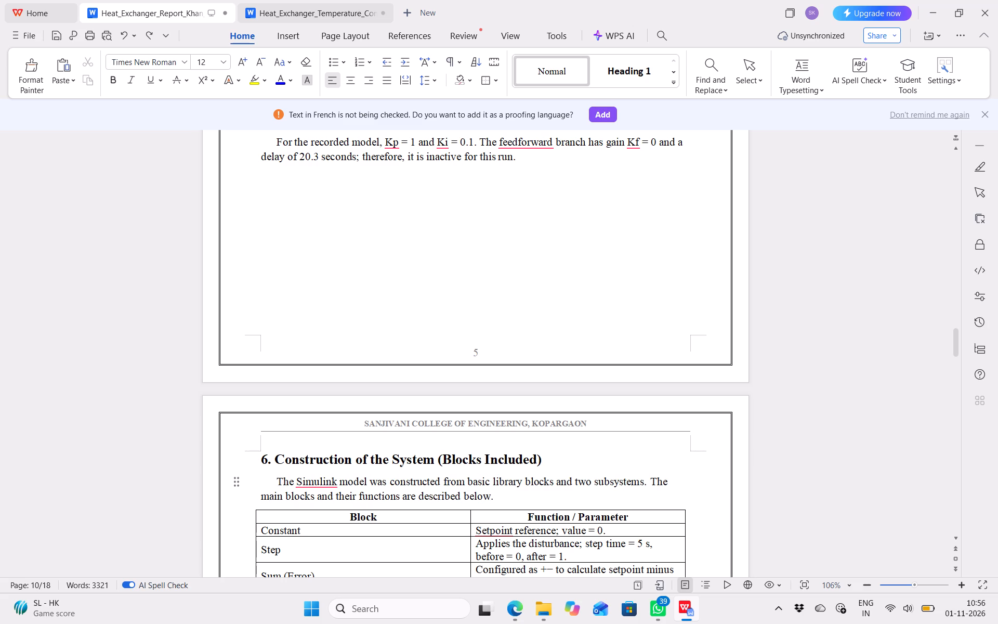
key(BackSpace)
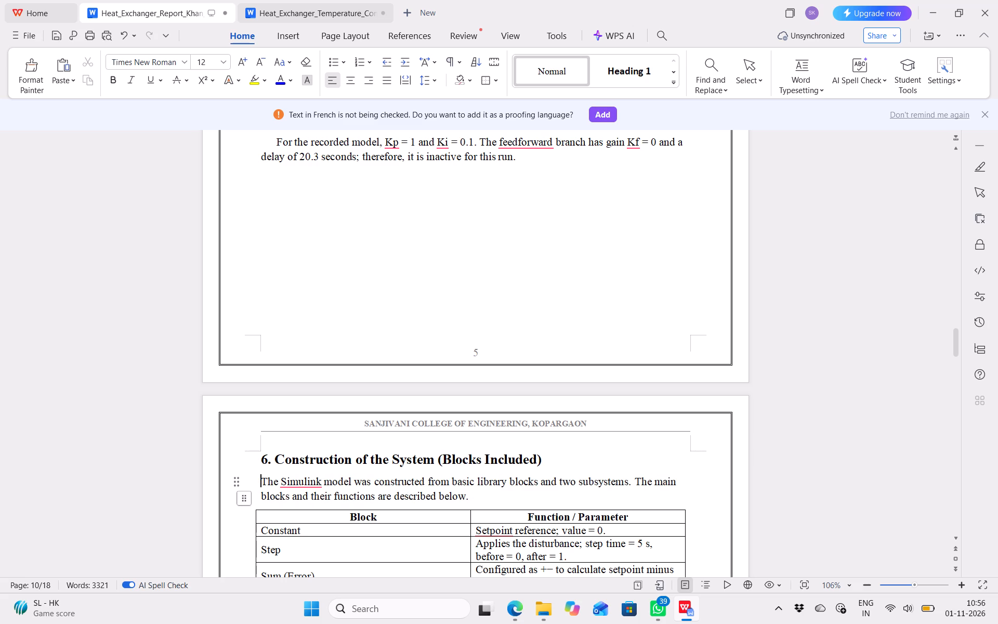
Justify the opening paragraph of "6. Construction of the System (Blocks Included)" and set its line spacing to 1.5.
drag(475, 494, 261, 482)
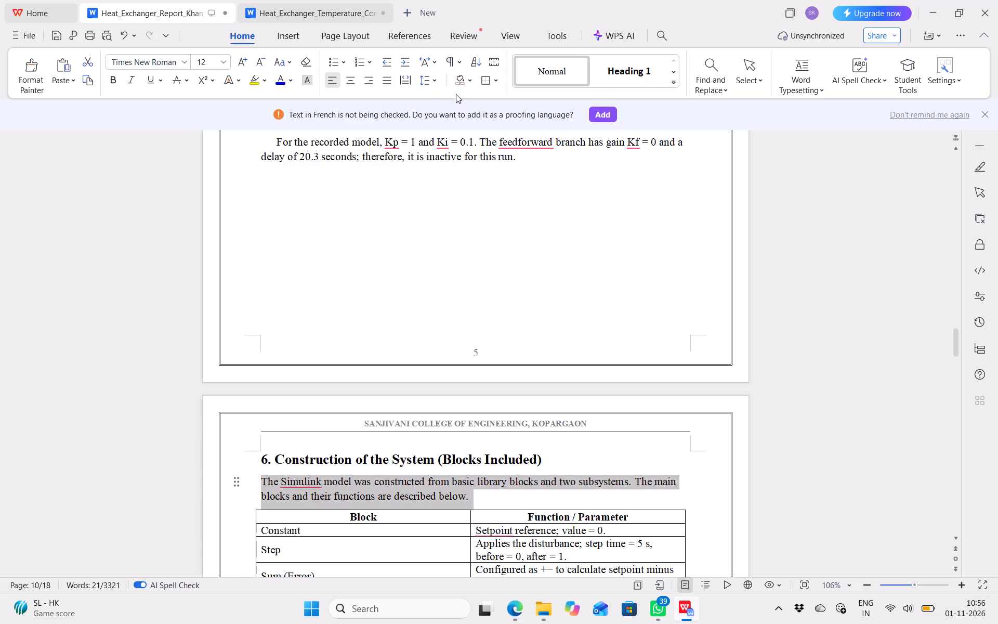
click(437, 82)
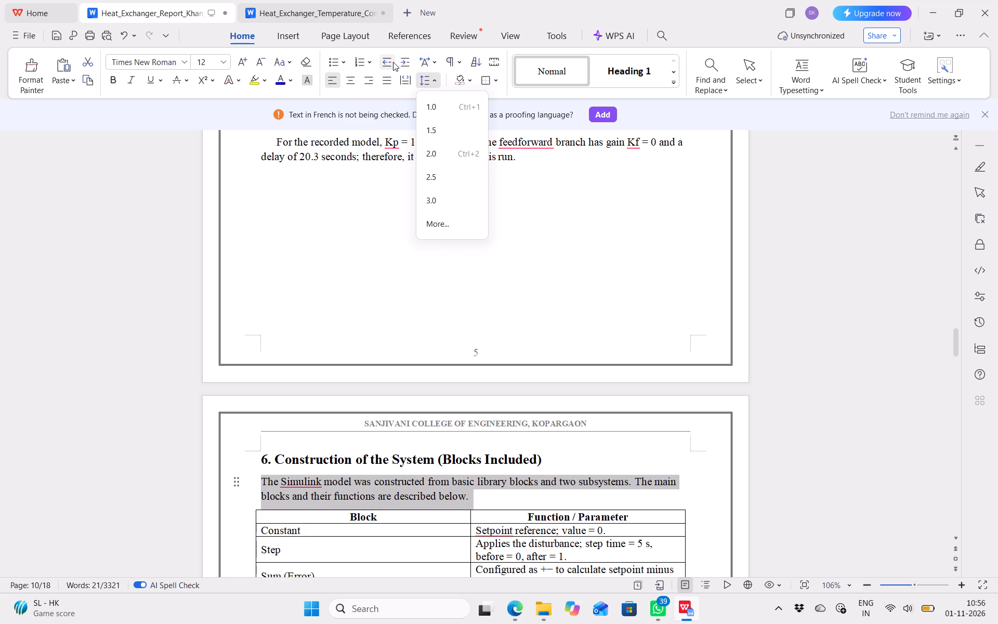
click(388, 81)
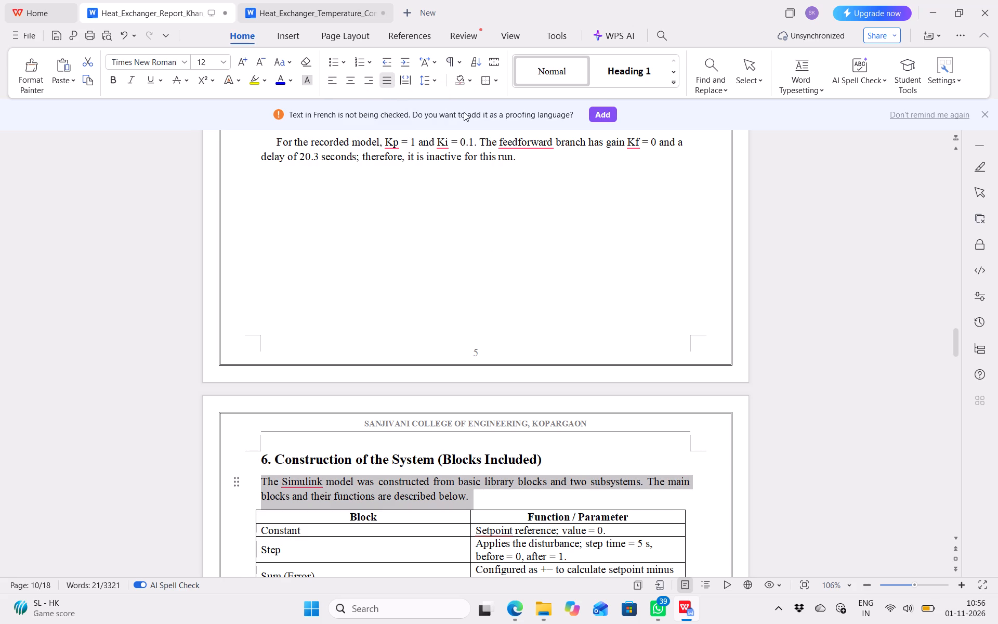
scroll(461, 134, down, 8)
scroll(461, 134, up, 6)
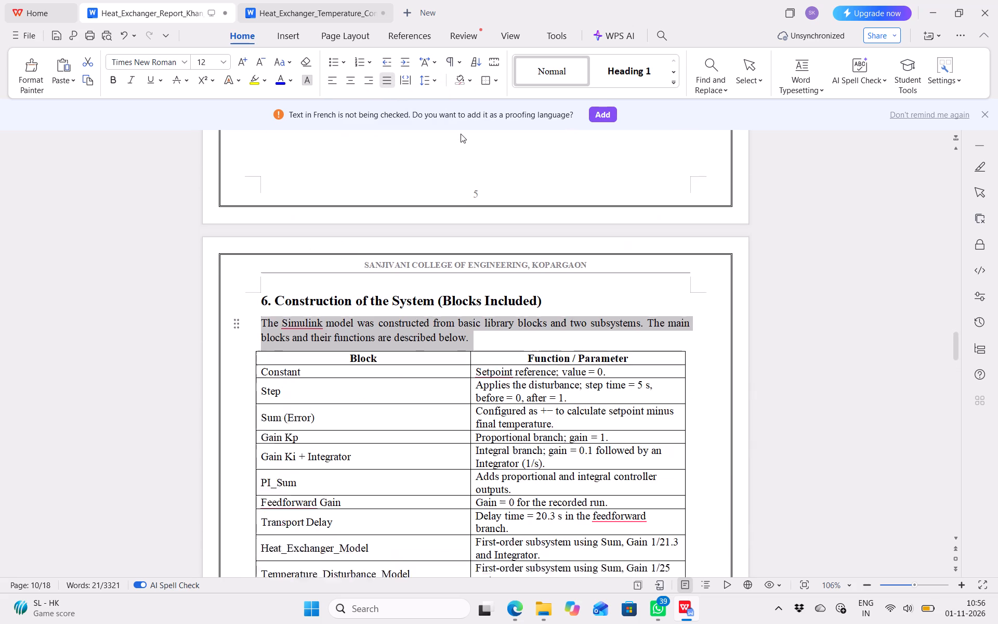
scroll(461, 134, up, 1)
click(428, 81)
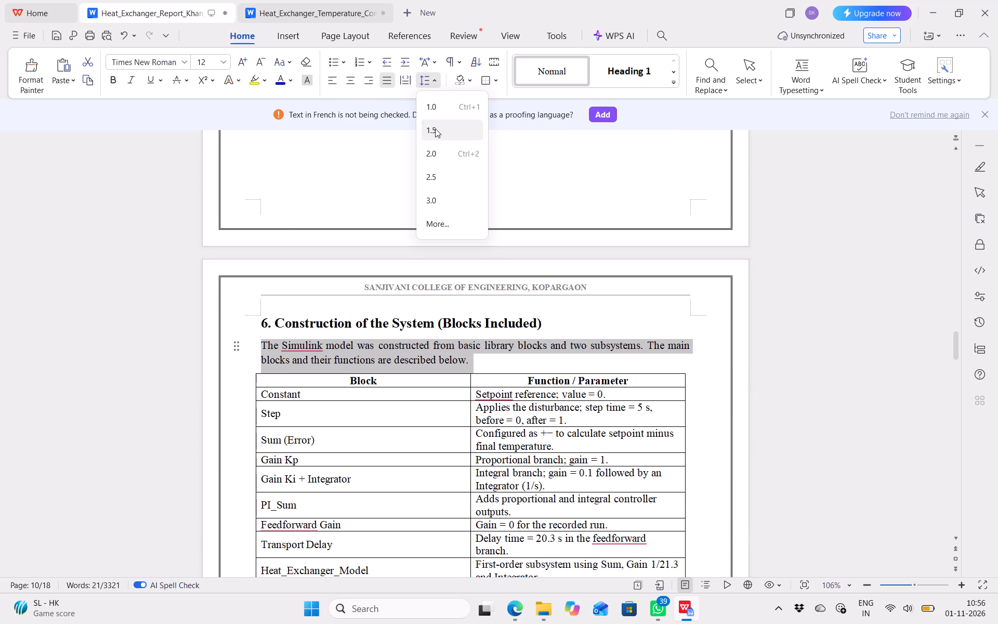
click(435, 128)
Remove the bold formatting from the T, e(t) and uPI(t) equations in section 5.3.
scroll(435, 272, down, 5)
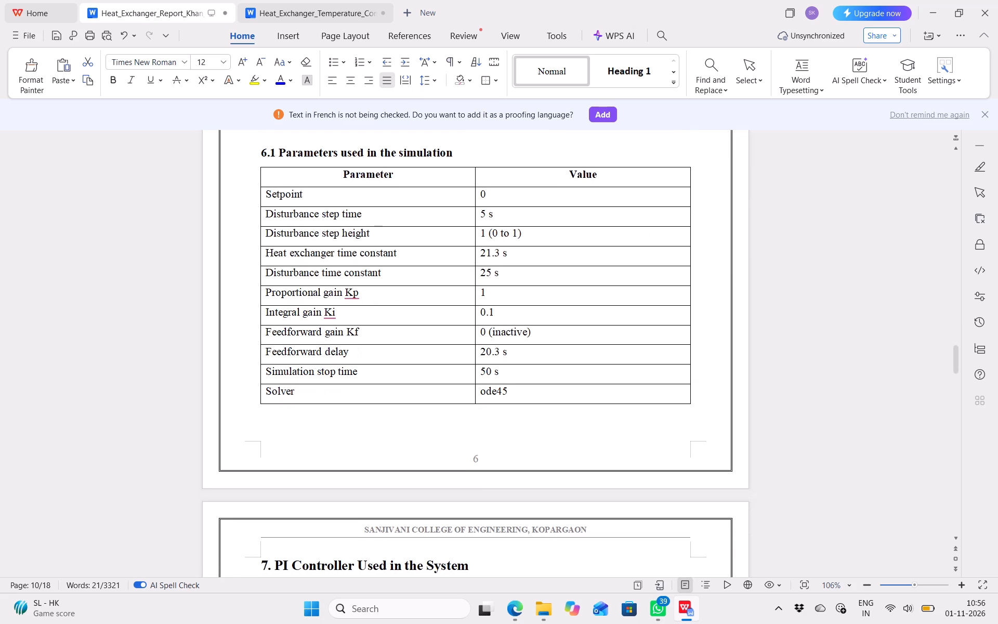
scroll(430, 384, up, 6)
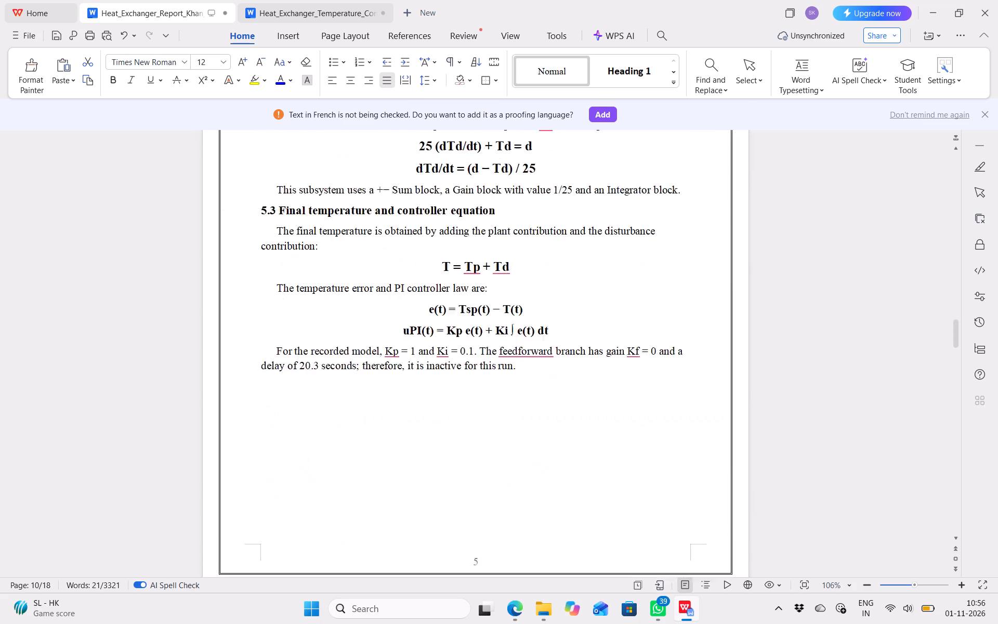
scroll(430, 384, up, 1)
click(420, 497)
scroll(420, 497, right, 1)
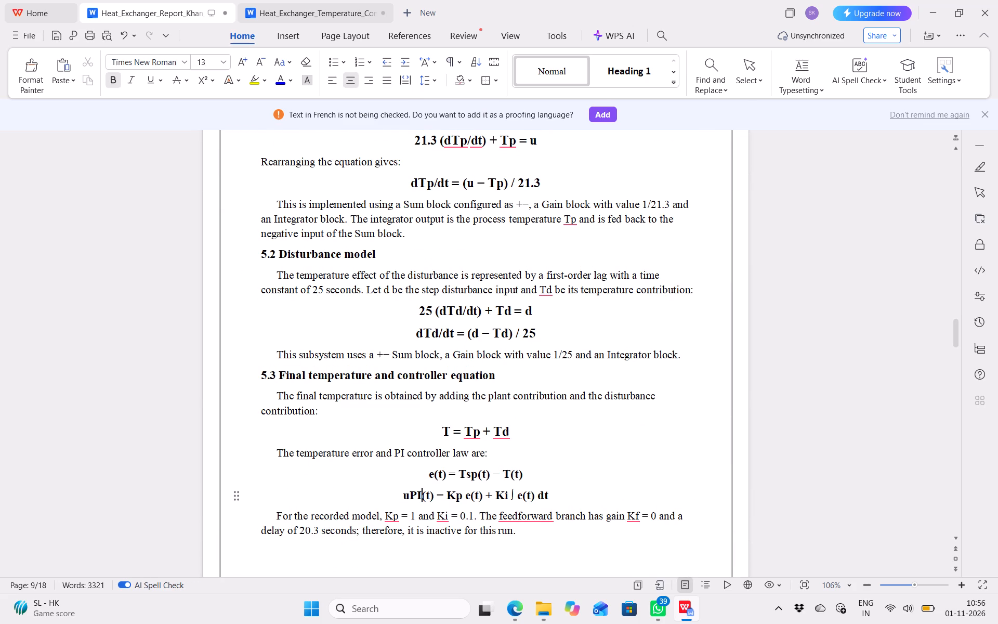
drag(554, 498, 424, 482)
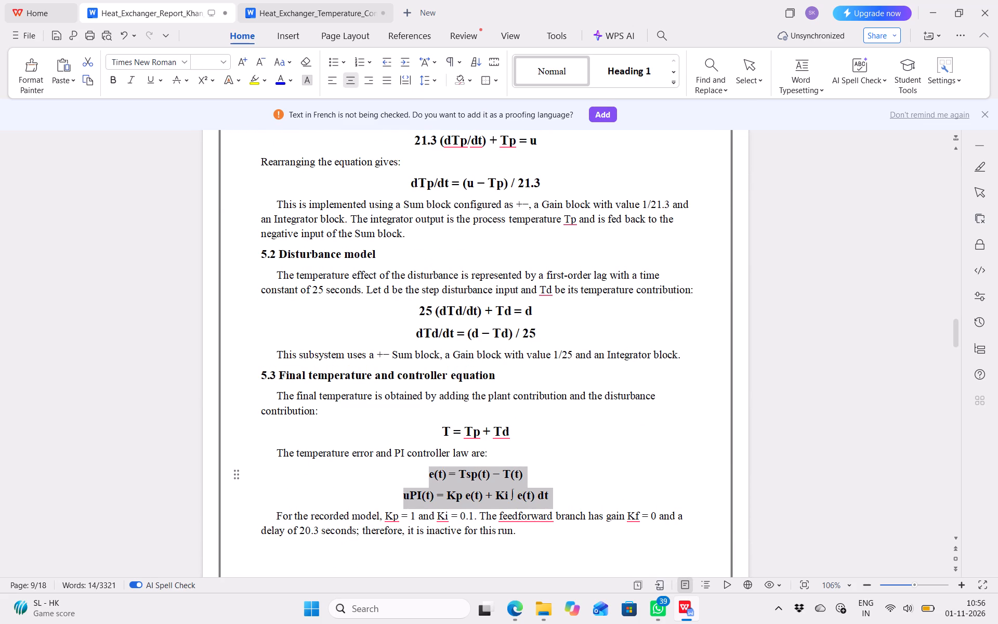
drag(424, 482, 420, 477)
click(111, 81)
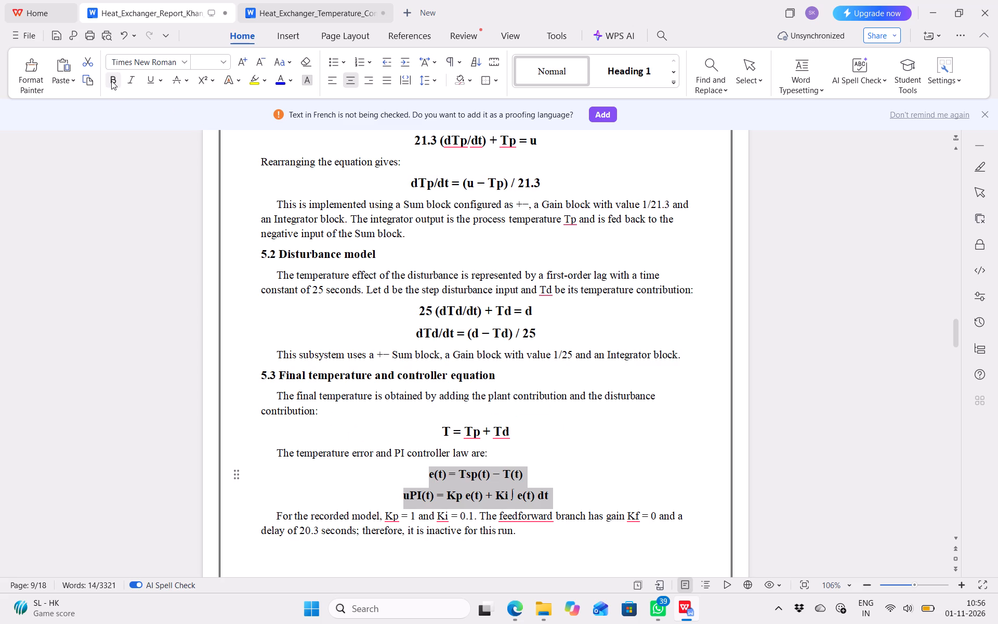
drag(522, 431, 455, 431)
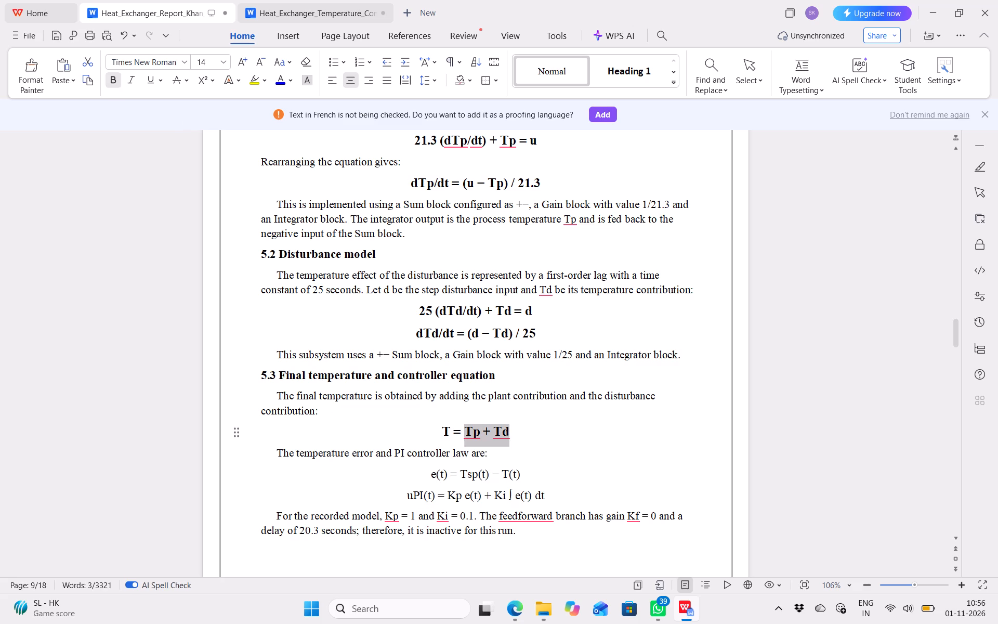
drag(455, 431, 435, 428)
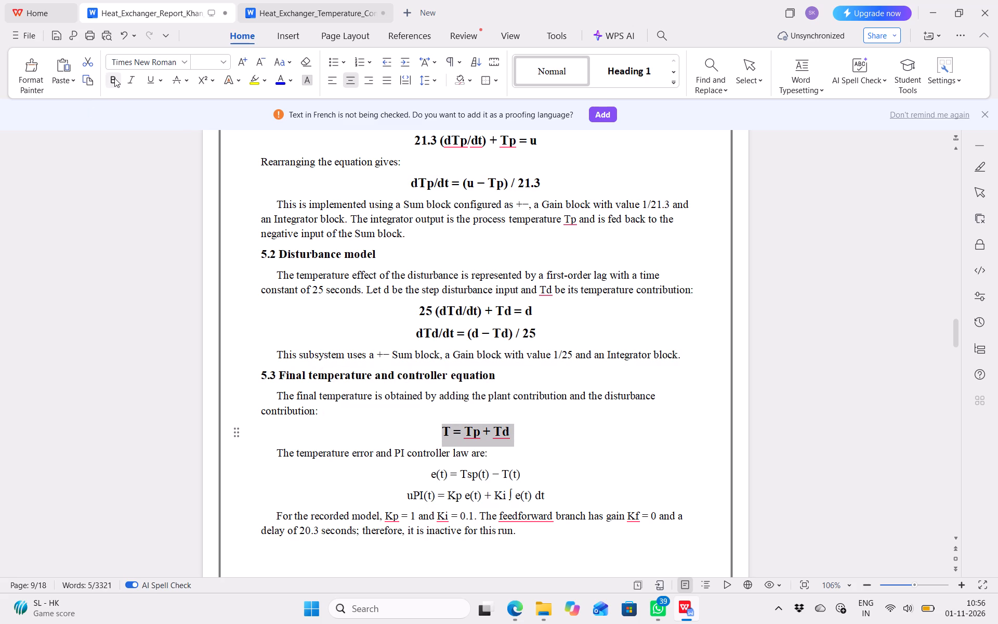
click(114, 79)
Remove bold from the two disturbance equations in section 5.2 and set them to font size 14.
drag(550, 332, 416, 313)
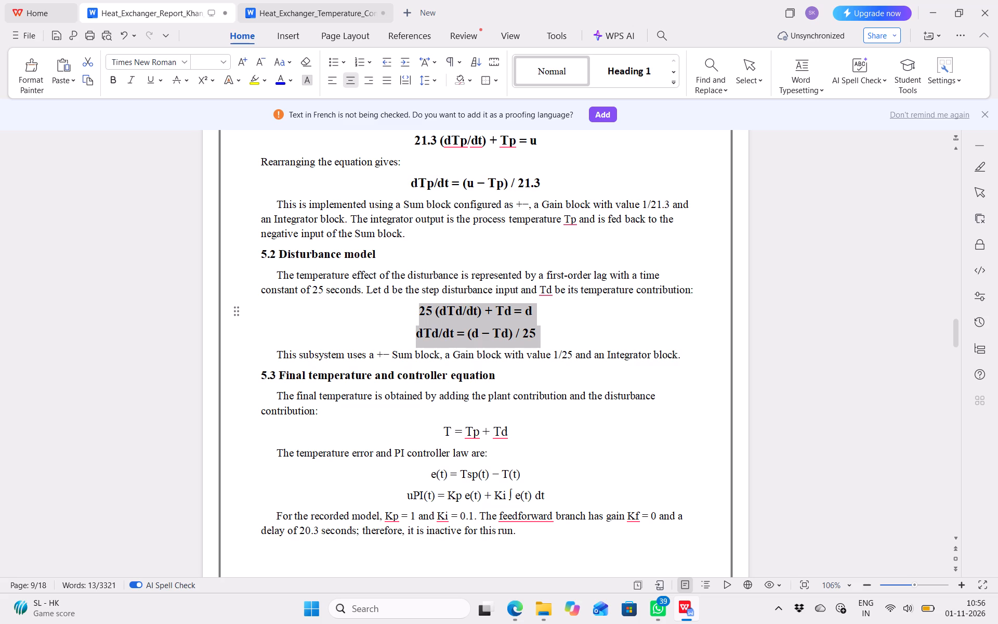
click(112, 73)
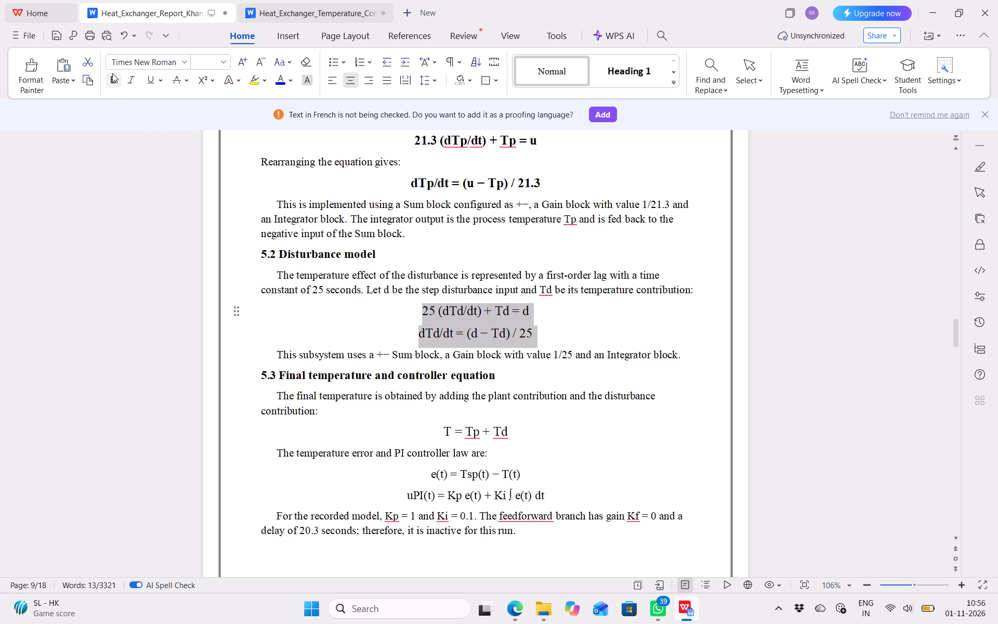
click(222, 64)
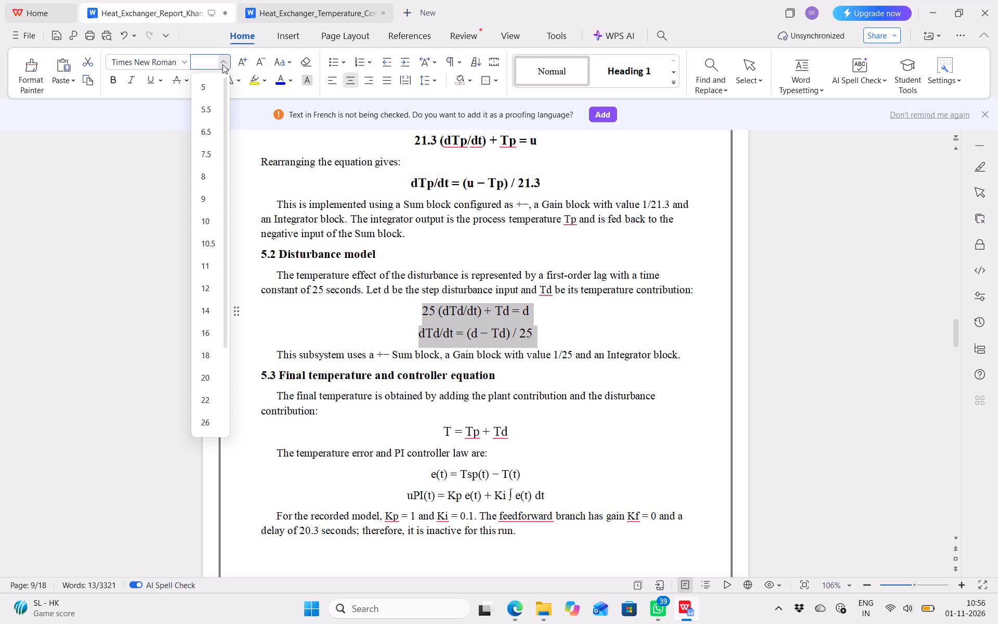
click(209, 313)
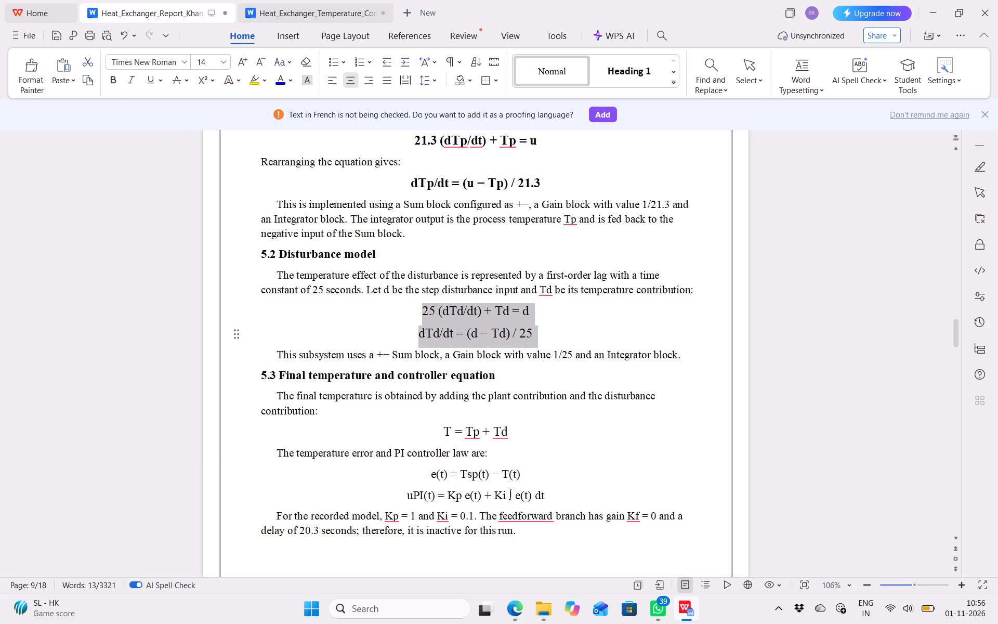
Remove the bold formatting from both process model equations in section 5.1.
scroll(475, 240, up, 1)
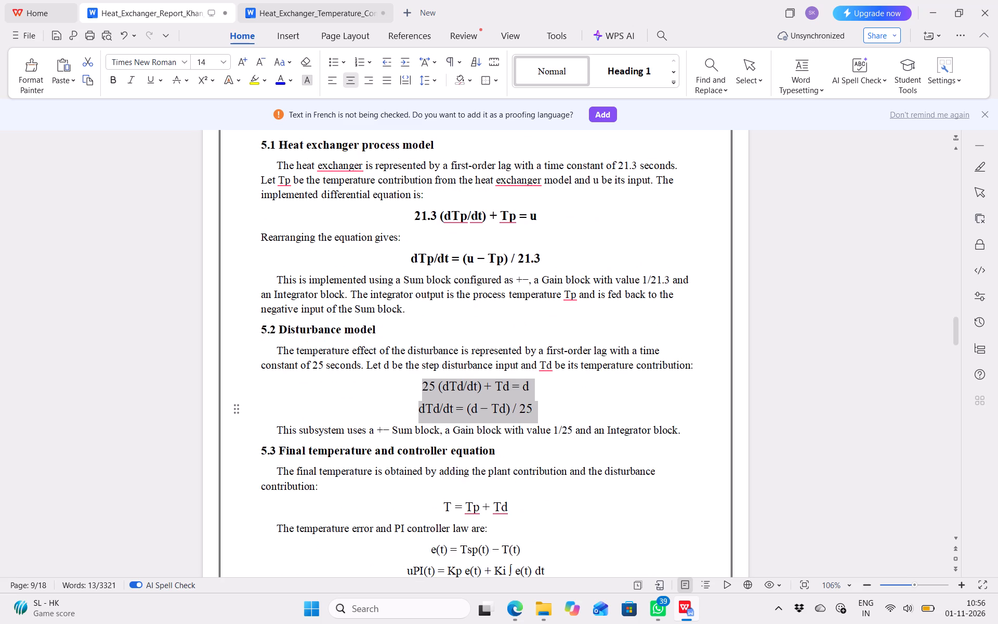
drag(556, 256, 410, 253)
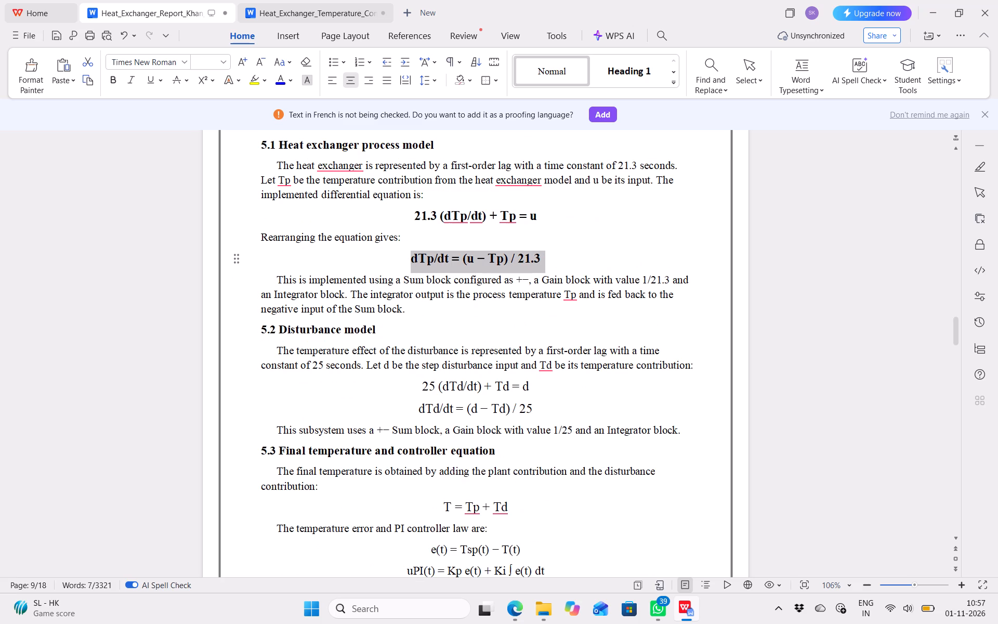
click(118, 77)
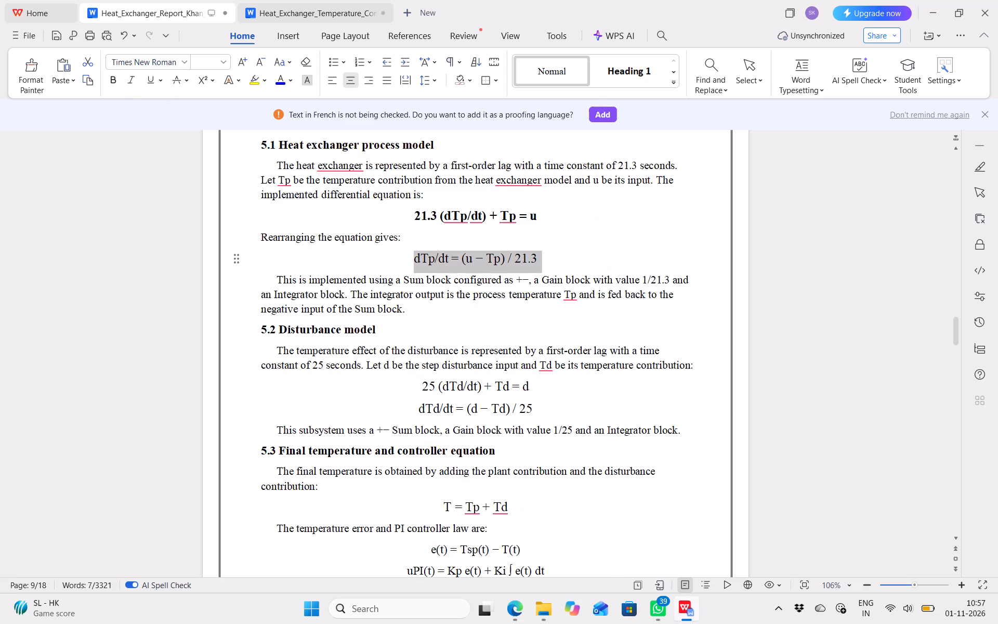
drag(543, 225, 417, 220)
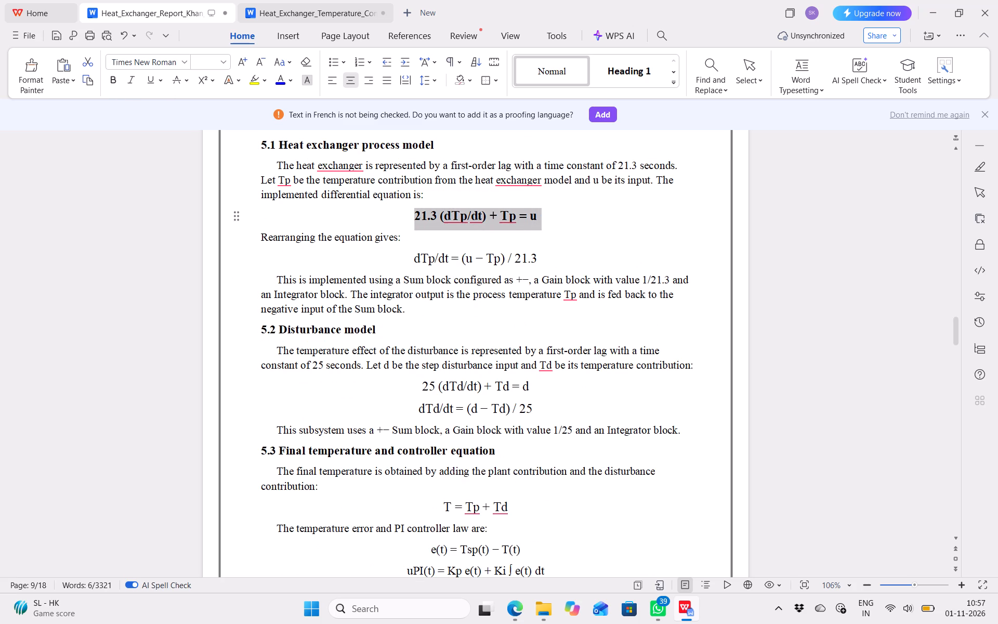
drag(417, 220, 416, 219)
click(115, 84)
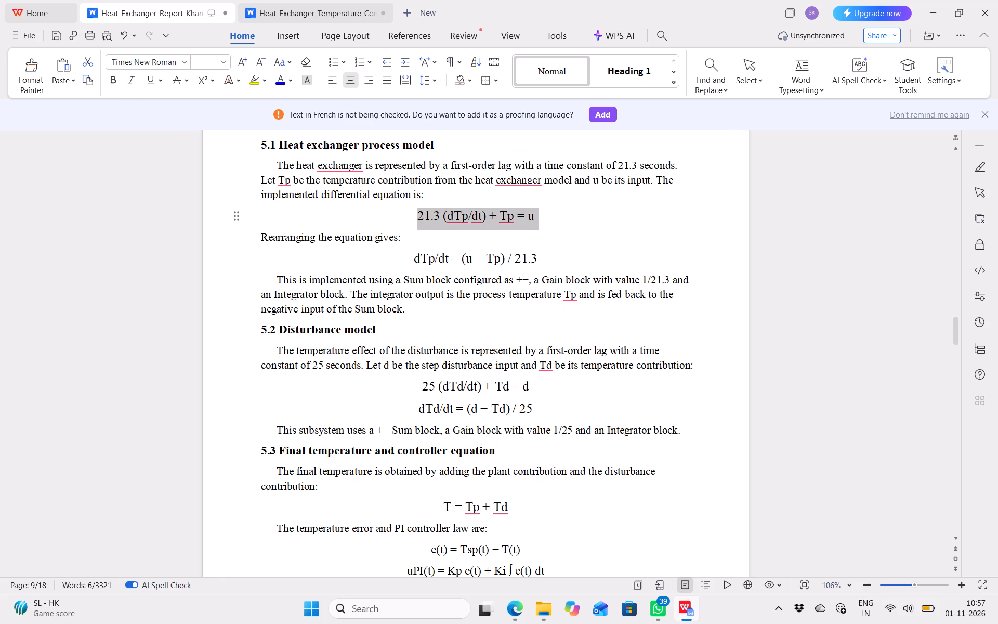
click(417, 252)
Set the closing paragraph of section 5.3, beginning "For the recorded model", to 1.5 line spacing.
scroll(417, 252, down, 2)
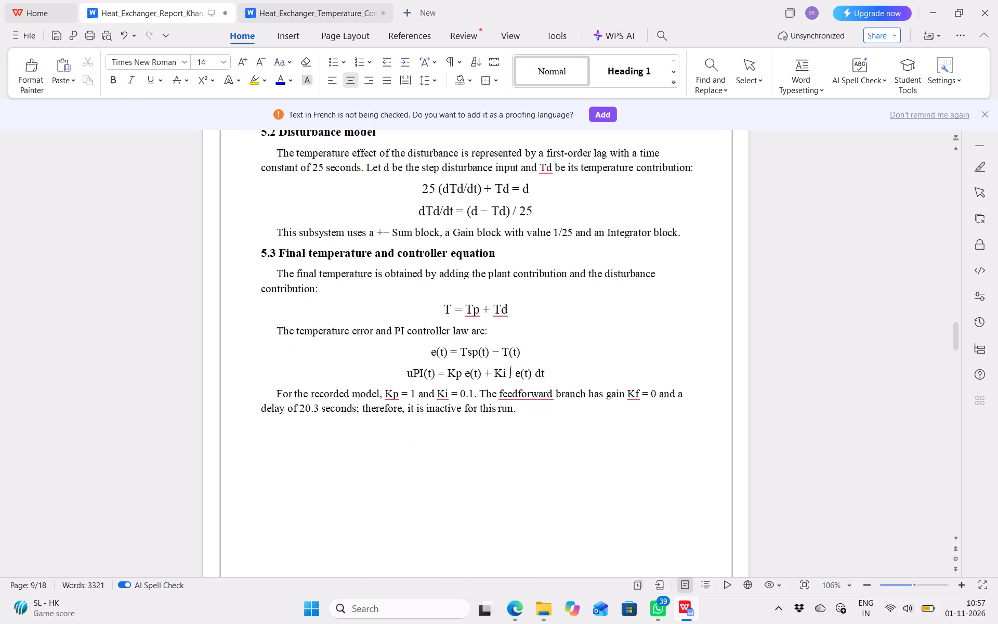
drag(524, 418, 277, 392)
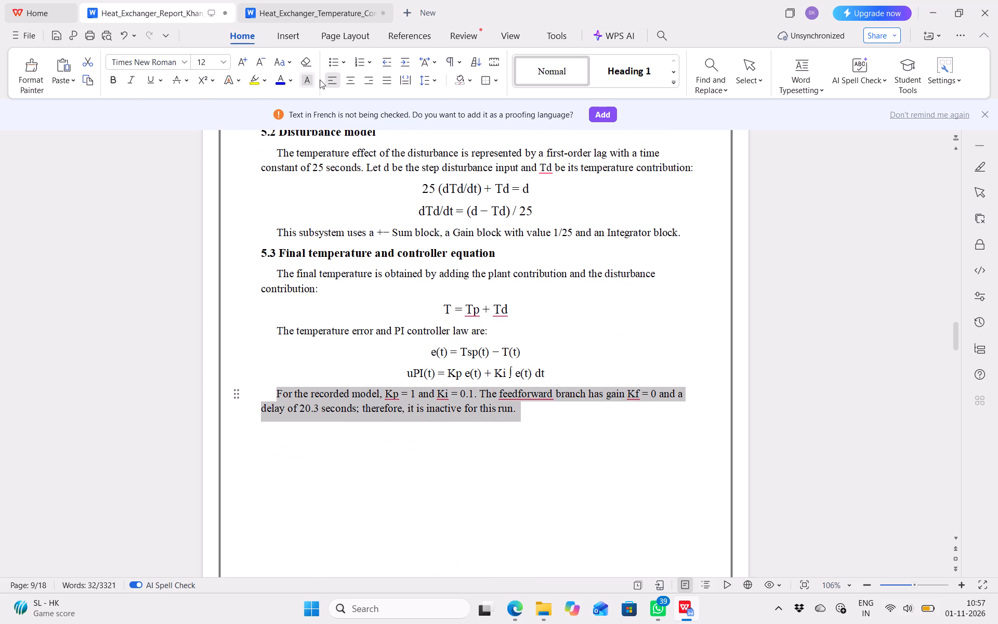
click(434, 85)
click(422, 135)
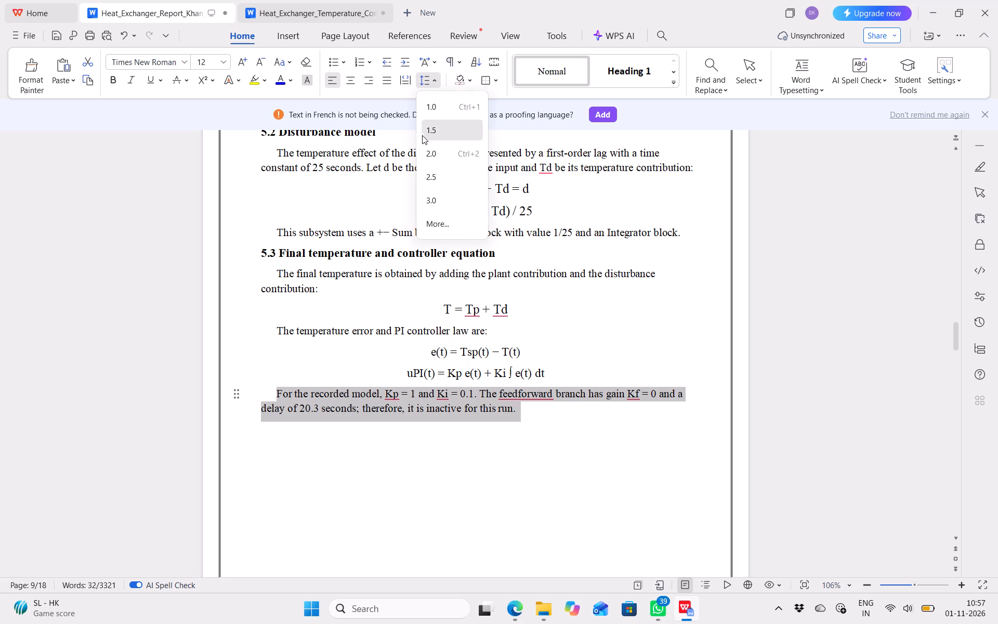
Justify the line "The temperature error and PI controller law are:" and set its line spacing to 1.5.
click(509, 332)
drag(509, 332, 490, 335)
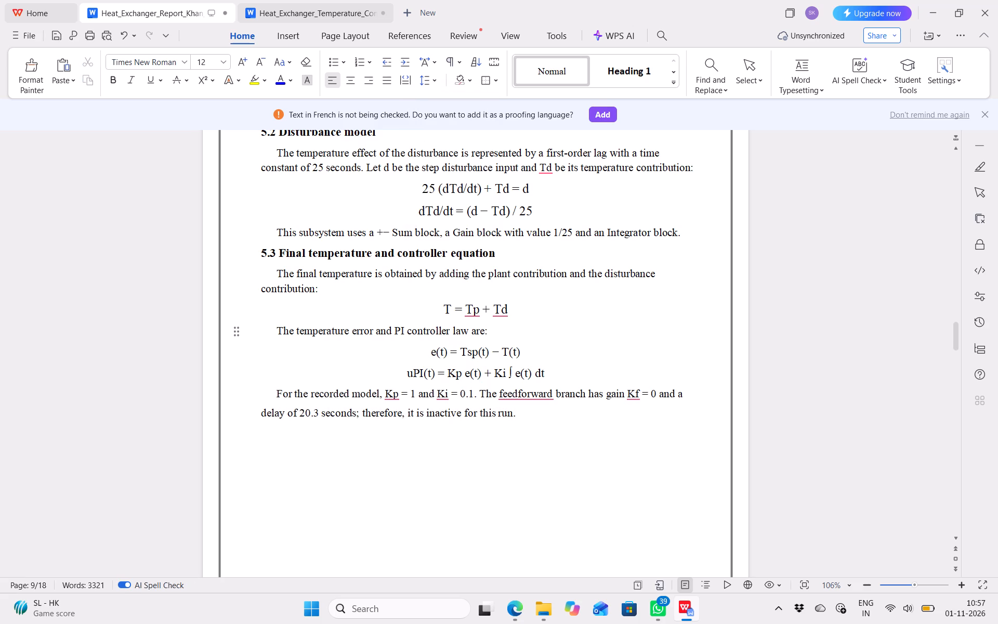
drag(490, 335, 301, 321)
click(301, 321)
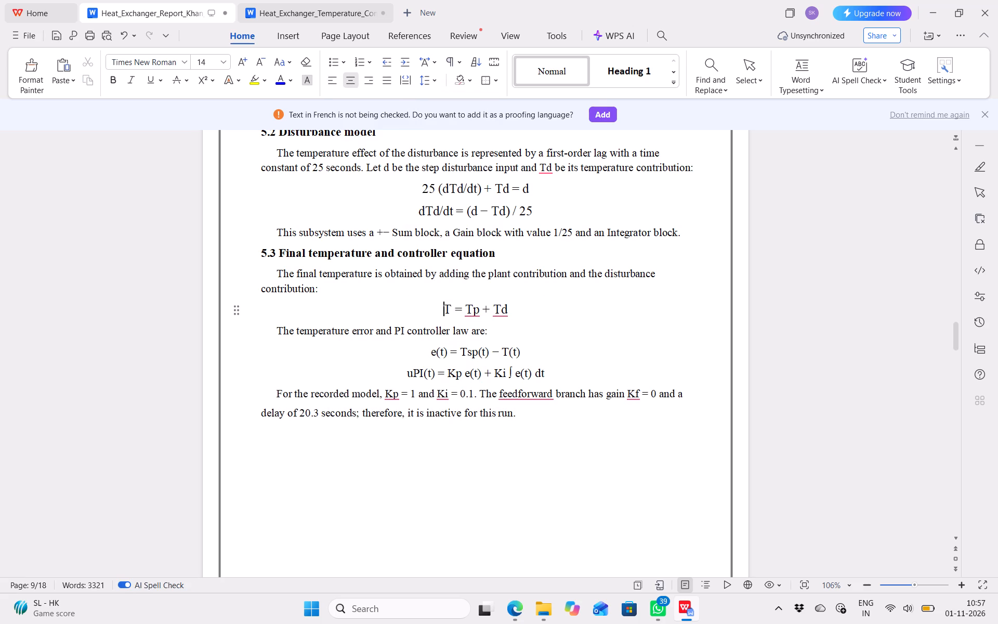
drag(278, 329, 485, 330)
drag(488, 329, 400, 323)
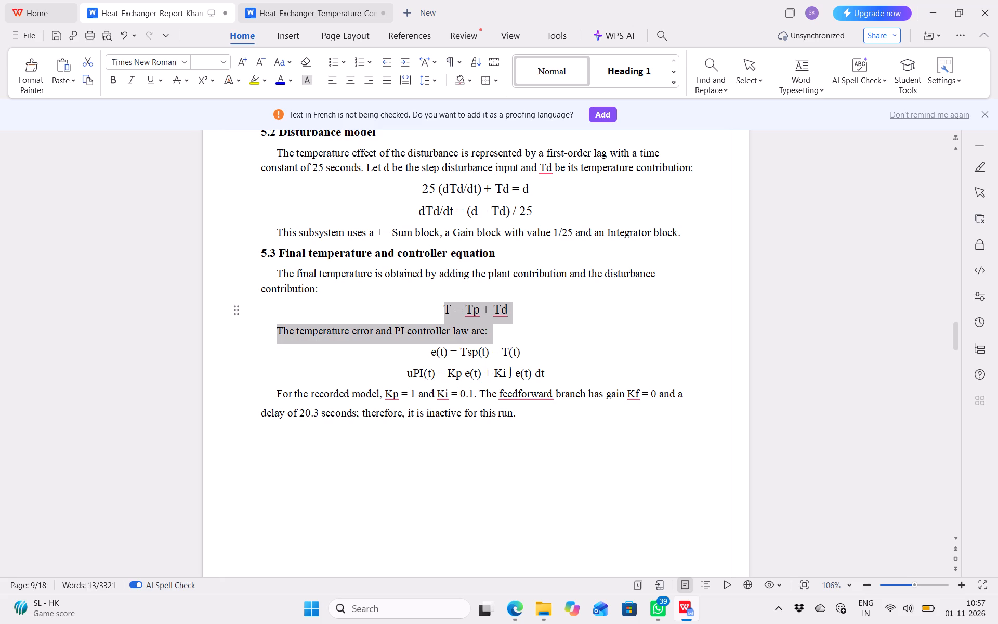
drag(400, 323, 280, 328)
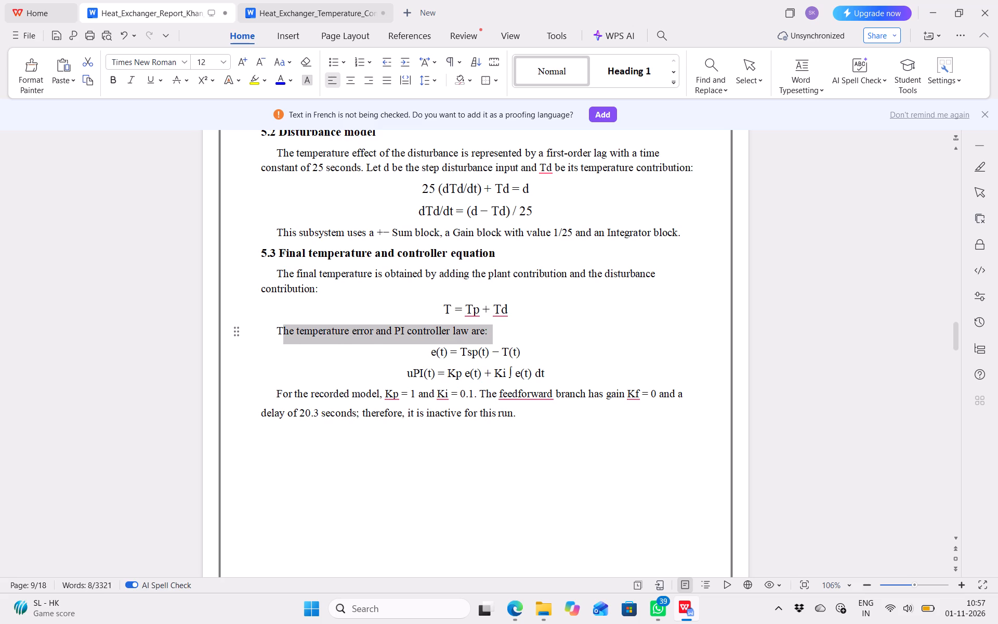
click(387, 80)
click(432, 81)
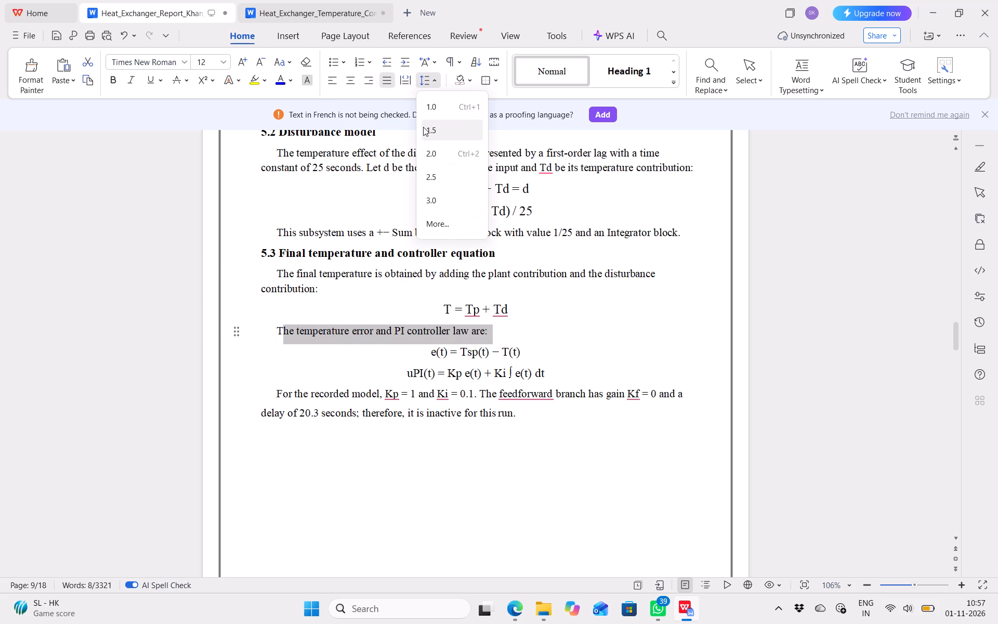
click(423, 127)
Justify the opening paragraph of section 5.3 about the final temperature and set its line spacing to 1.5.
click(354, 285)
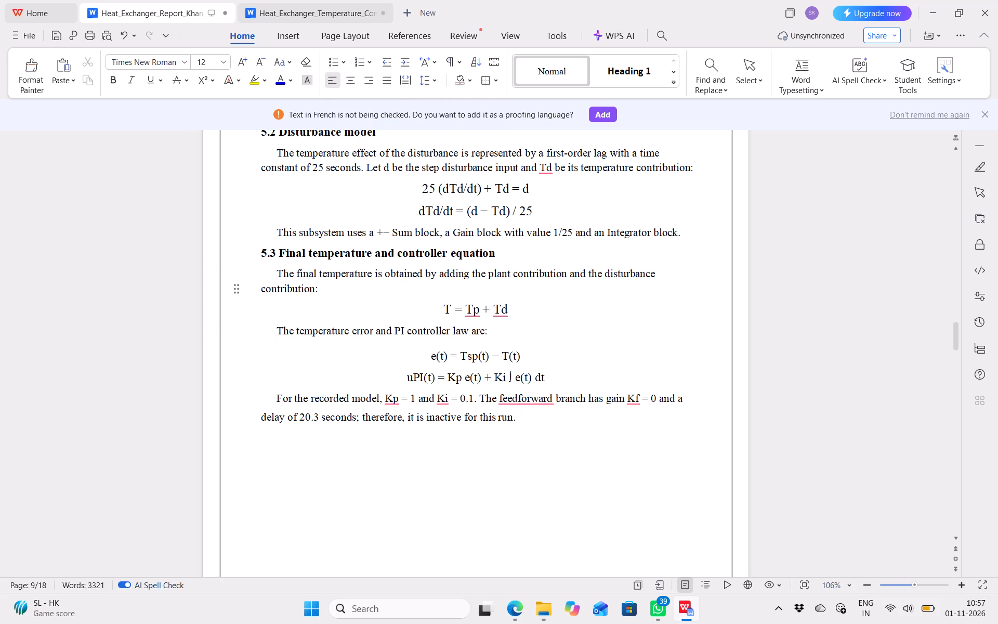
drag(332, 292, 272, 277)
click(381, 85)
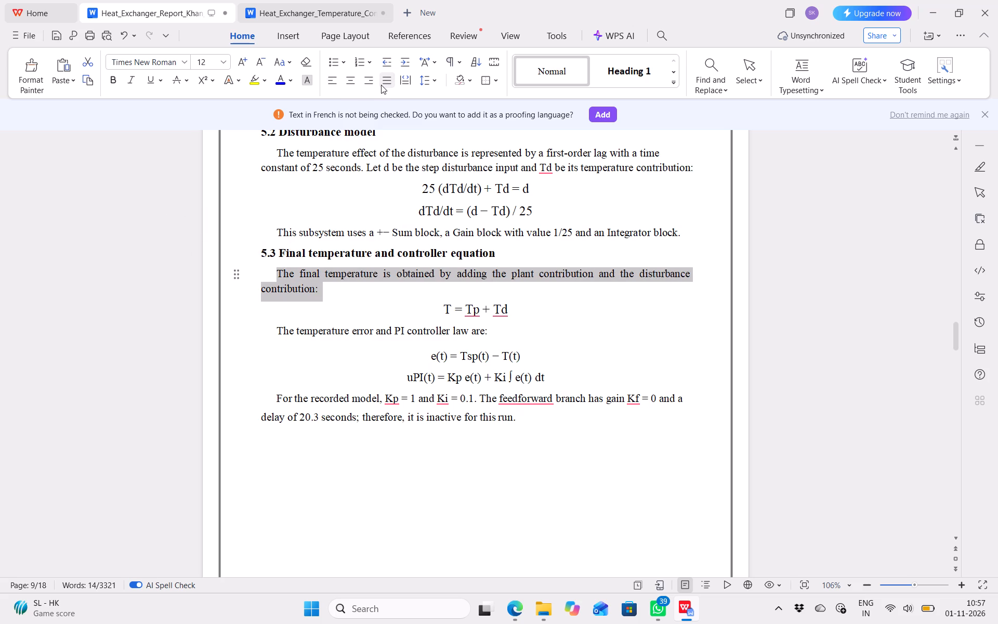
click(428, 82)
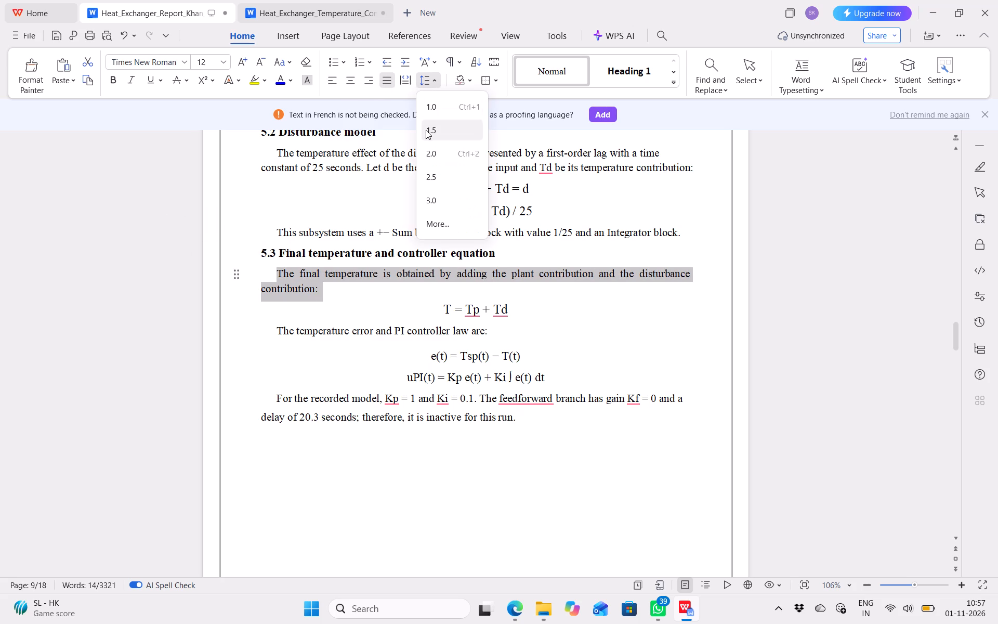
click(426, 130)
click(280, 264)
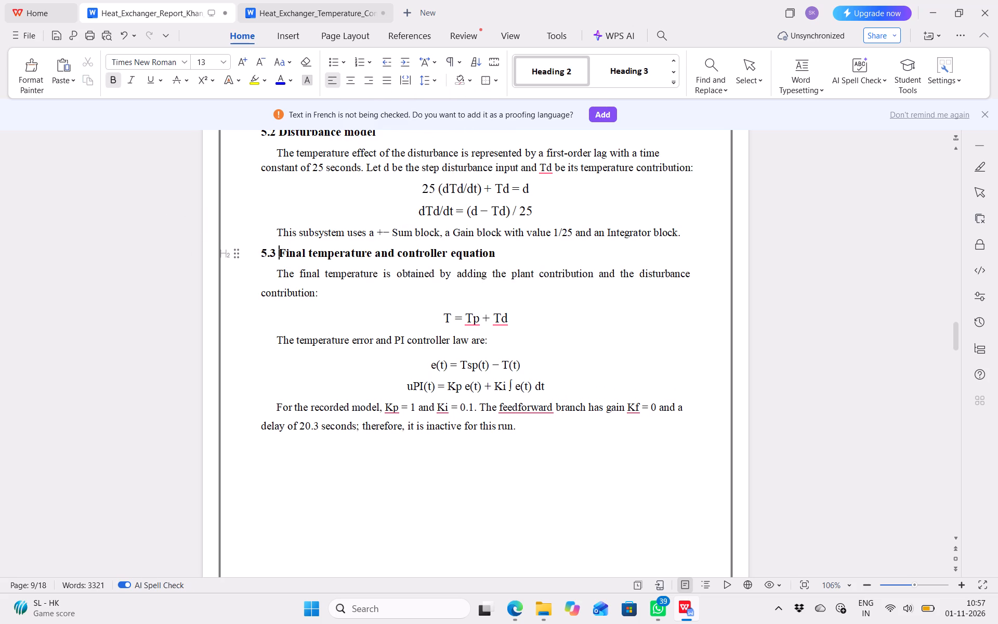
Remove the first-line indent from the opening paragraph of section 5.3, beginning "The final temperature".
click(277, 268)
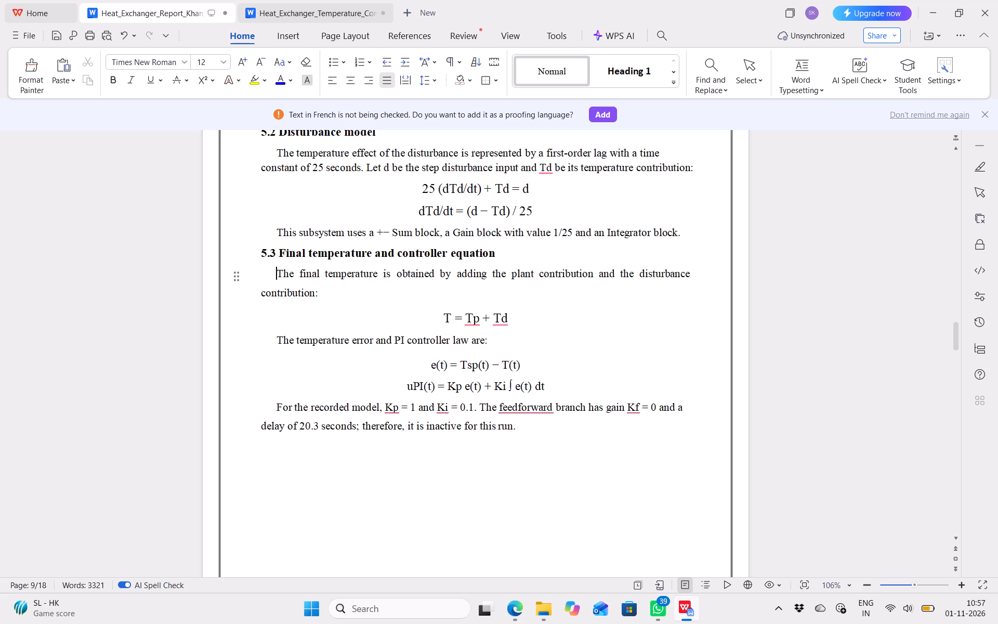
key(BackSpace)
Set the opening paragraph of section 5.2 to 1.5 line spacing, justify it and remove its first-line indent.
scroll(400, 249, up, 1)
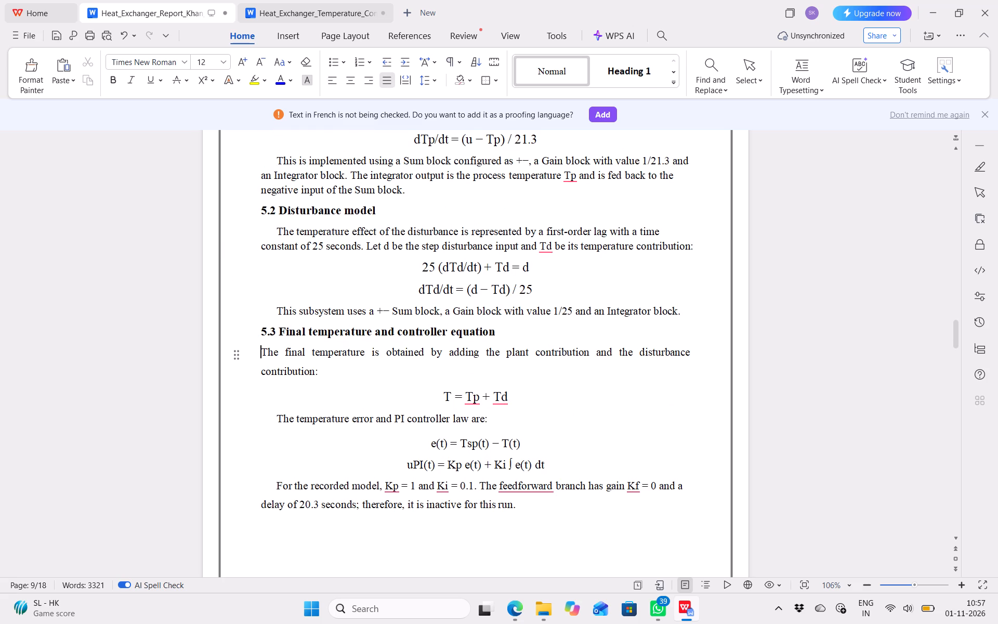
drag(690, 318, 333, 231)
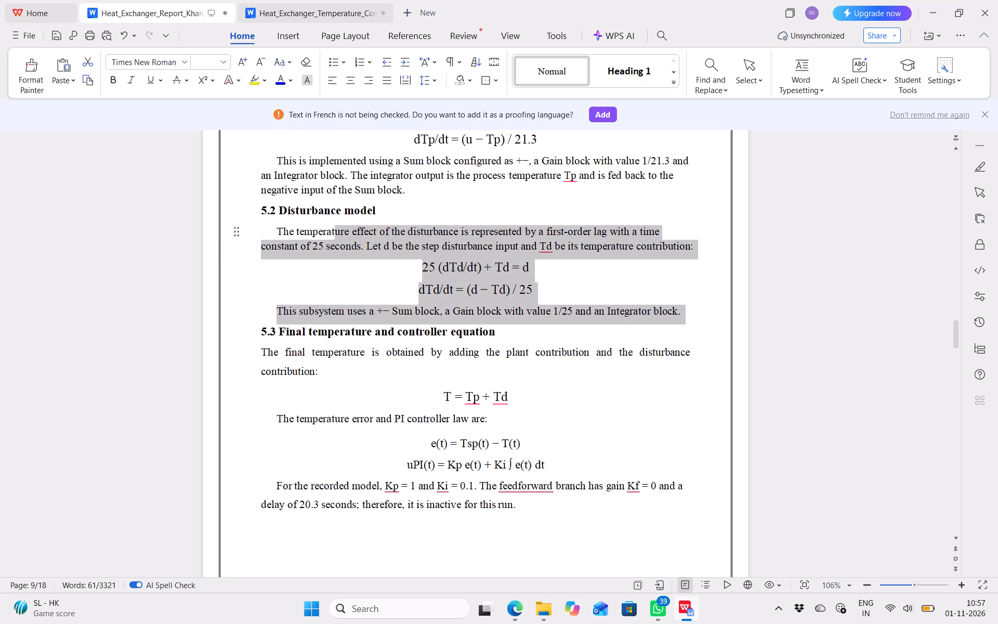
drag(333, 231, 246, 218)
click(266, 232)
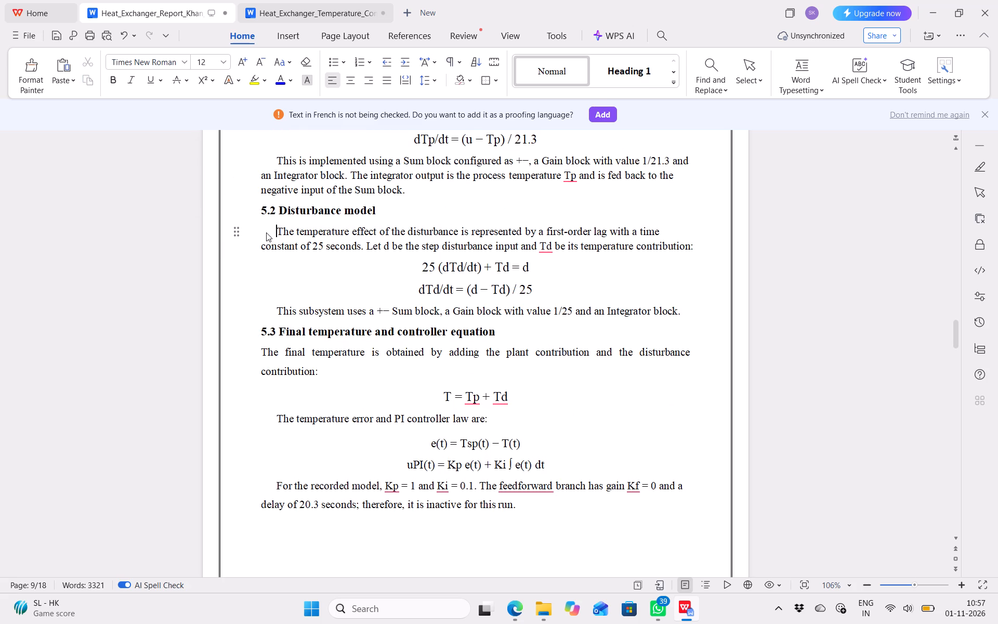
drag(271, 232, 690, 249)
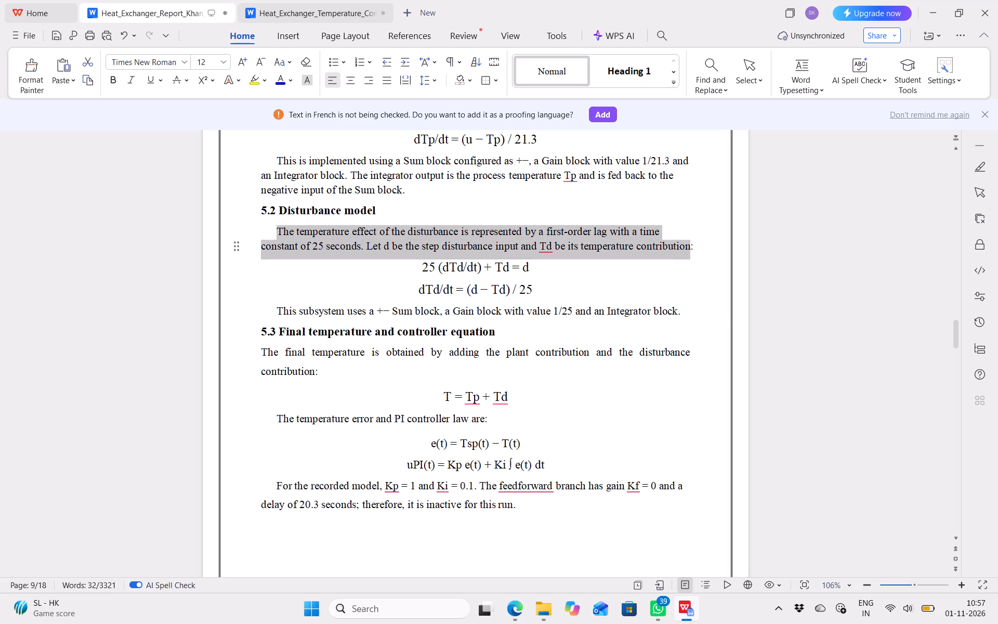
drag(690, 249, 693, 249)
click(428, 77)
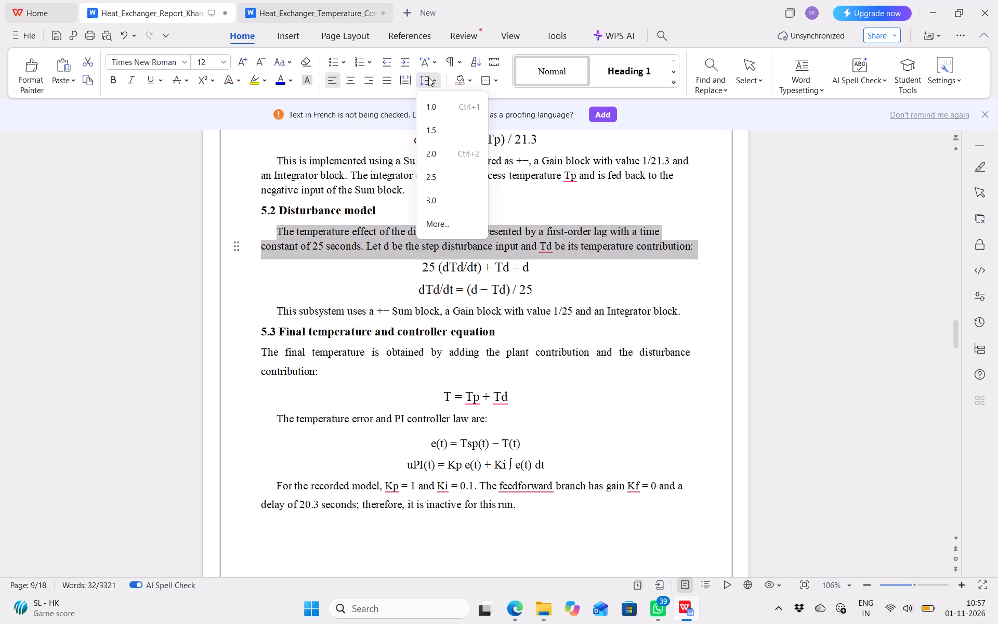
click(433, 136)
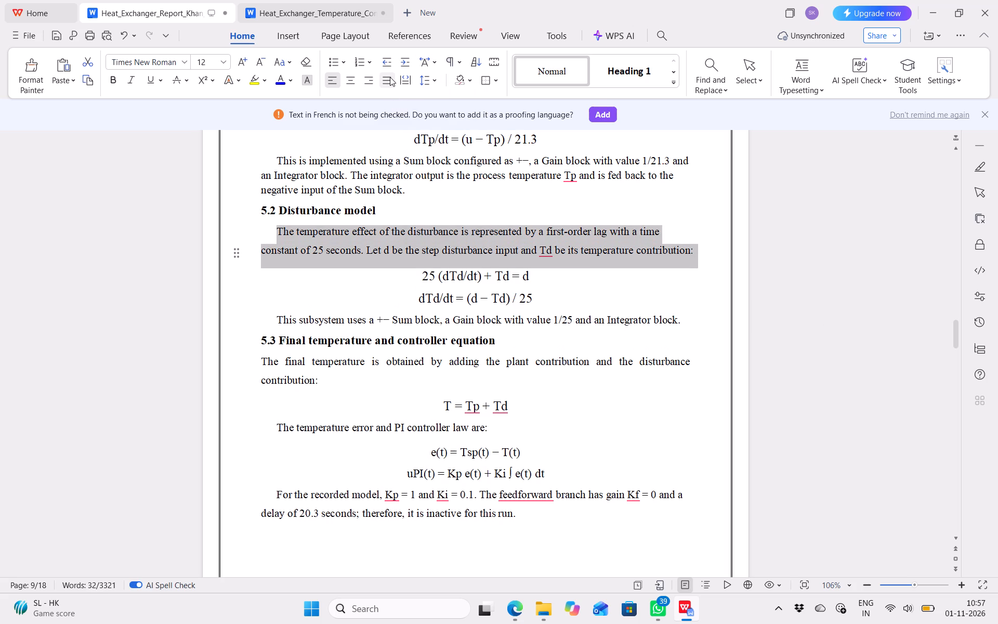
click(390, 77)
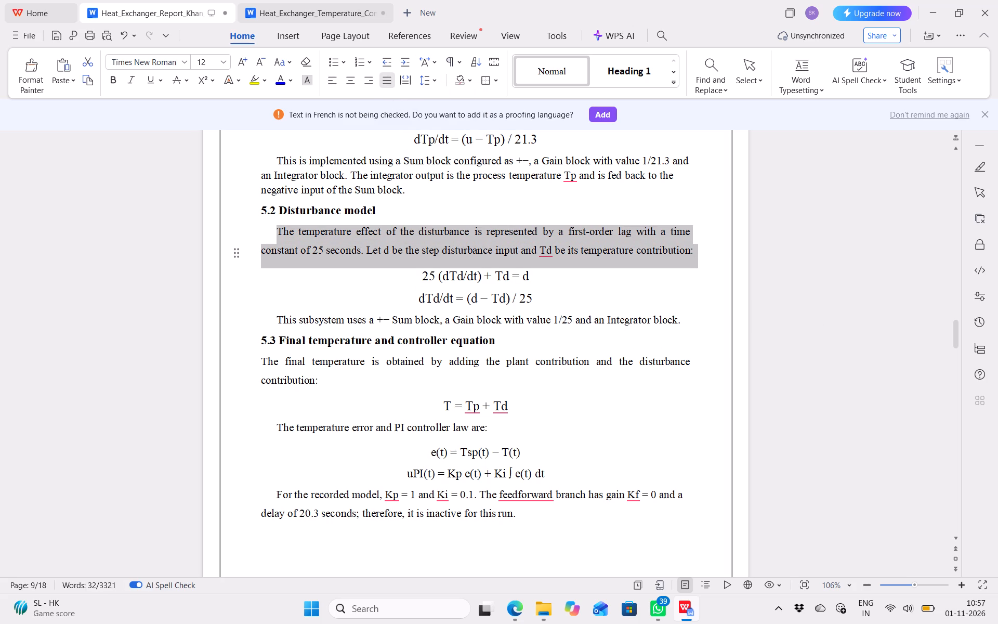
click(279, 218)
click(277, 228)
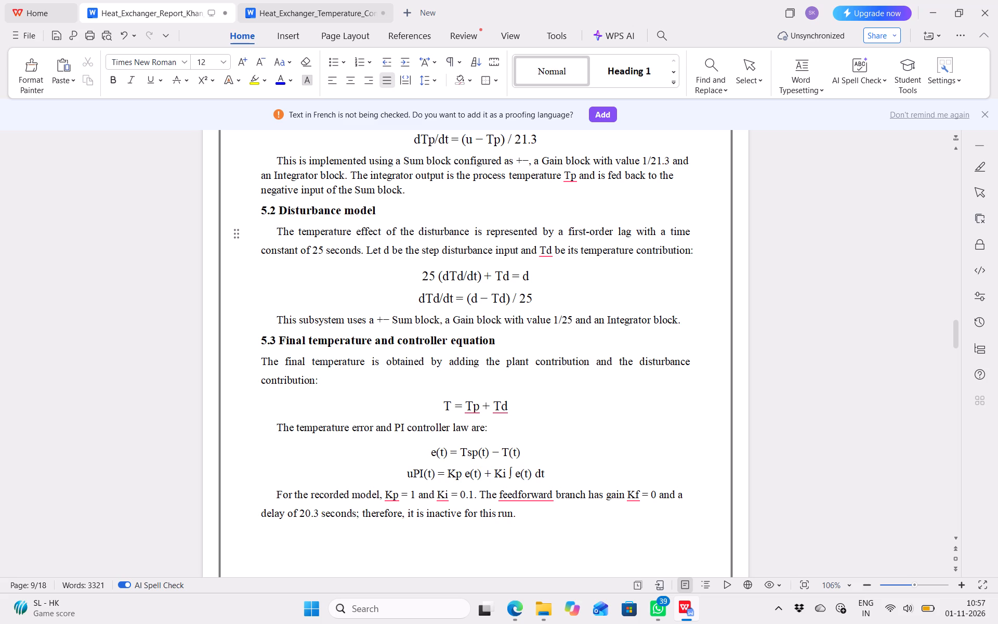
key(BackSpace)
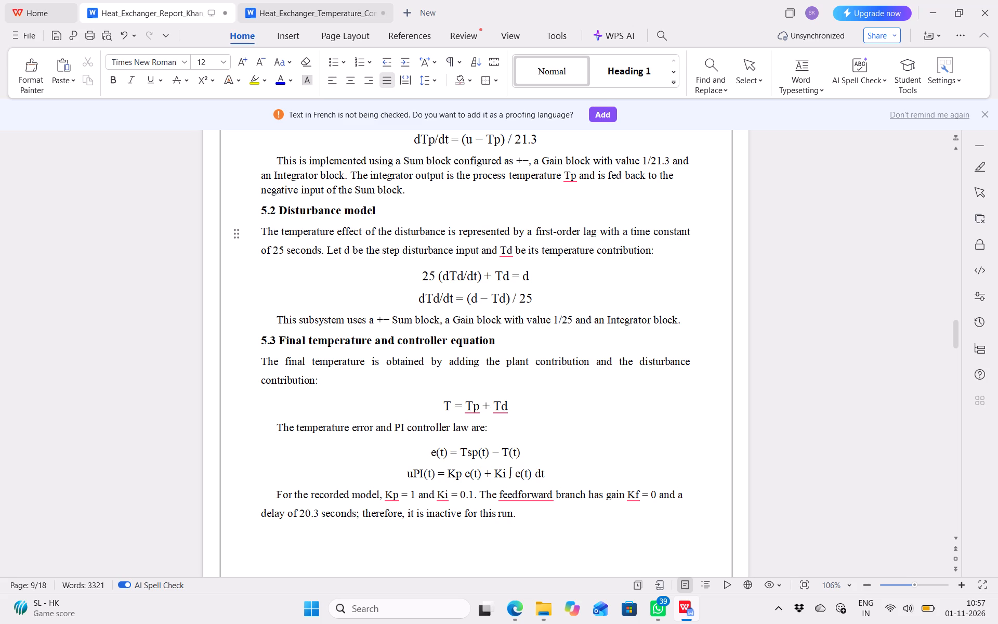
Set both disturbance model equations in section 5.2 to font size 12.
drag(534, 300, 398, 267)
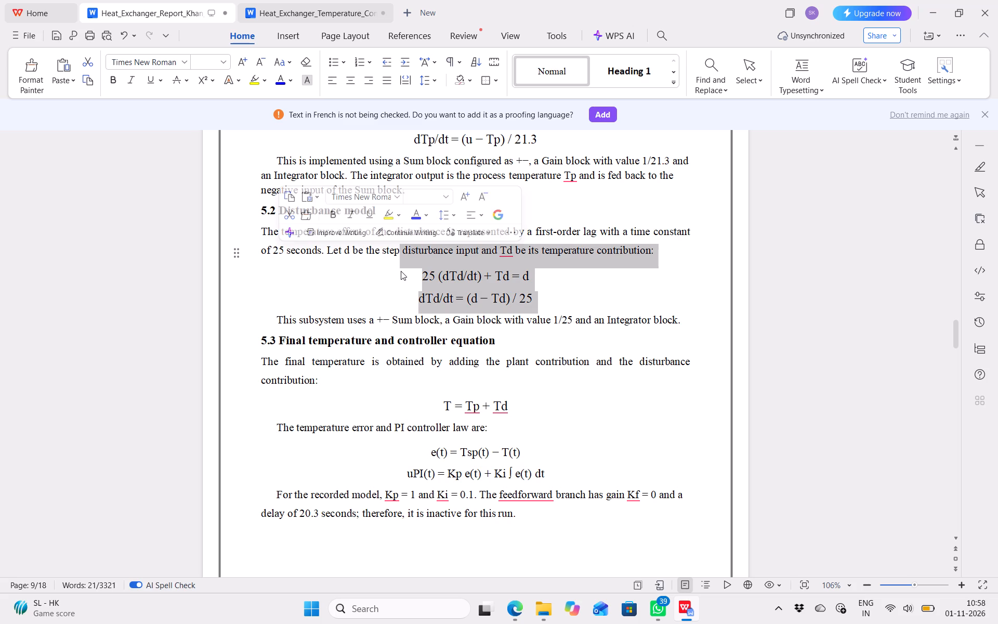
click(401, 271)
drag(422, 277, 516, 295)
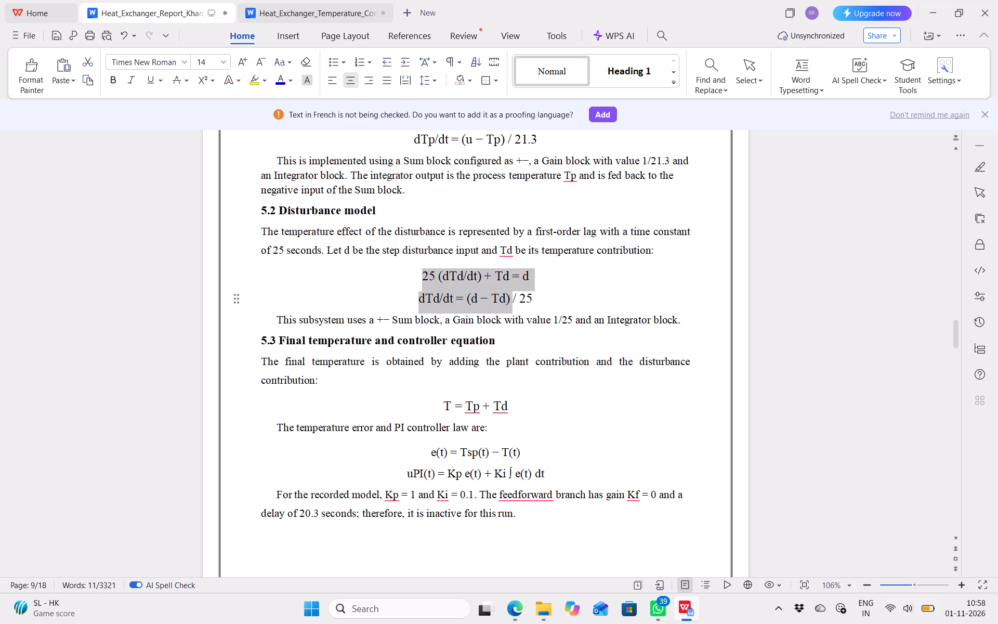
drag(516, 295, 545, 287)
drag(532, 300, 423, 274)
click(221, 62)
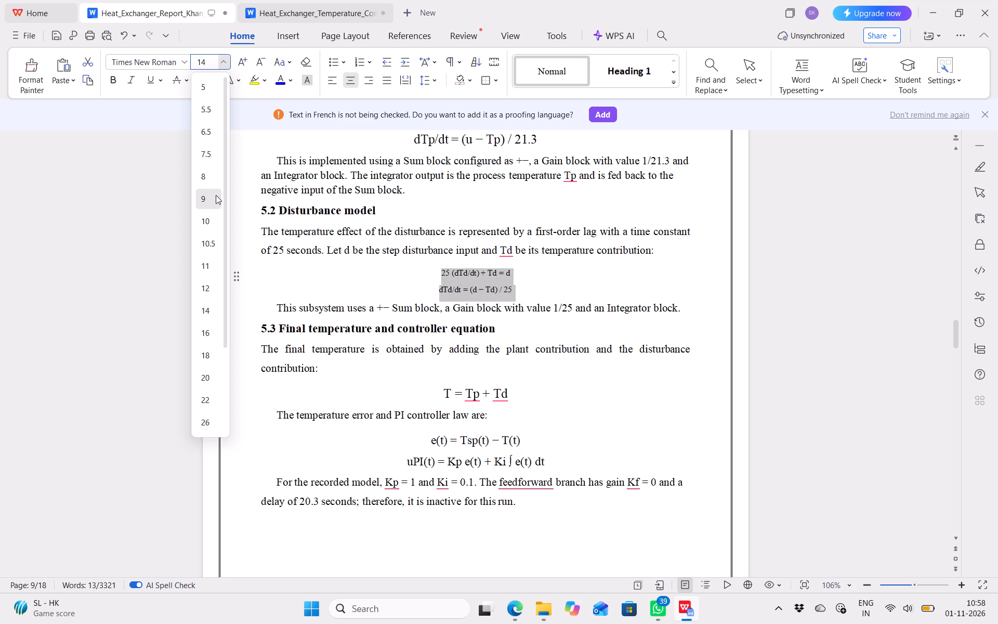
click(208, 280)
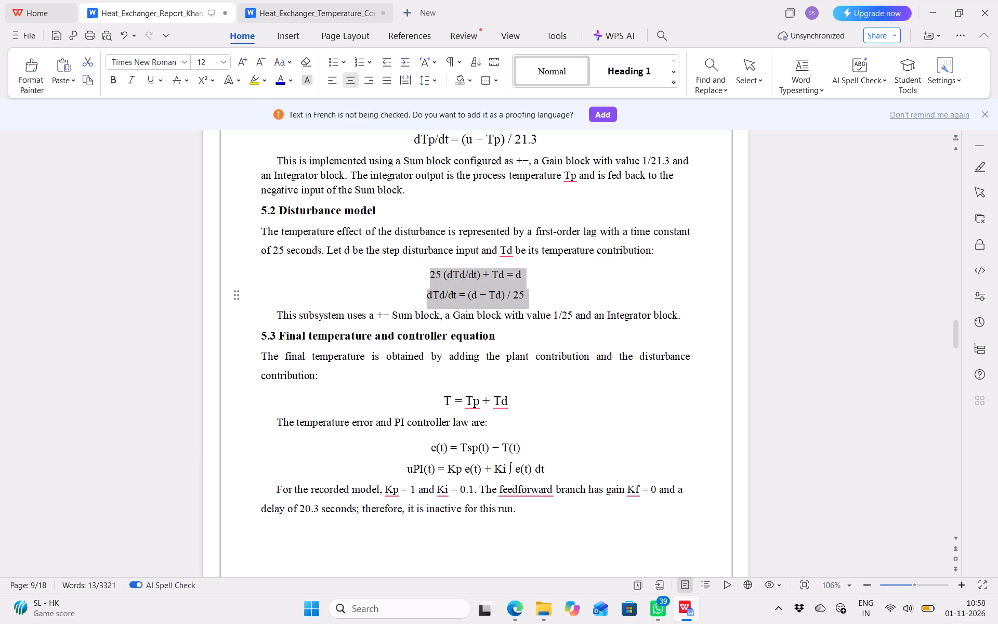
click(386, 388)
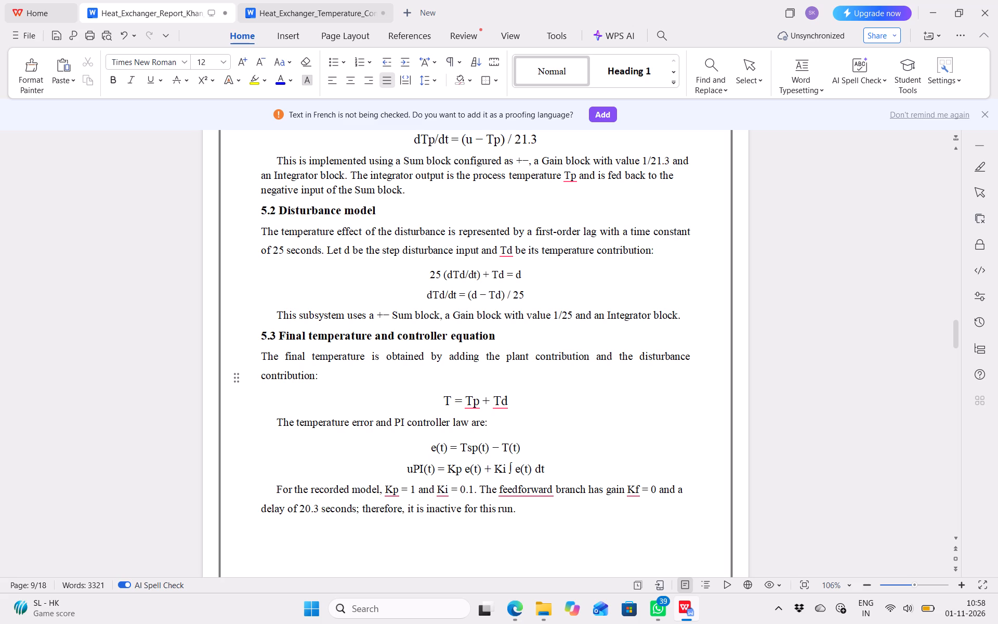
Set the e(t) and uPI(t) equations and the T = Tp + Td equation in section 5.3 to font size 12.
drag(546, 467, 424, 444)
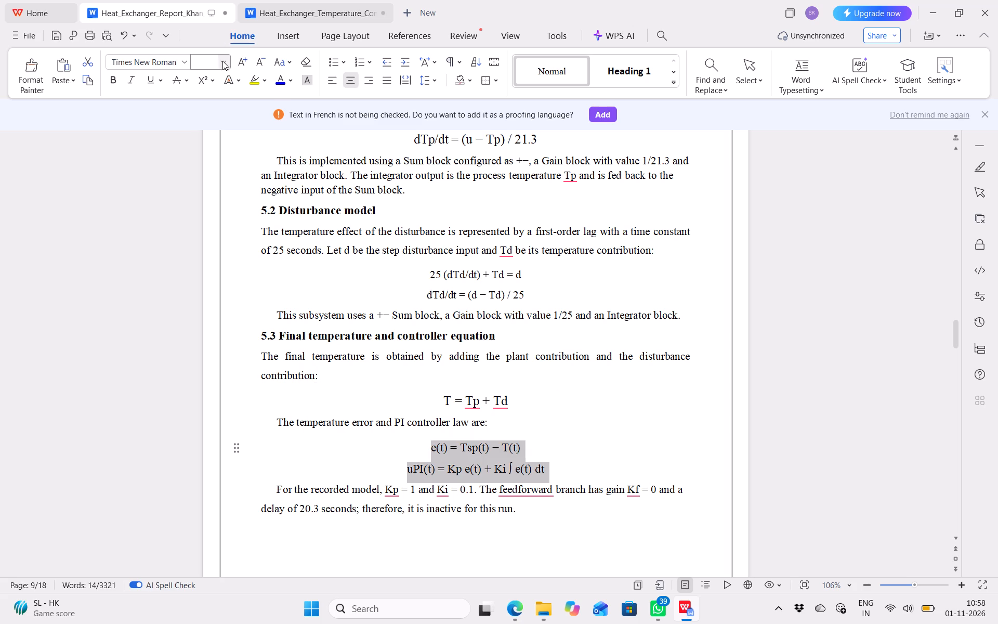
click(224, 56)
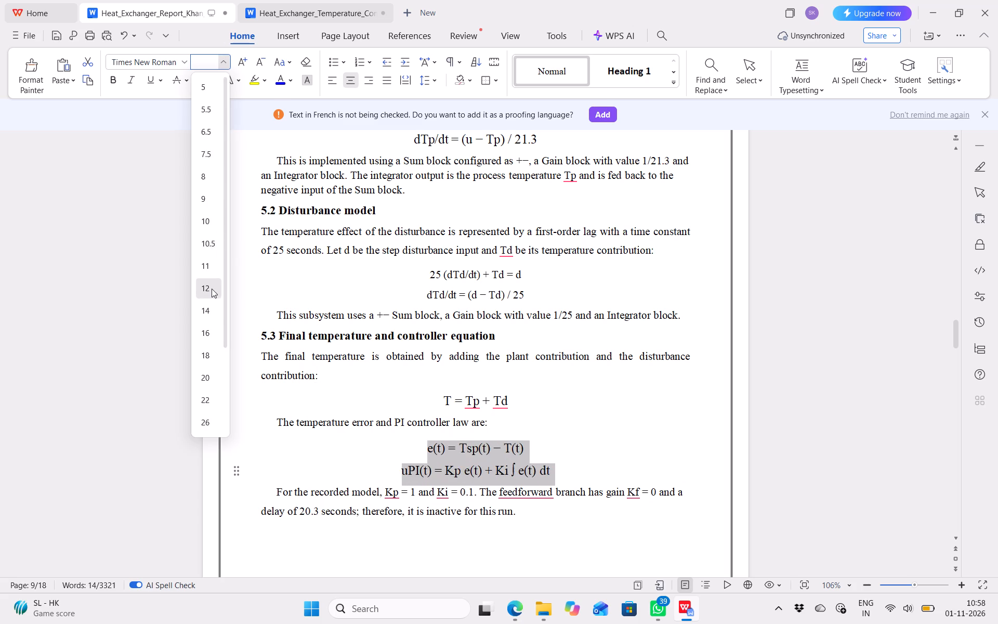
click(212, 289)
drag(519, 398, 456, 403)
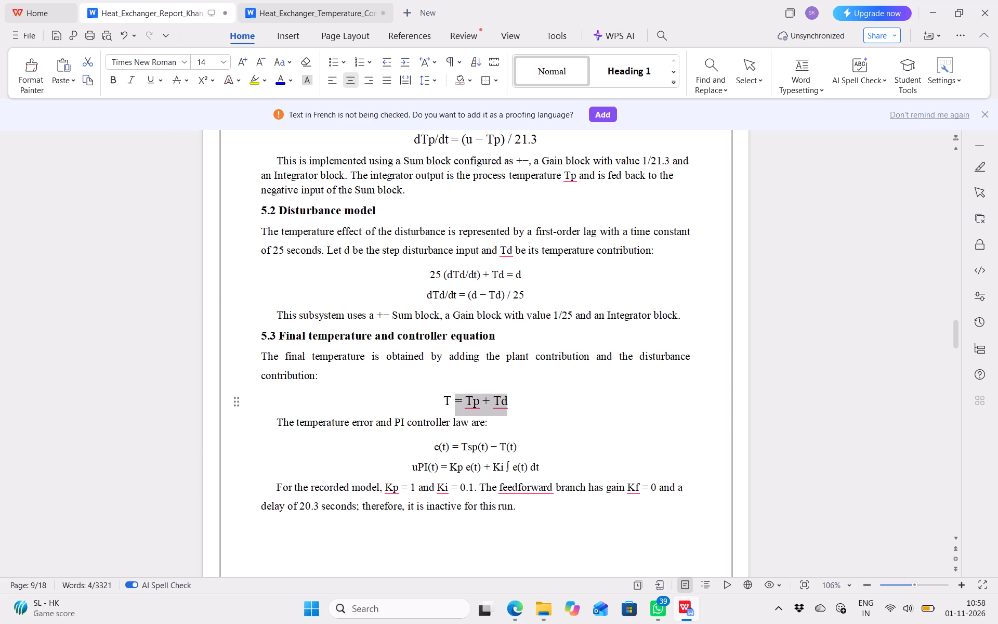
drag(456, 403, 431, 397)
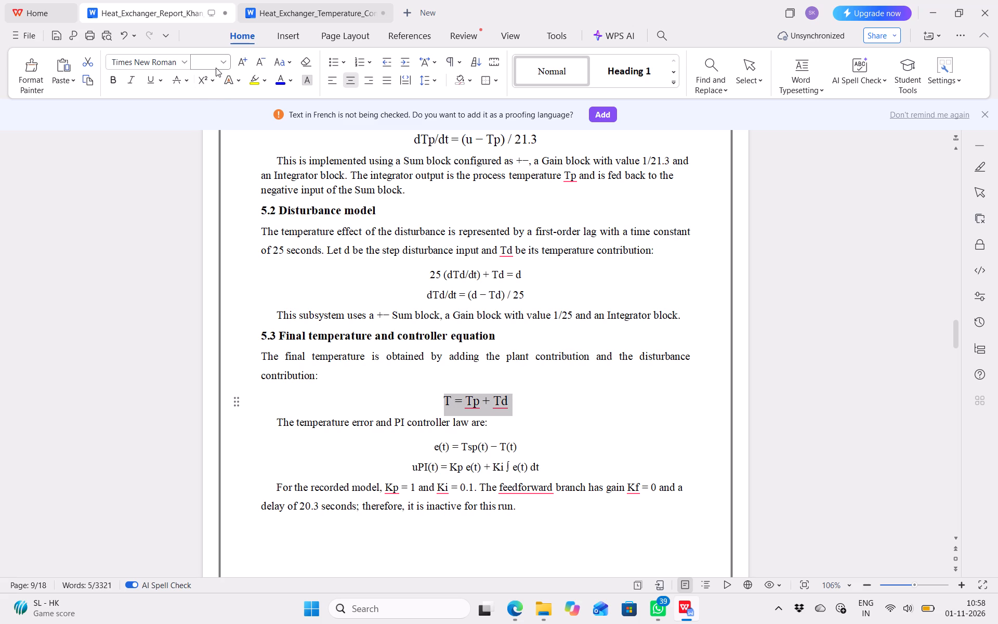
click(222, 61)
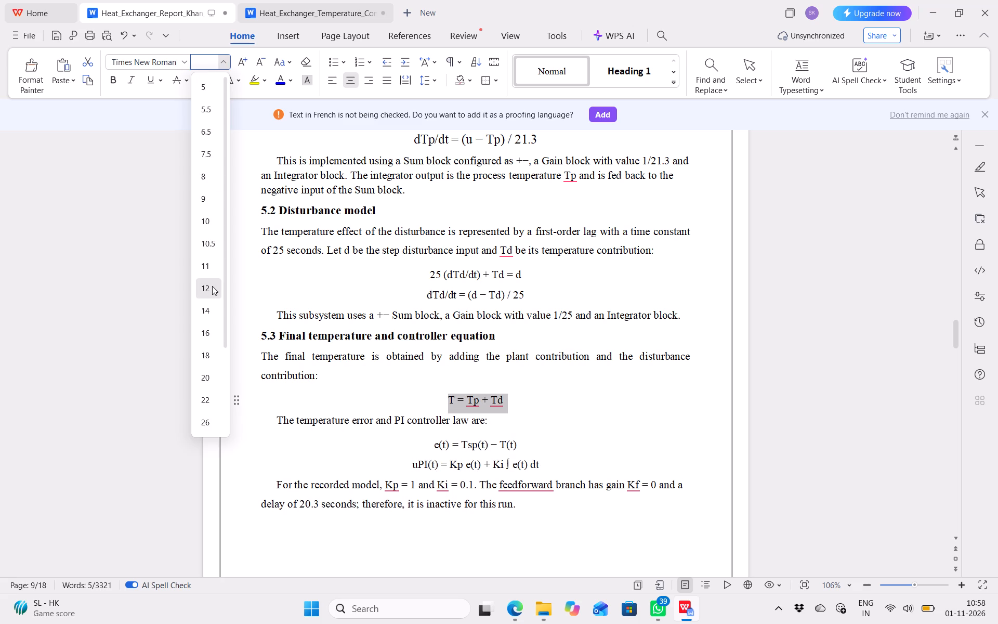
click(212, 286)
click(398, 407)
Set the closing paragraph of section 5.1, beginning "This is implemented using a Sum block", to 1.5 line spacing.
scroll(398, 407, up, 2)
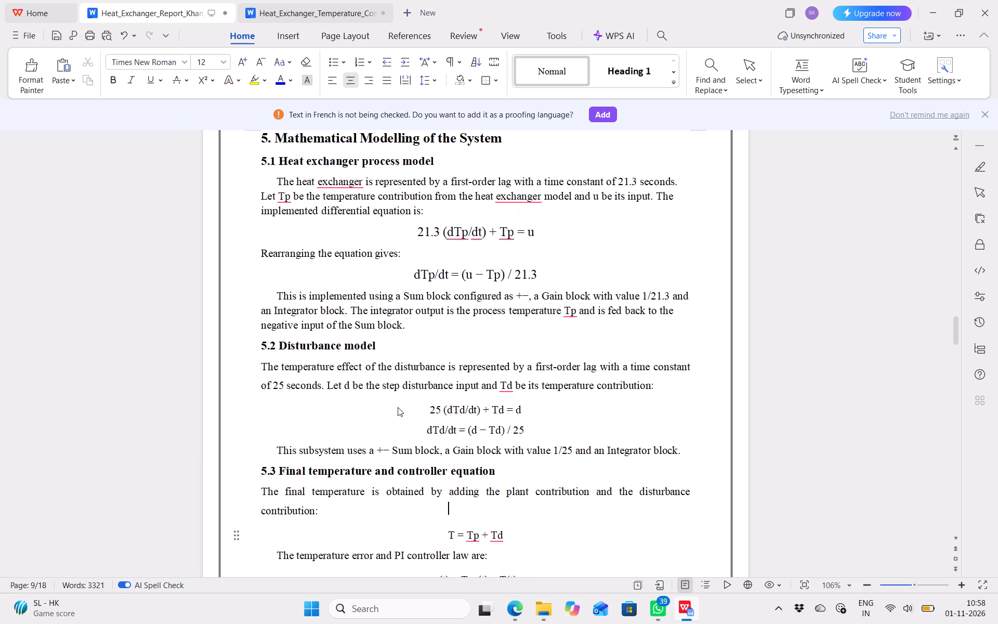
scroll(398, 407, up, 1)
drag(409, 337, 285, 302)
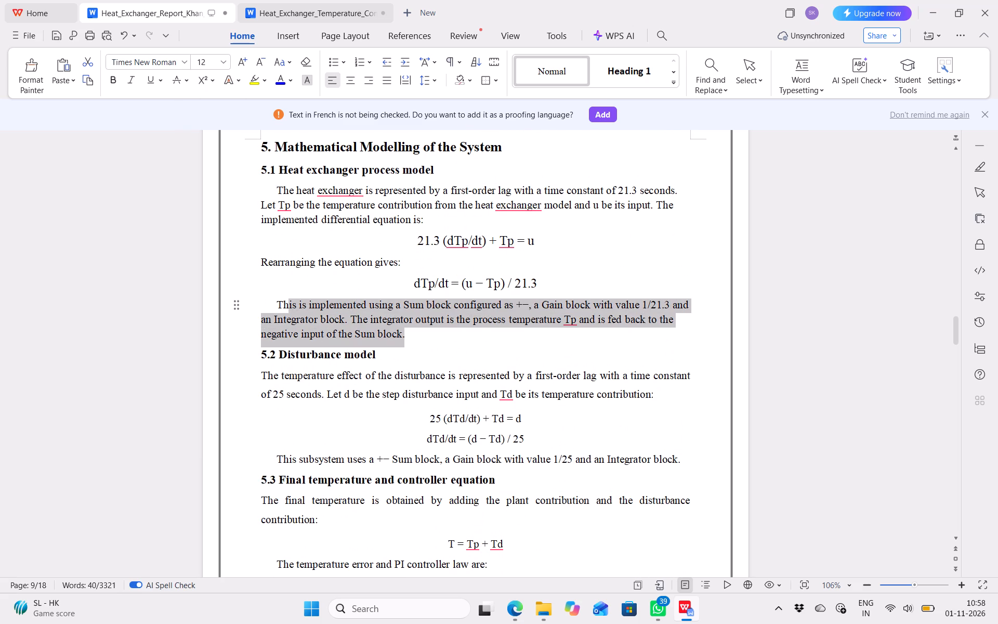
drag(285, 302, 280, 300)
drag(277, 302, 413, 326)
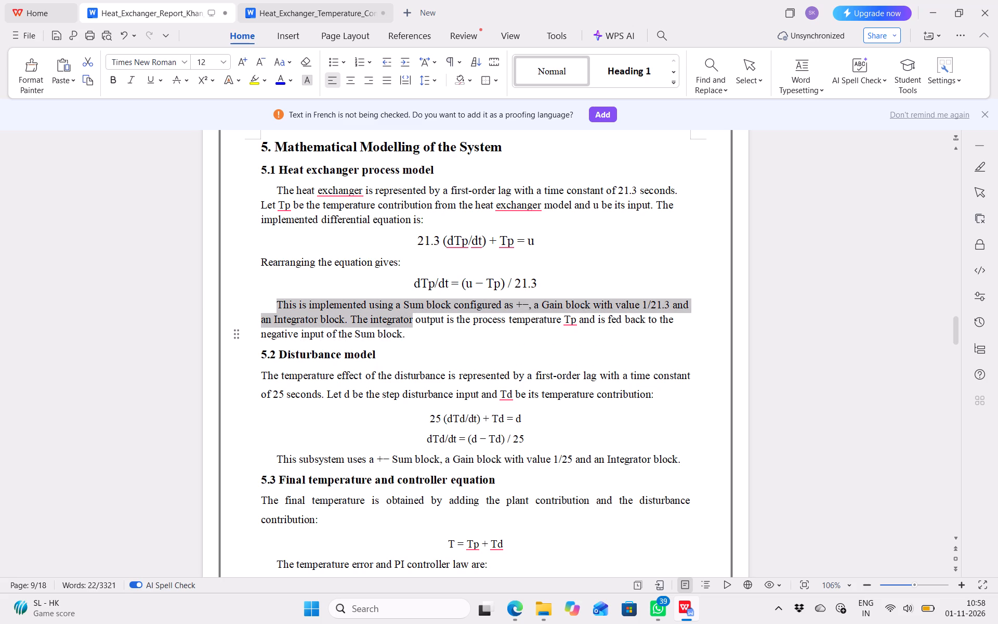
drag(413, 326, 413, 324)
click(388, 276)
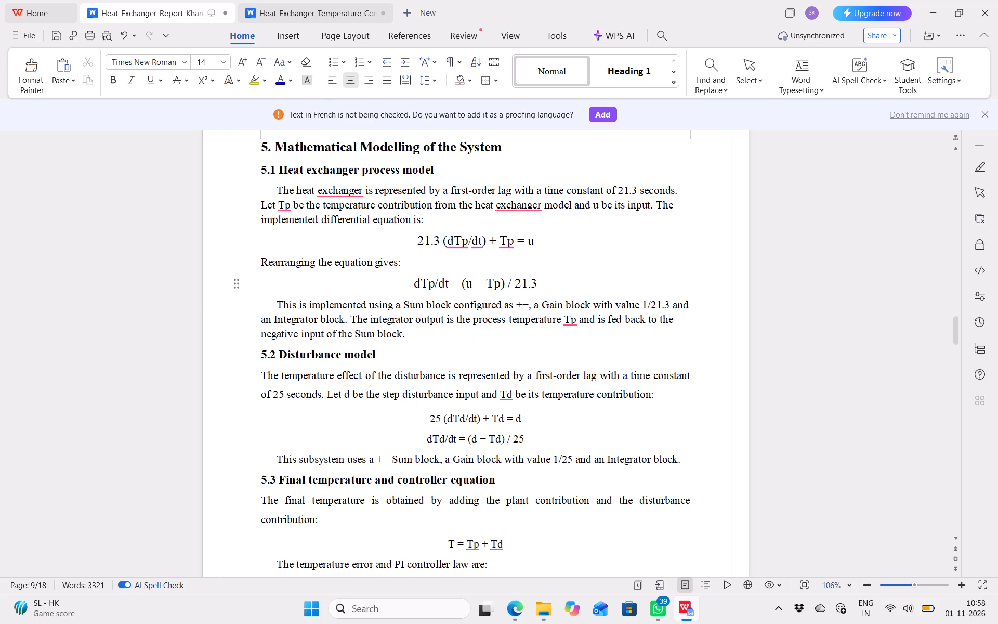
drag(409, 339, 290, 297)
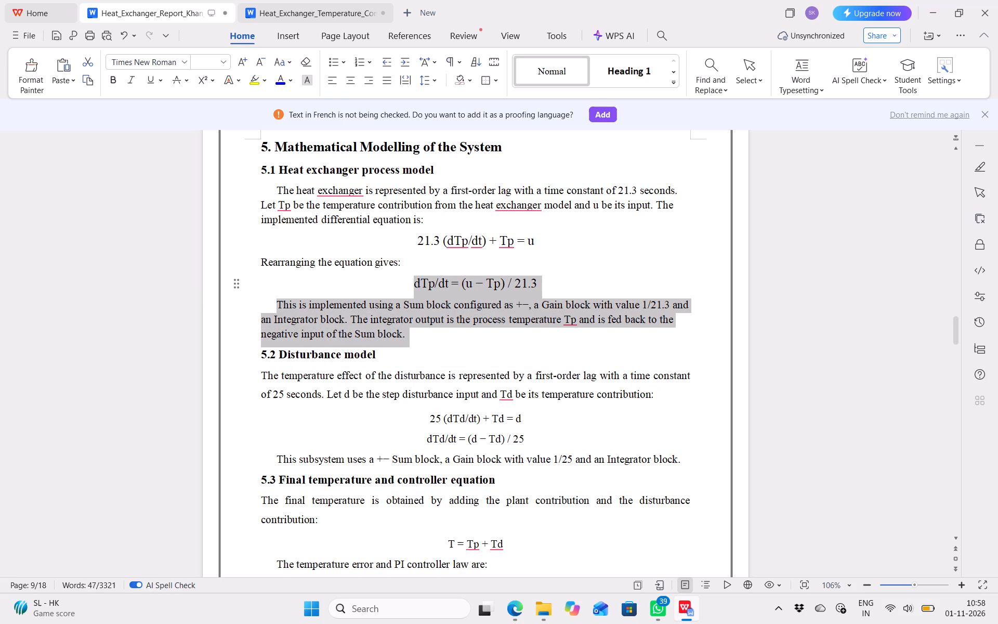
drag(290, 297, 273, 300)
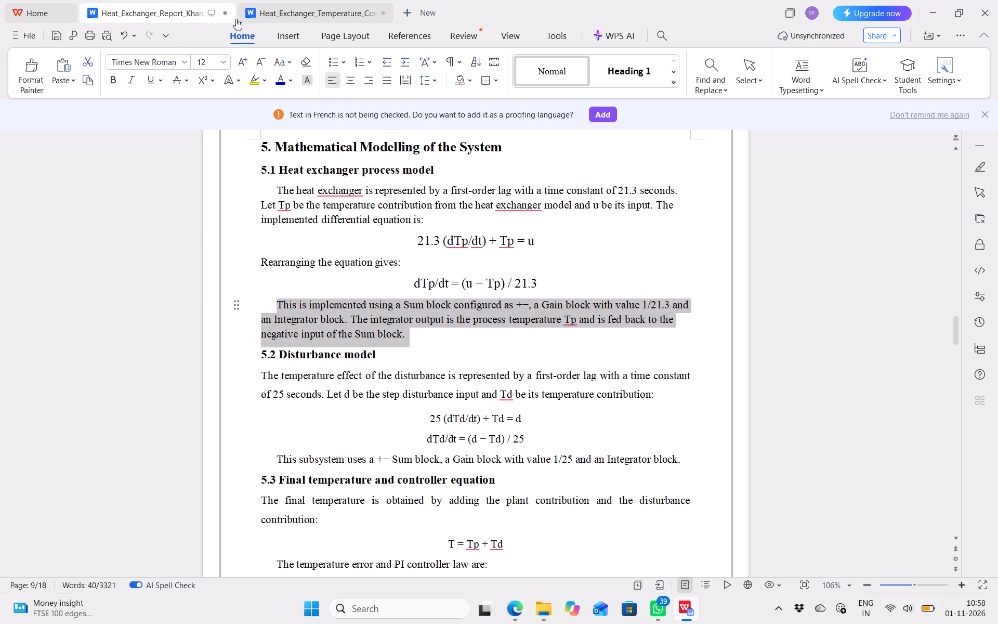
click(432, 78)
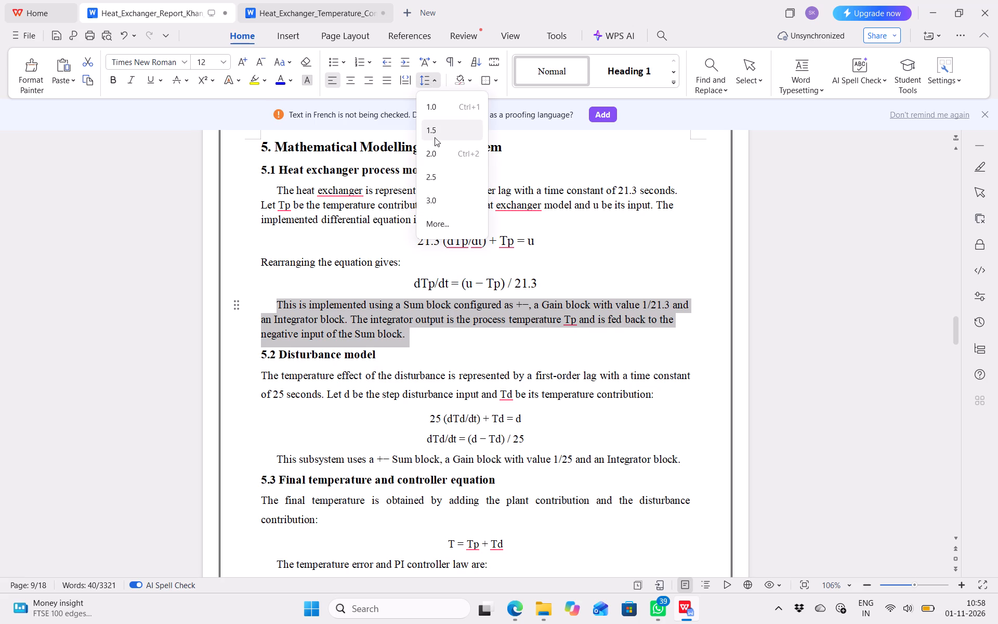
click(435, 135)
click(427, 380)
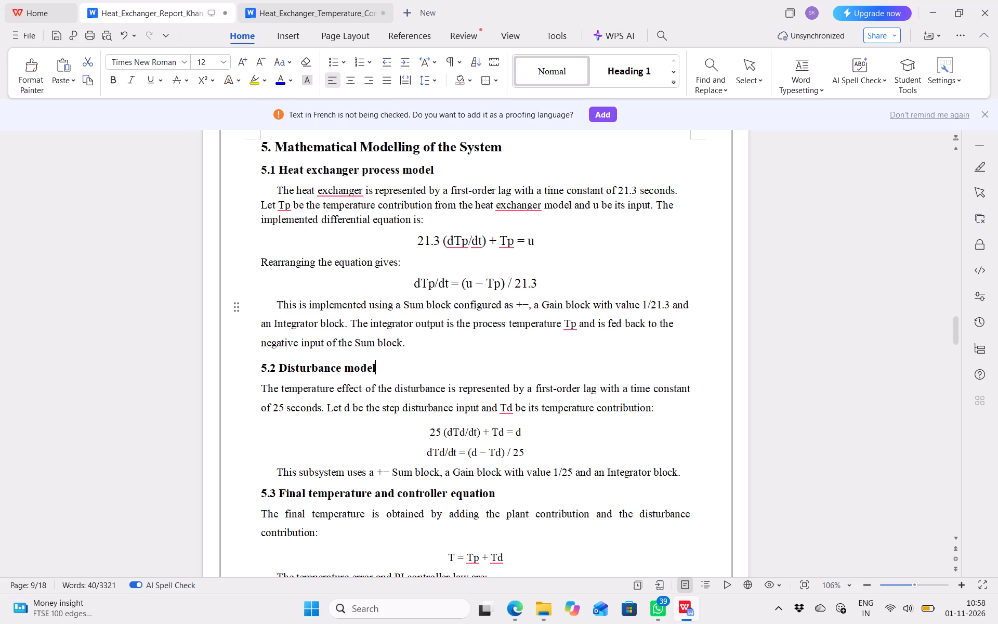
Set both process model equations in section 5.1 and the line "Rearranging the equation gives:" between them to font size 12.
scroll(516, 427, up, 1)
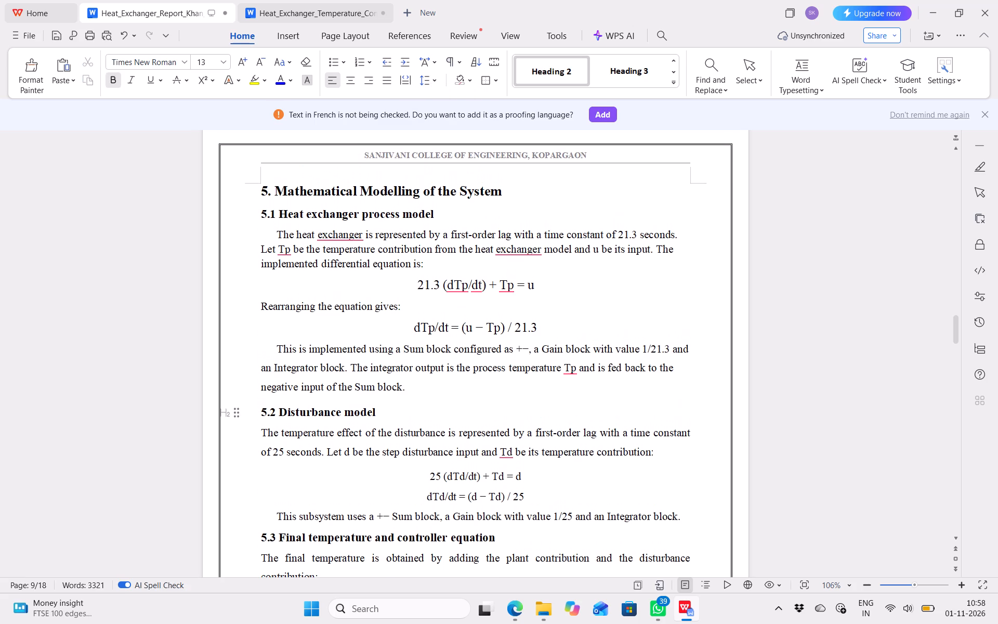
scroll(516, 427, up, 1)
drag(542, 365, 495, 344)
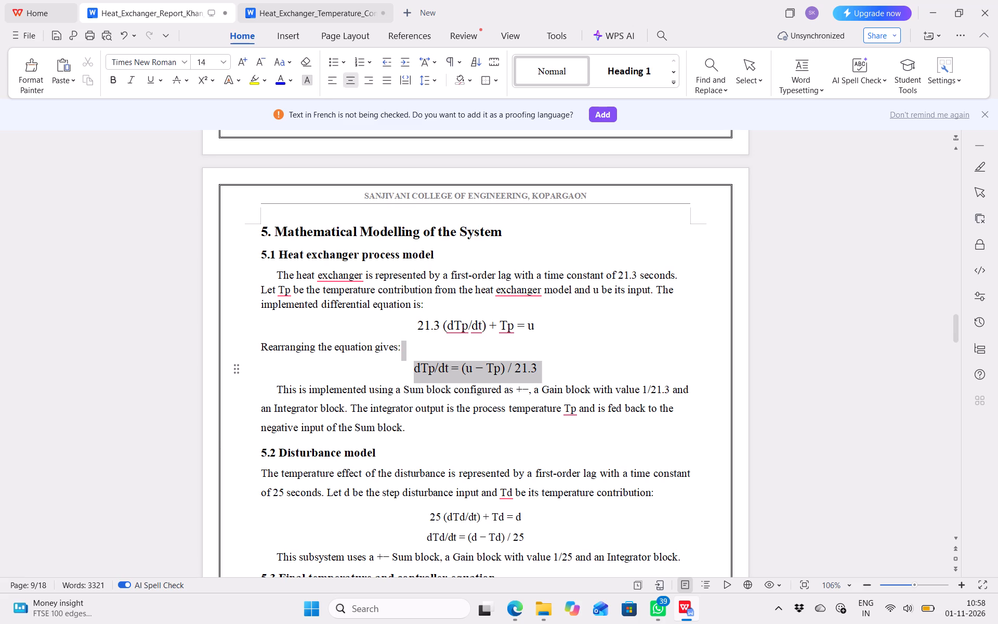
drag(495, 344, 414, 334)
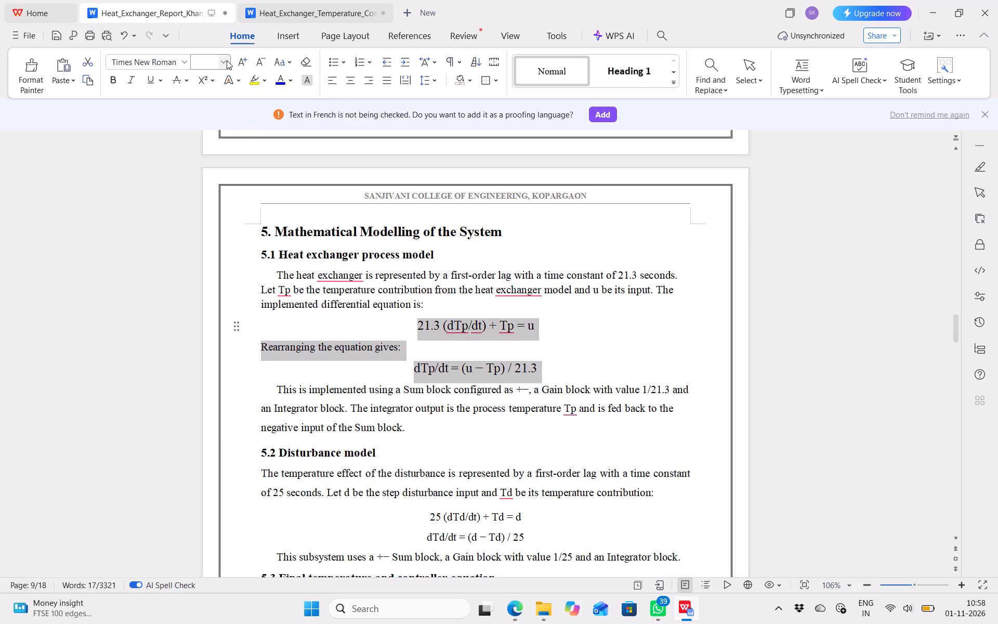
click(226, 60)
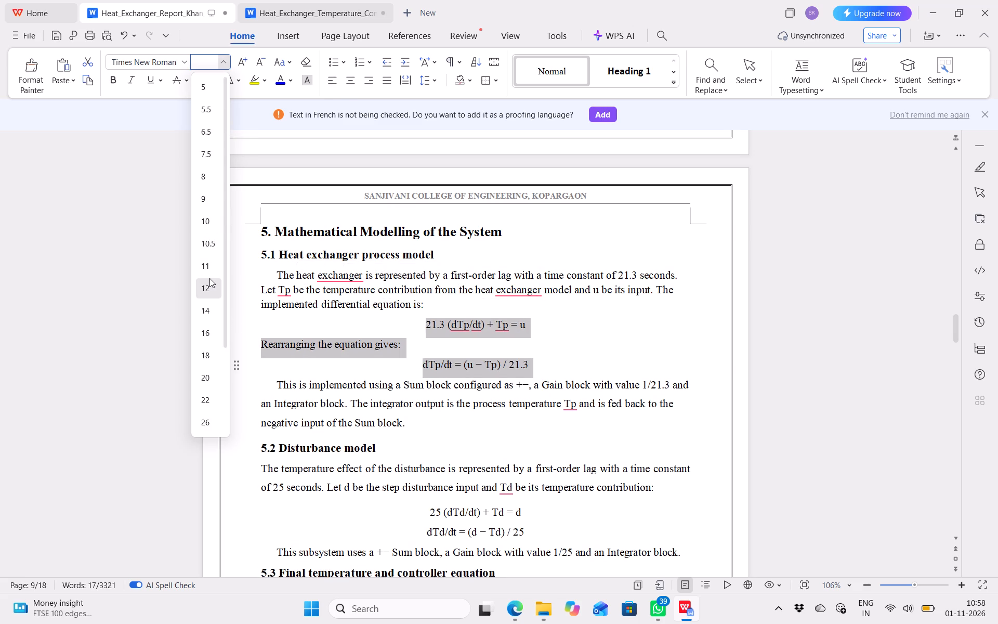
click(209, 278)
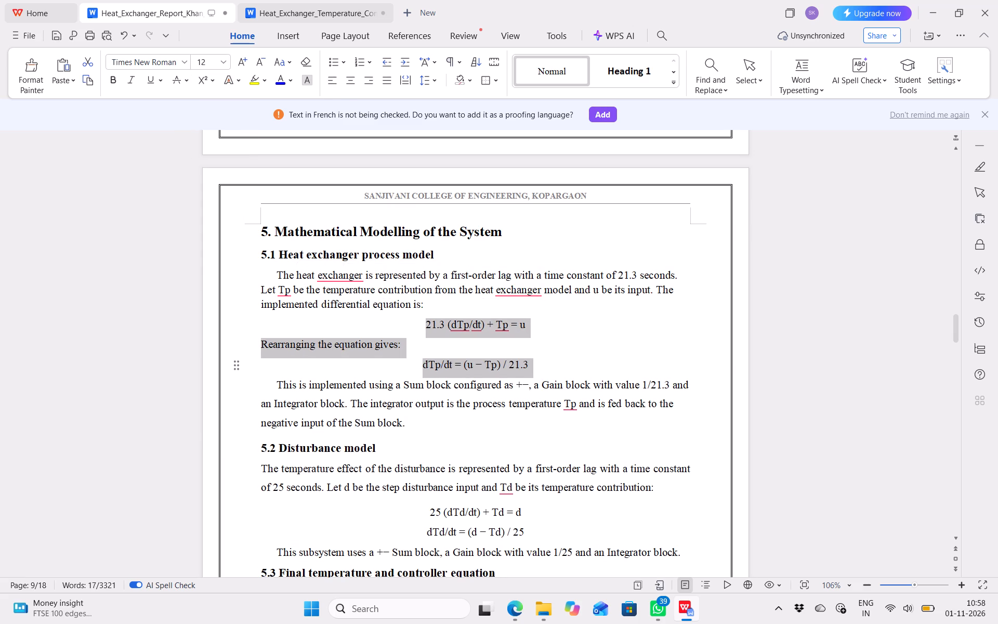
Set the 5.1 heading and the section's opening paragraph, ending "implemented differential equation is:", to 1.5 line spacing.
drag(424, 308, 254, 267)
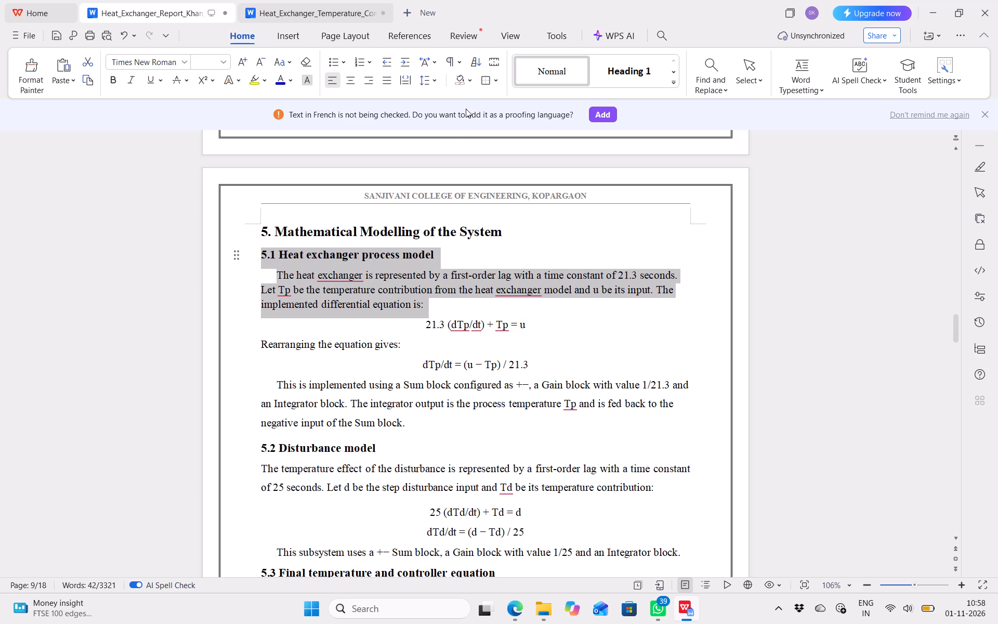
click(429, 82)
click(426, 129)
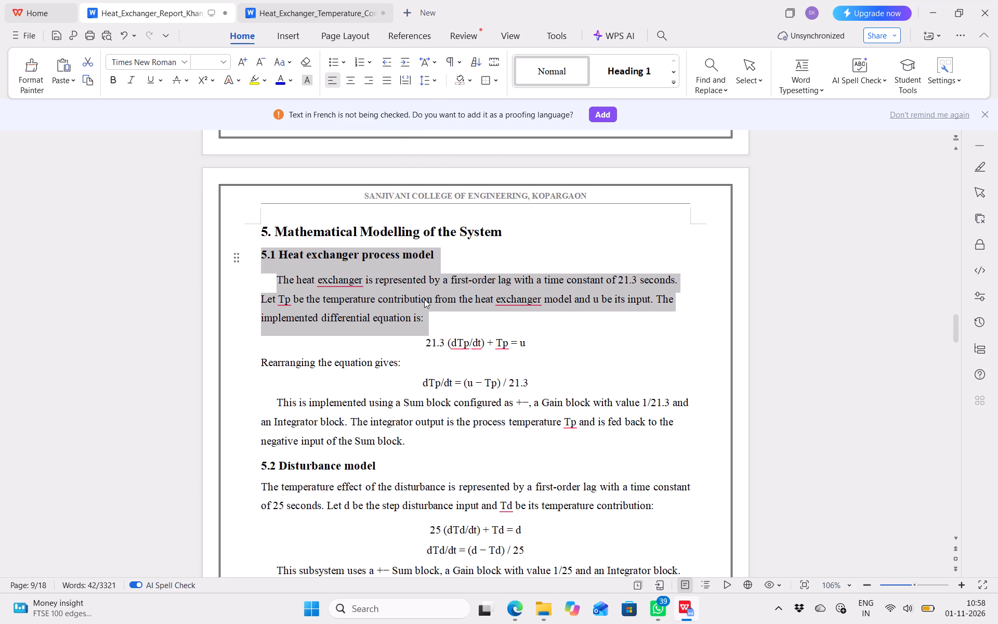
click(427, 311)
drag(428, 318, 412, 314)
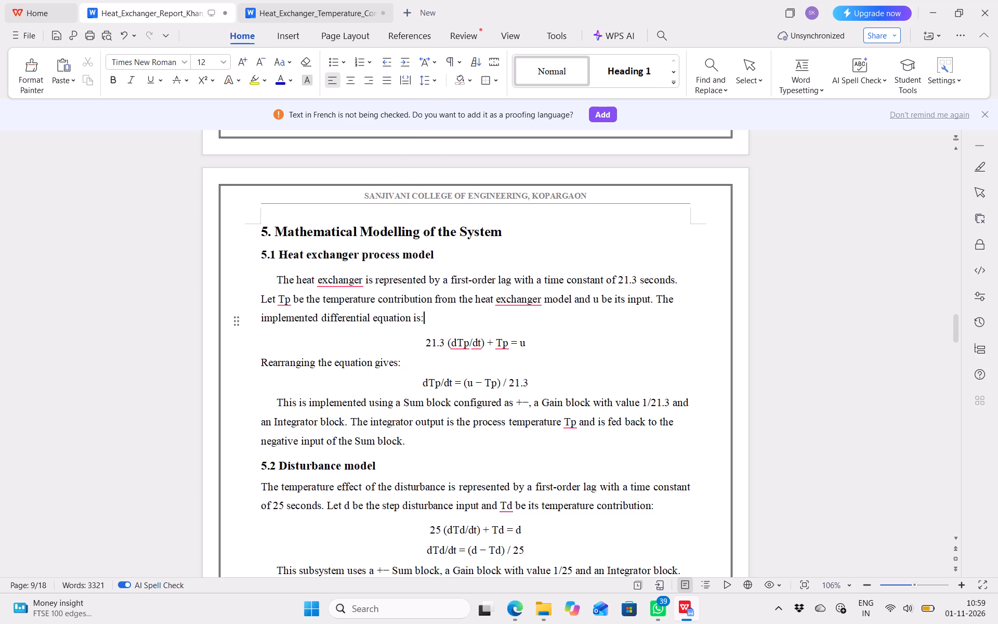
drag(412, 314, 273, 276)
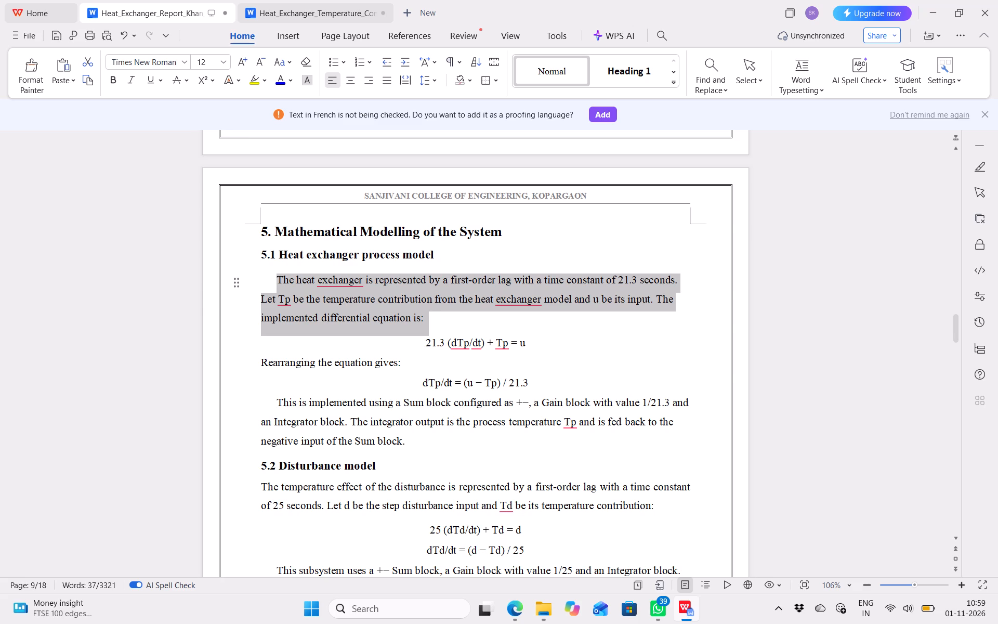
Set the paragraph under heading 4.2, beginning "The process arrangement shown below", to font size 12 with 1.5 line spacing.
scroll(486, 230, up, 7)
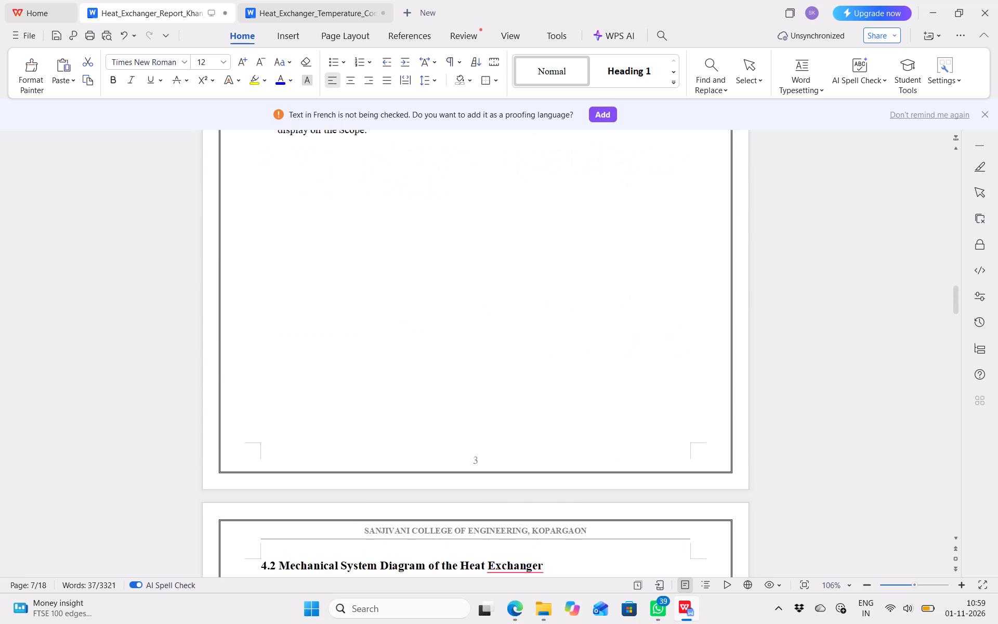
scroll(486, 230, down, 3)
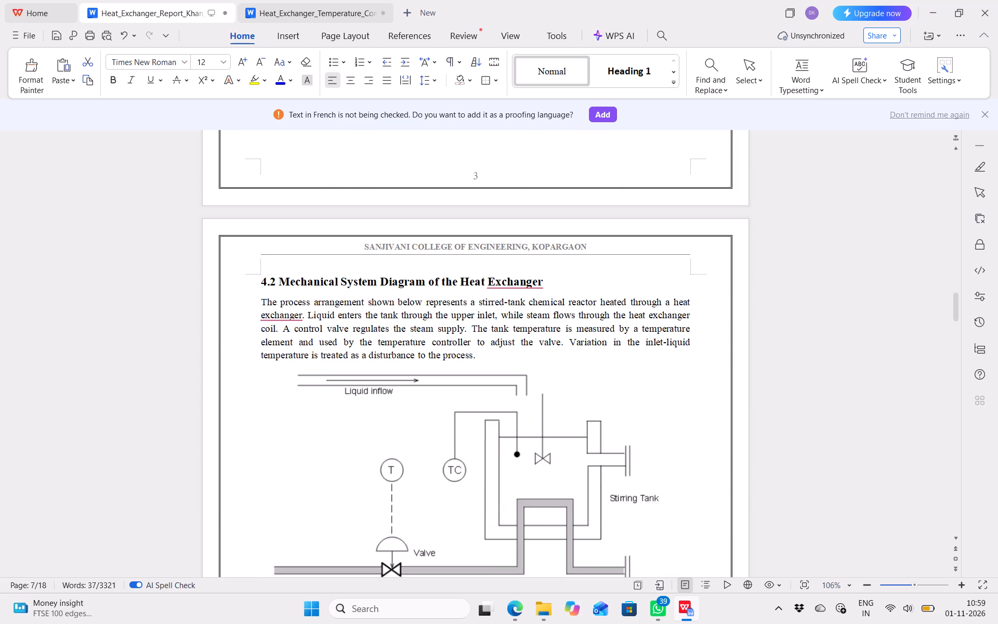
drag(477, 353, 260, 305)
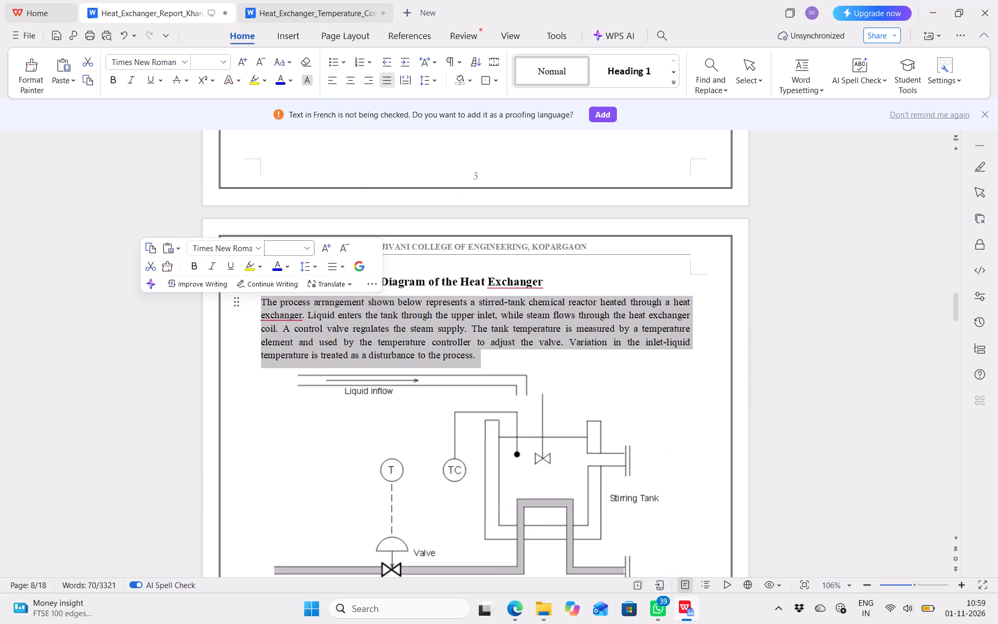
click(224, 59)
click(208, 294)
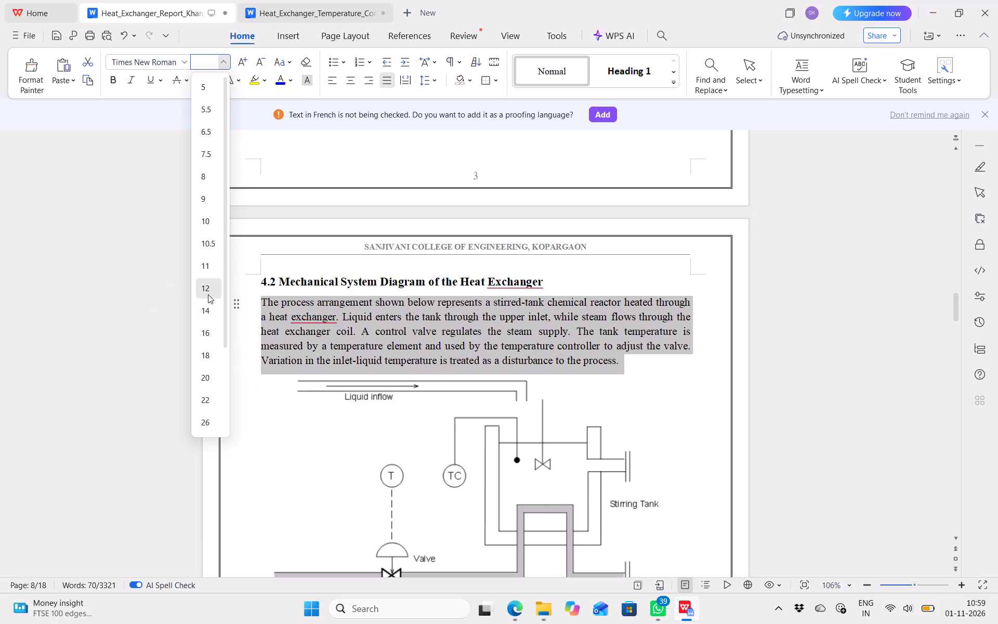
click(434, 81)
click(435, 134)
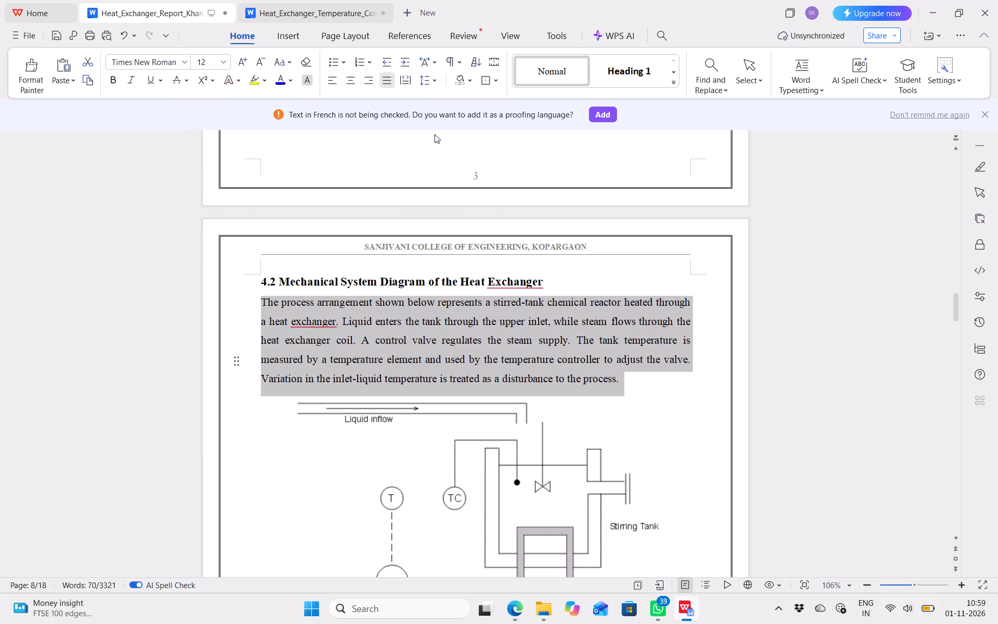
Set the heading "4.2 Mechanical System Diagram of the Heat Exchanger" to font size 14.
drag(411, 267, 532, 283)
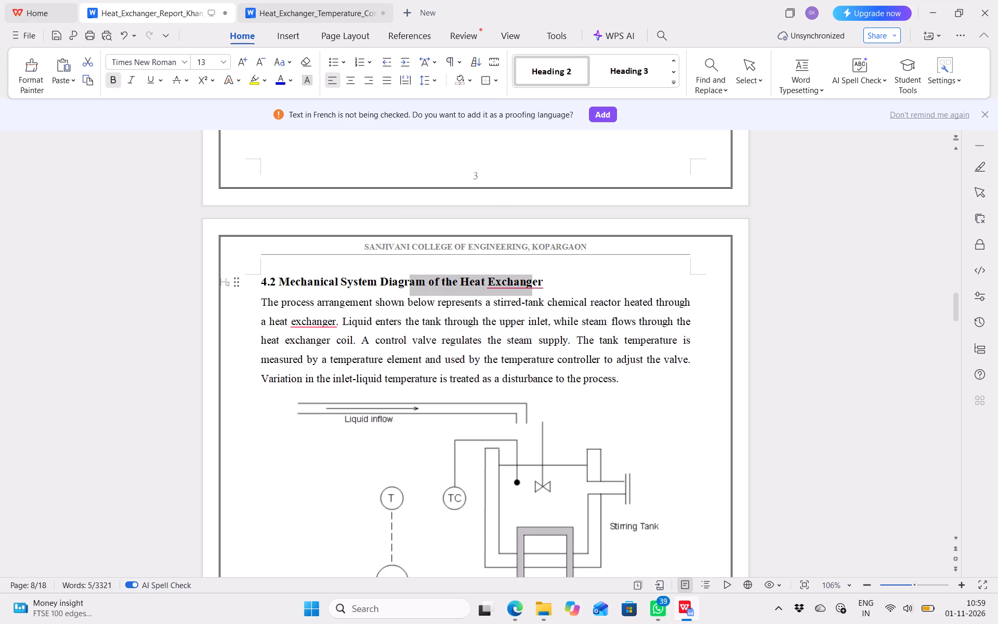
drag(532, 283, 541, 280)
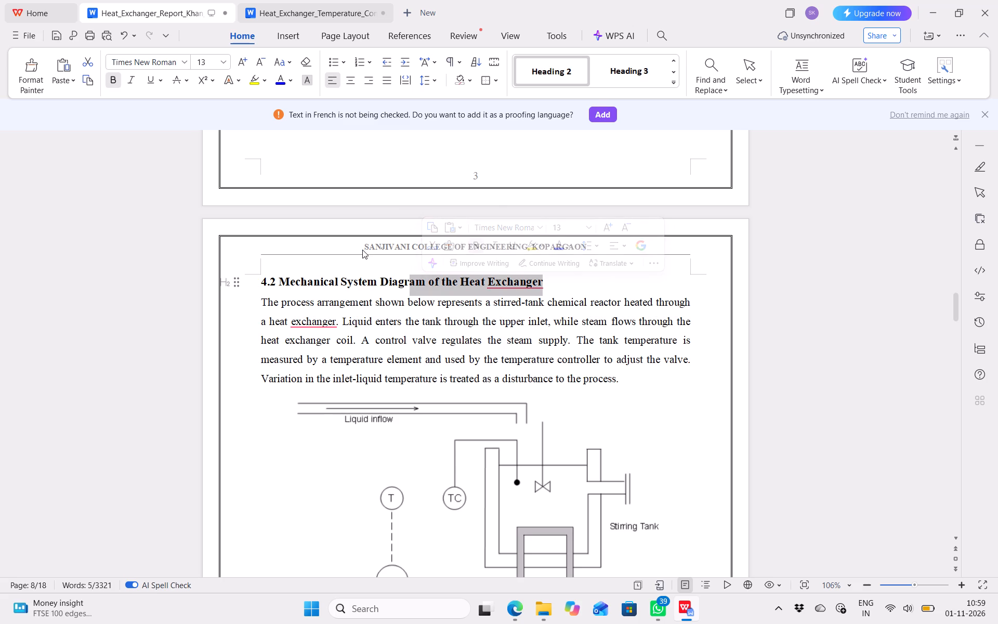
click(587, 286)
drag(587, 286, 410, 267)
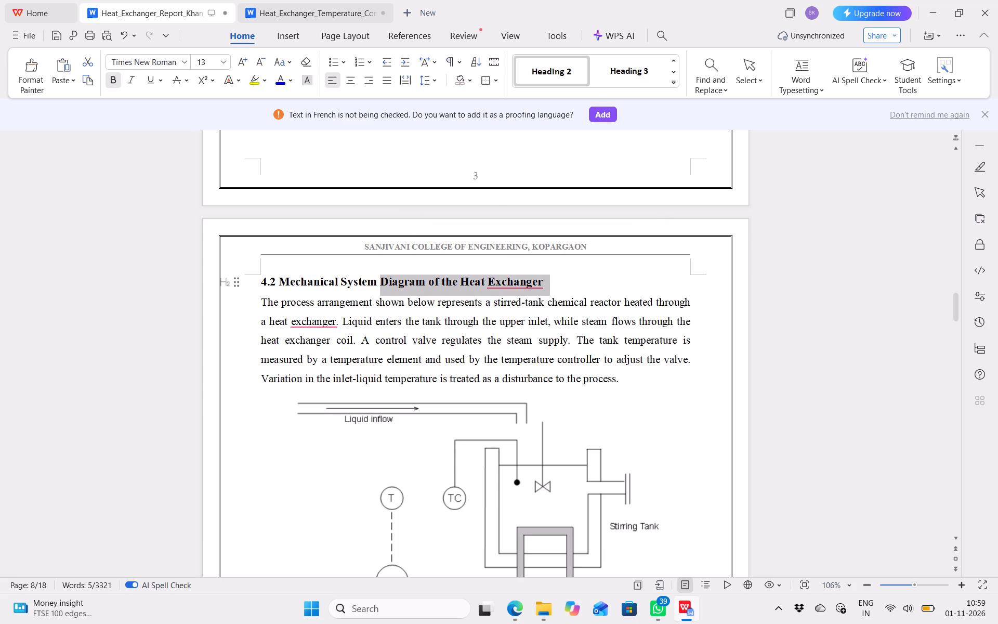
drag(410, 267, 249, 270)
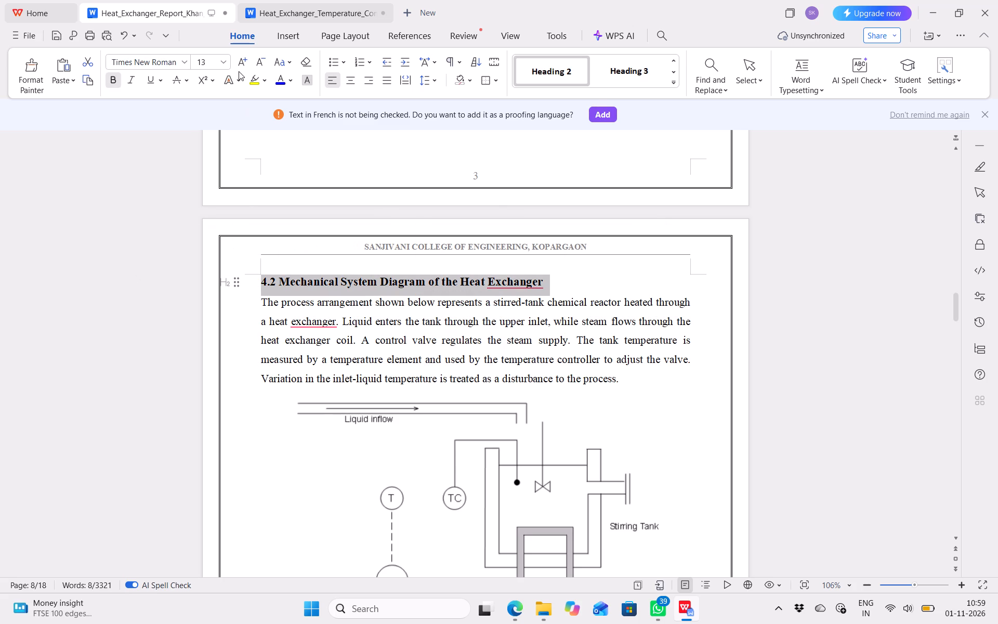
click(227, 64)
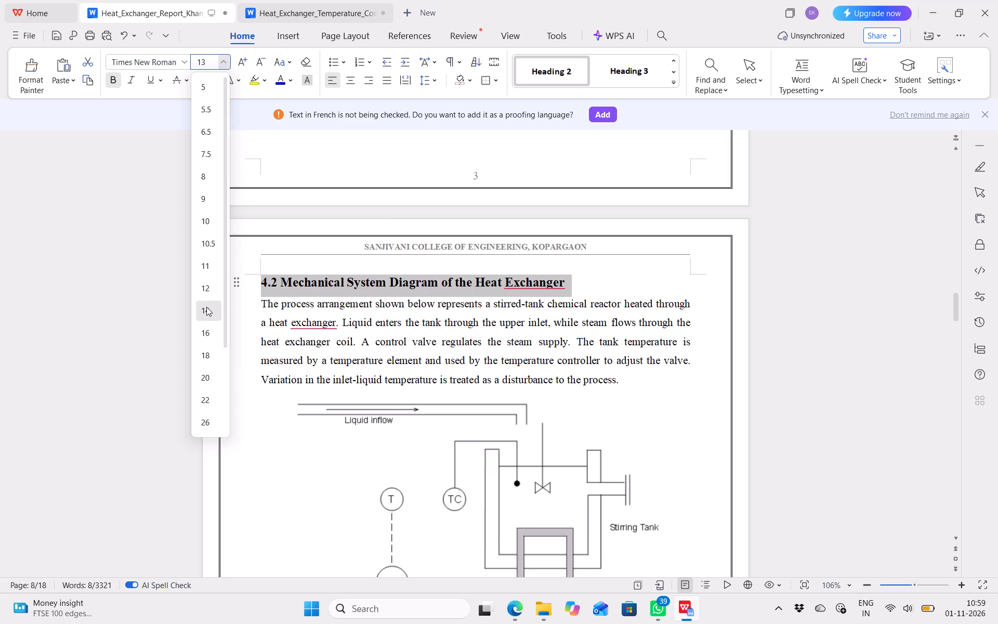
click(206, 307)
click(254, 292)
Set the Fig. 1 caption below the mechanical system diagram to font size 12 and toggle its italic formatting.
scroll(254, 292, down, 1)
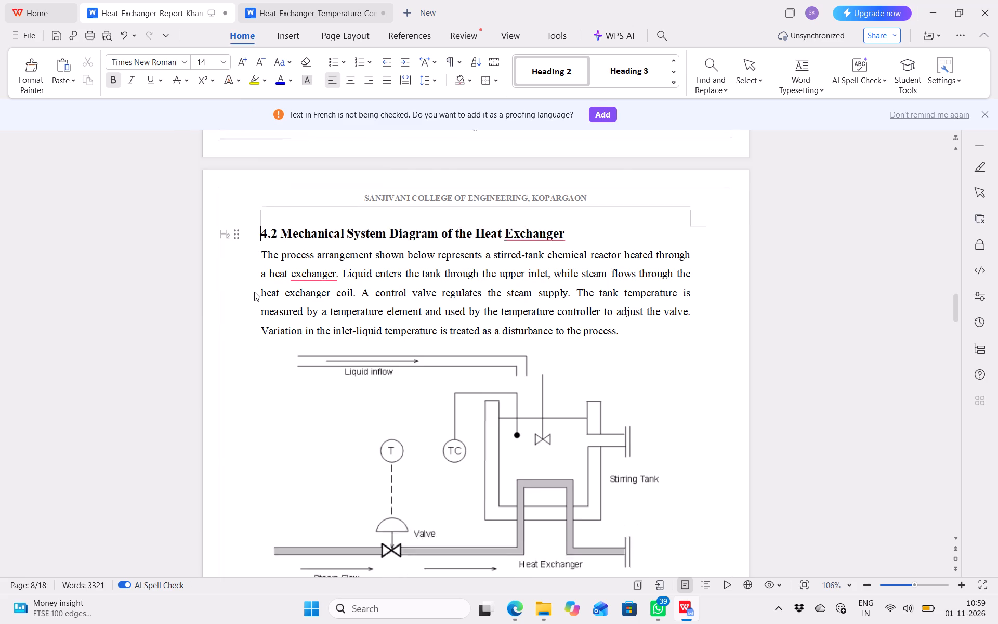
scroll(254, 292, down, 2)
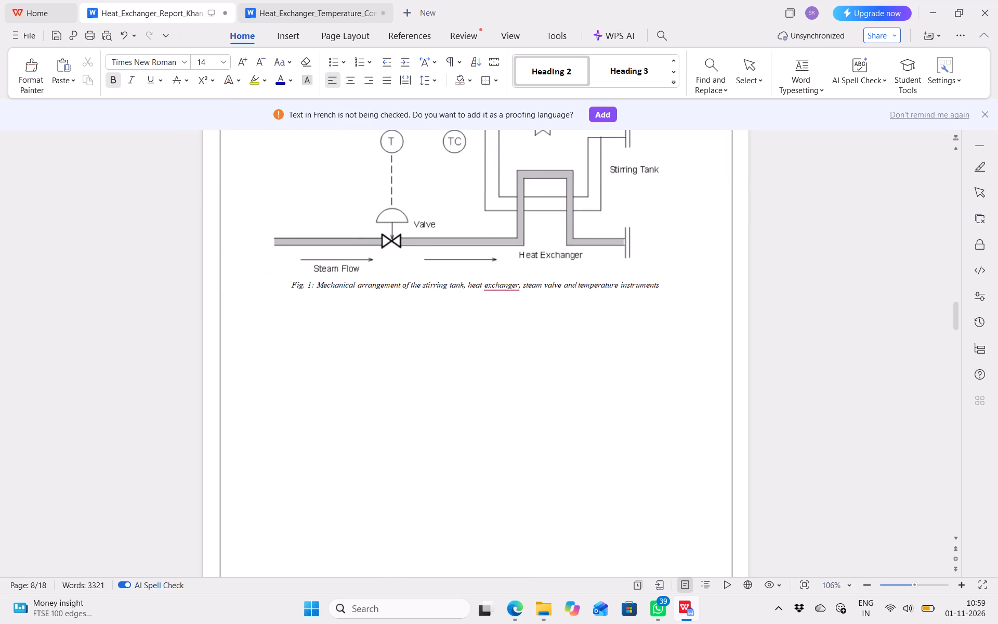
drag(661, 284, 287, 296)
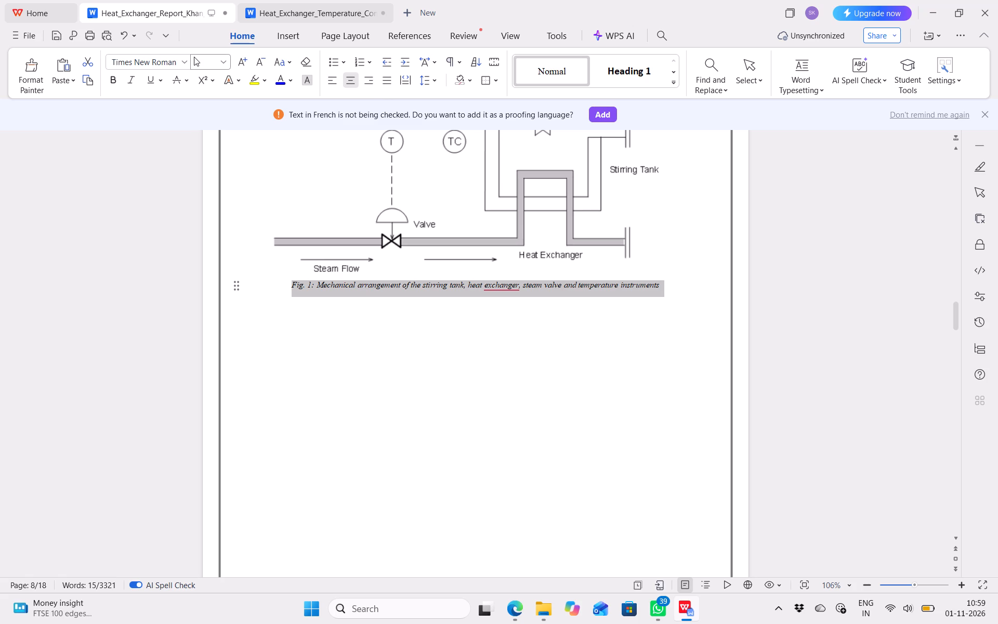
click(217, 55)
click(218, 59)
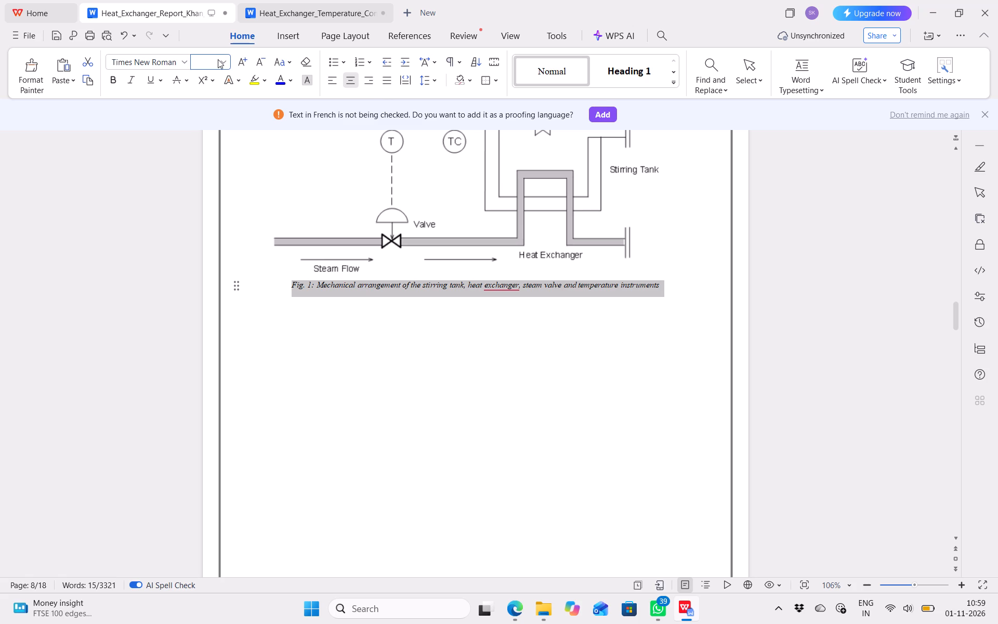
click(226, 64)
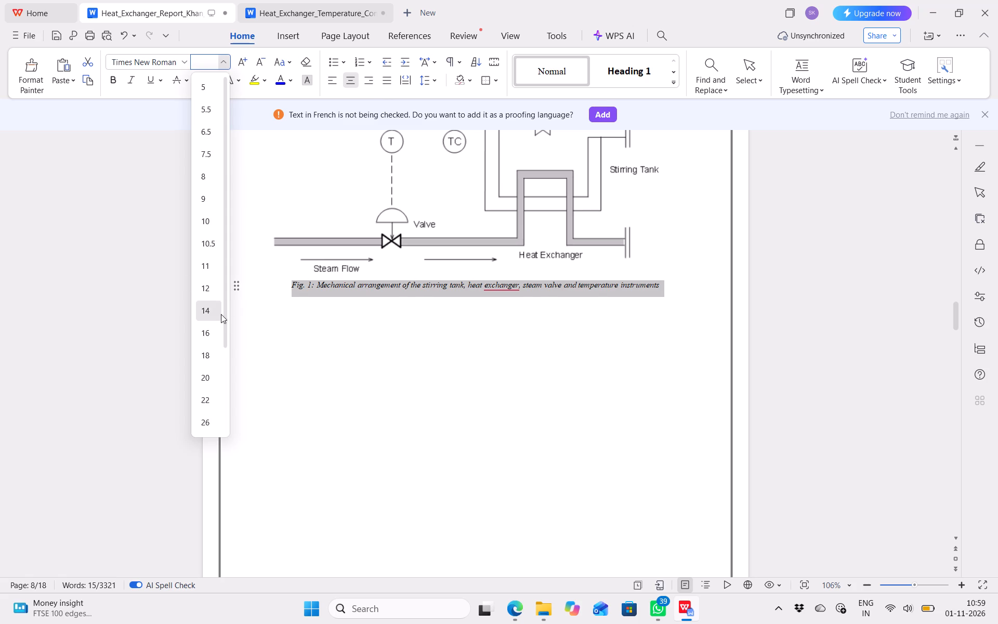
click(208, 290)
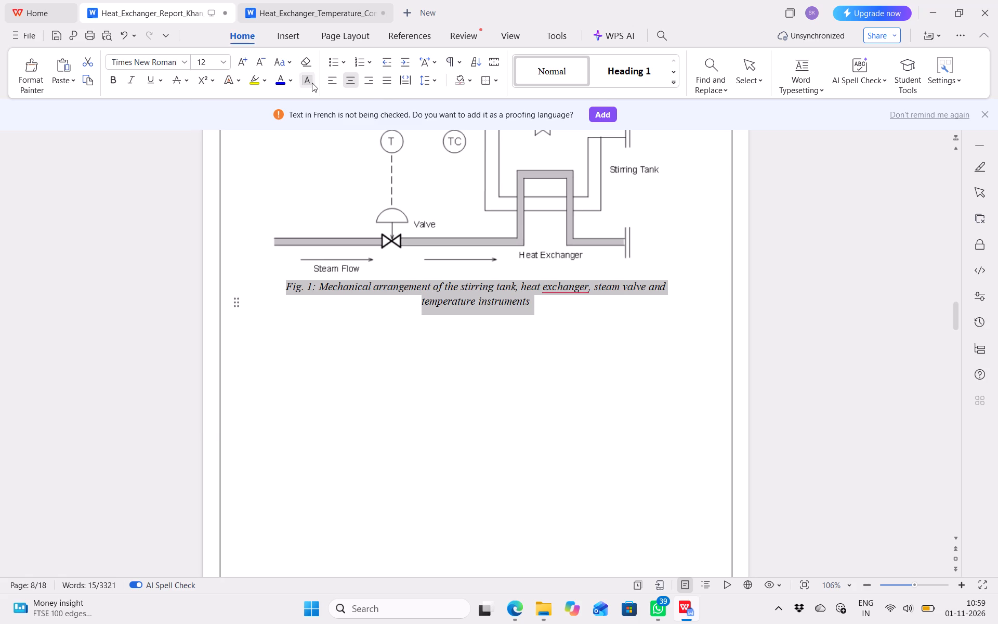
click(129, 81)
click(339, 322)
Justify the four bullet points under "4.1 Main signal paths" and set them to 1.5 line spacing.
scroll(339, 322, up, 5)
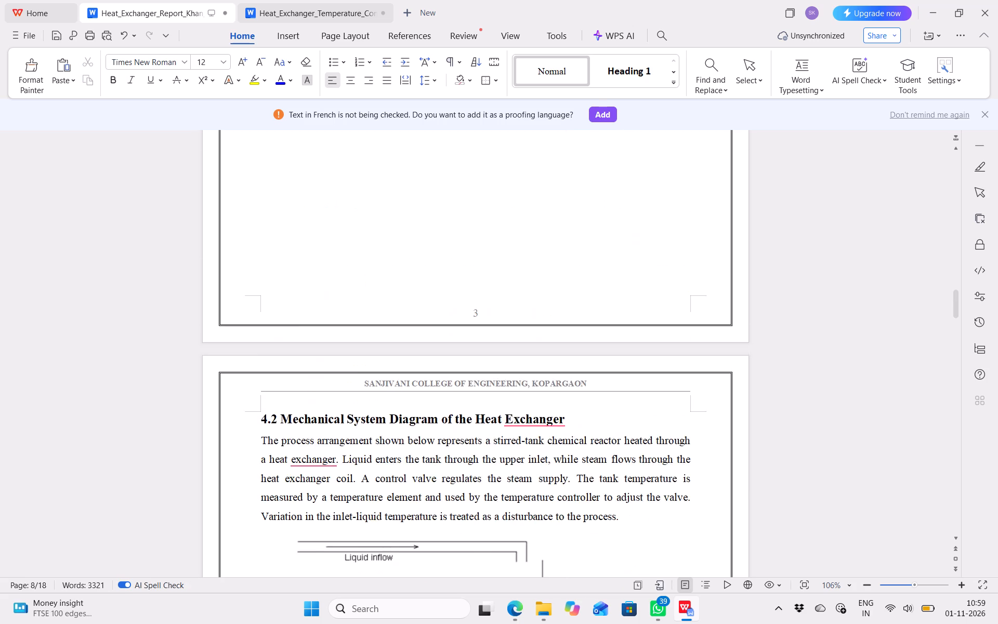
scroll(339, 322, up, 4)
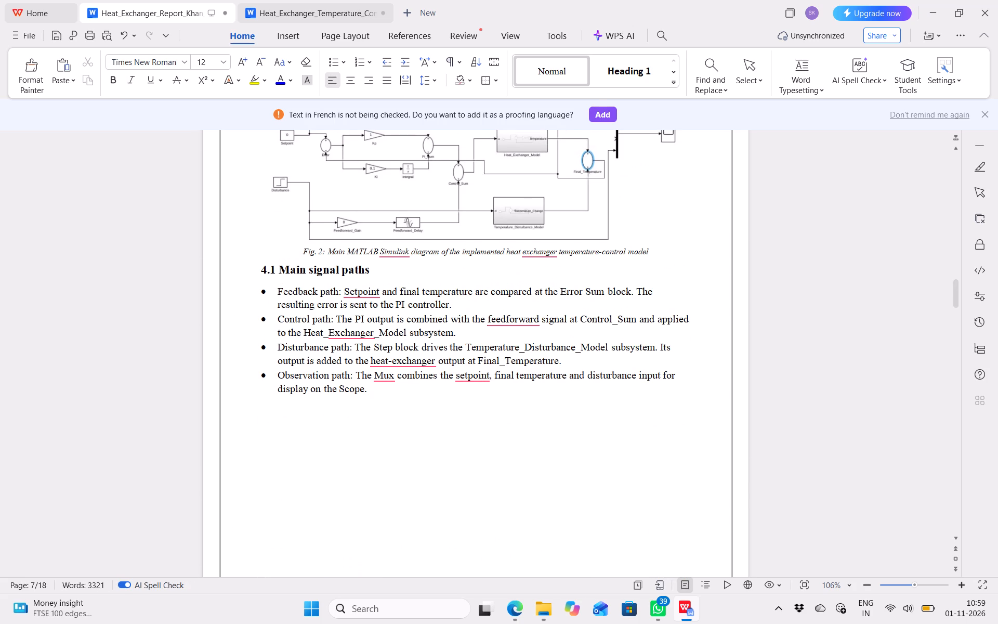
drag(370, 387, 254, 304)
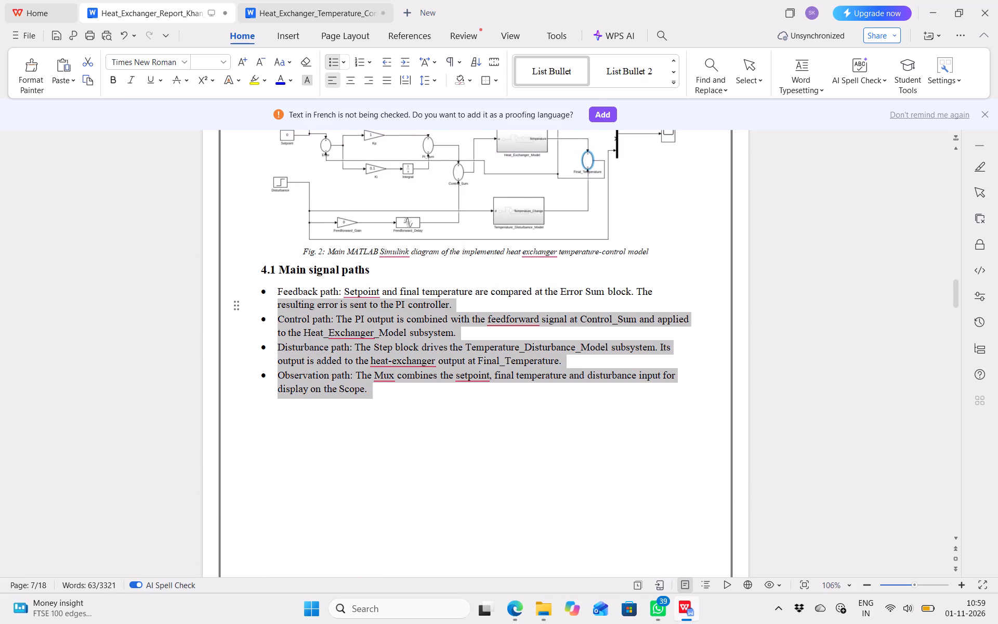
drag(254, 304, 254, 292)
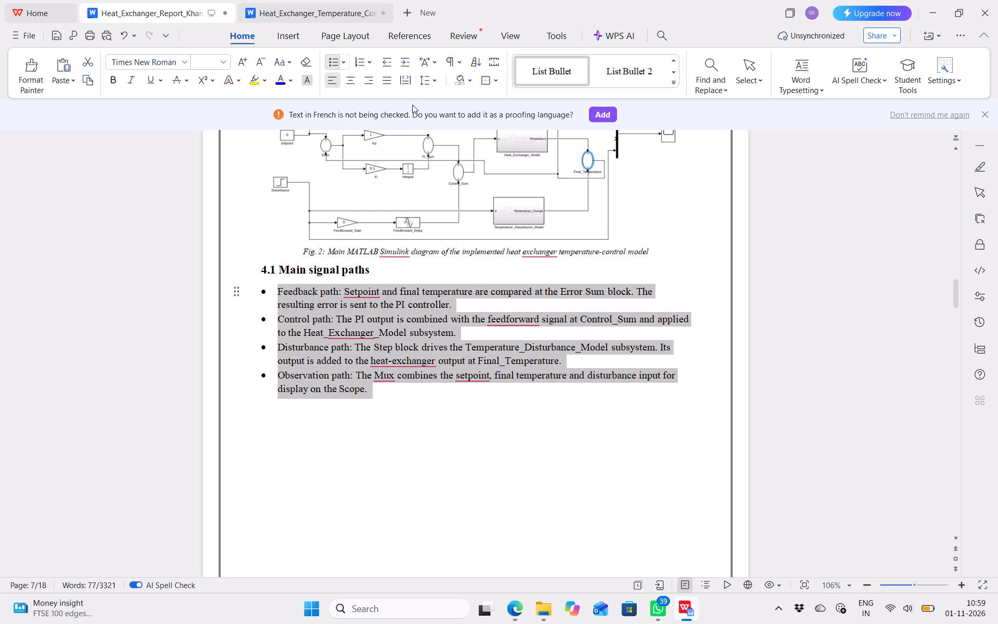
click(389, 87)
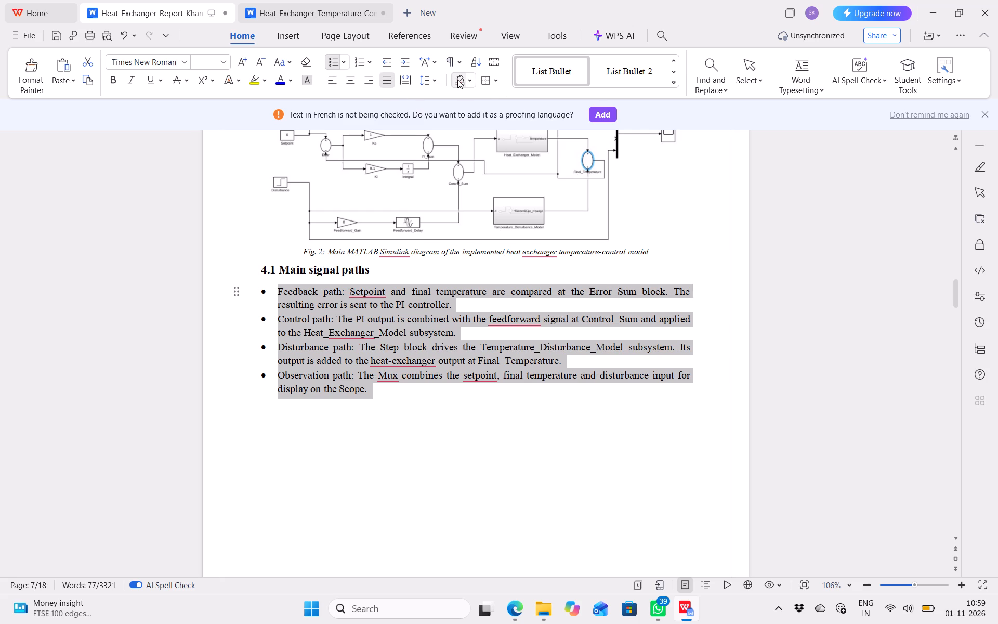
click(437, 78)
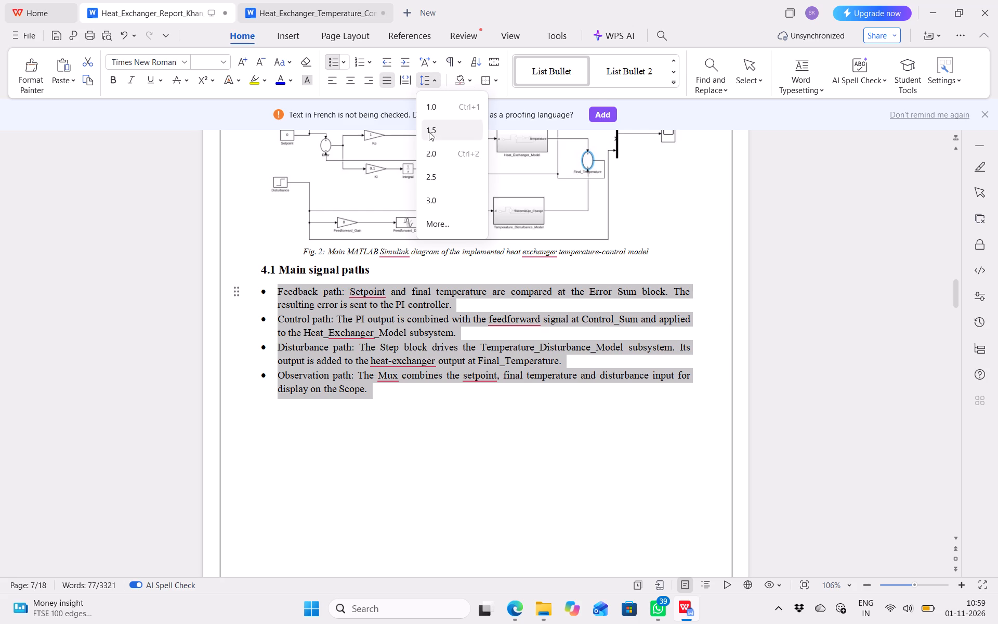
click(429, 132)
click(438, 488)
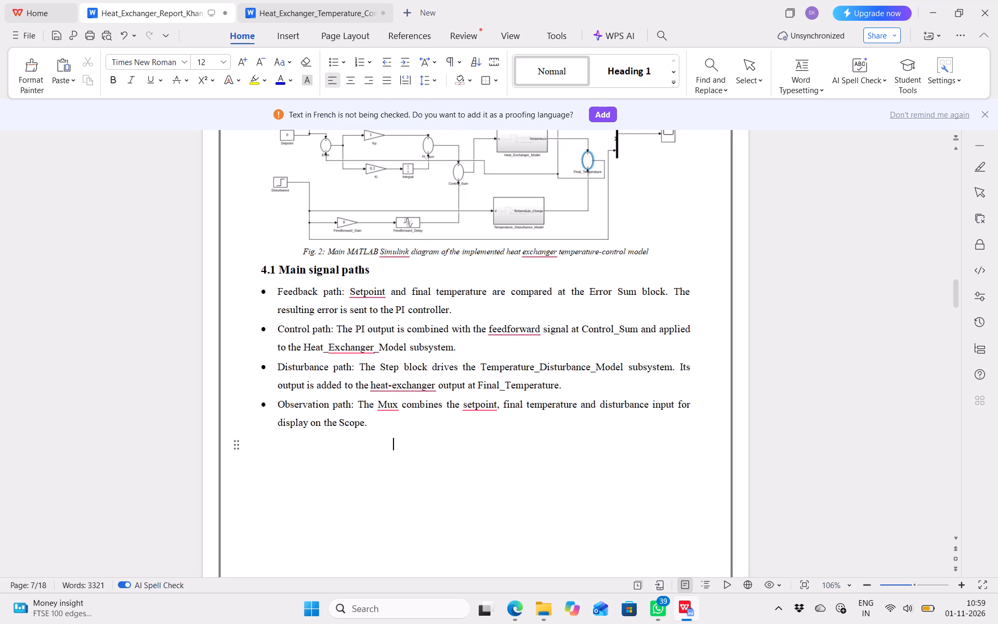
Remove the italics from the Fig. 2 caption below the Simulink diagram and set it to font size 12.
scroll(438, 488, up, 1)
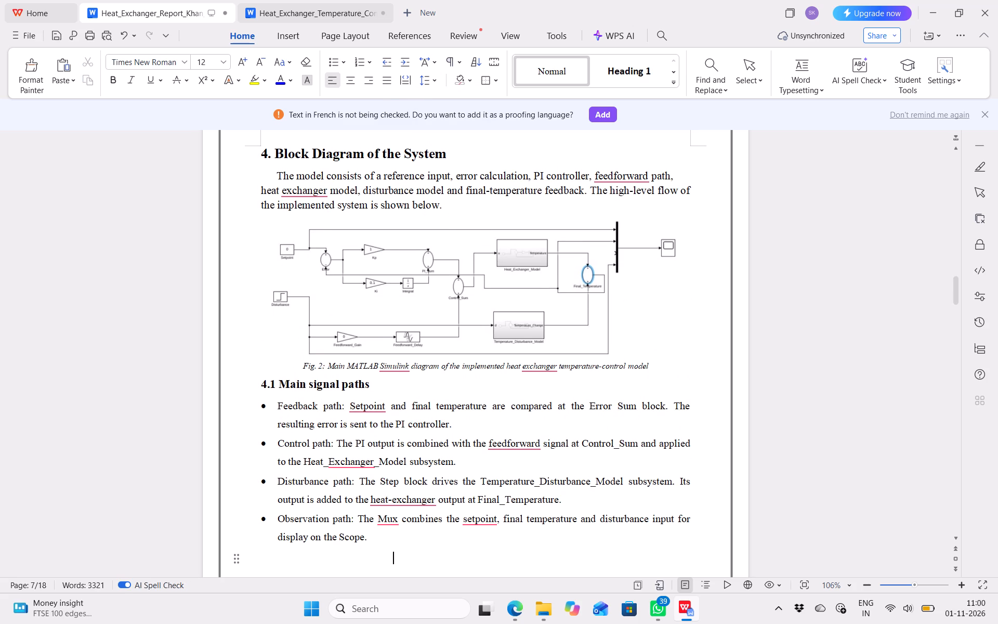
drag(654, 369, 340, 360)
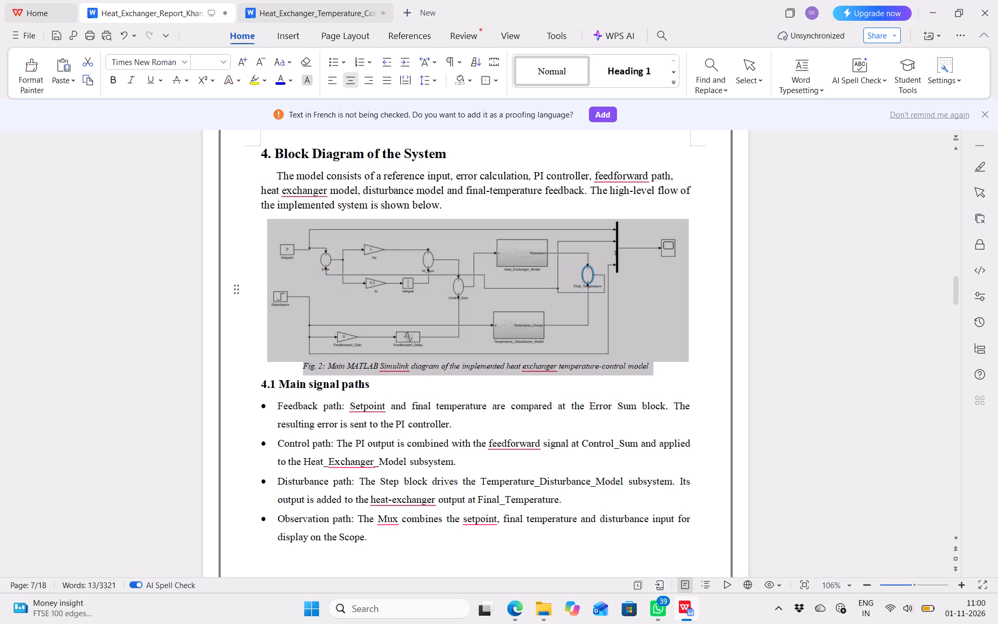
drag(340, 360, 285, 363)
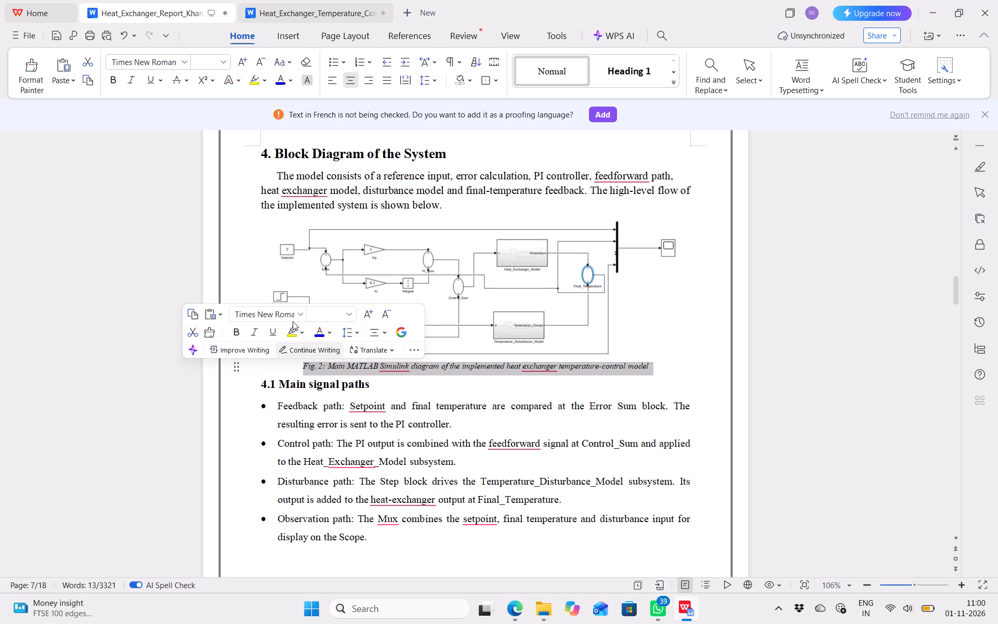
click(221, 61)
click(190, 289)
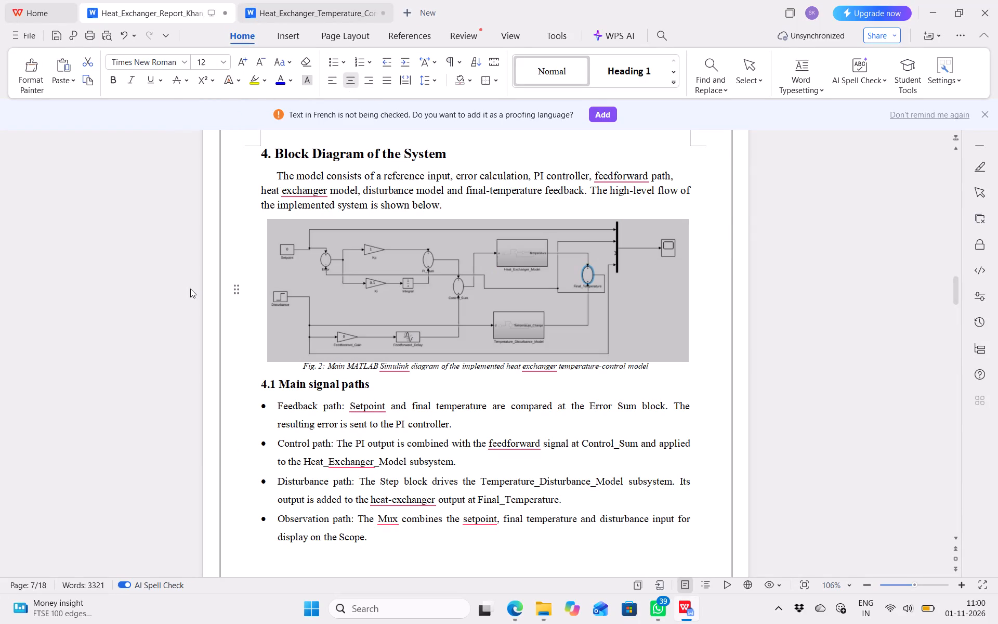
click(239, 205)
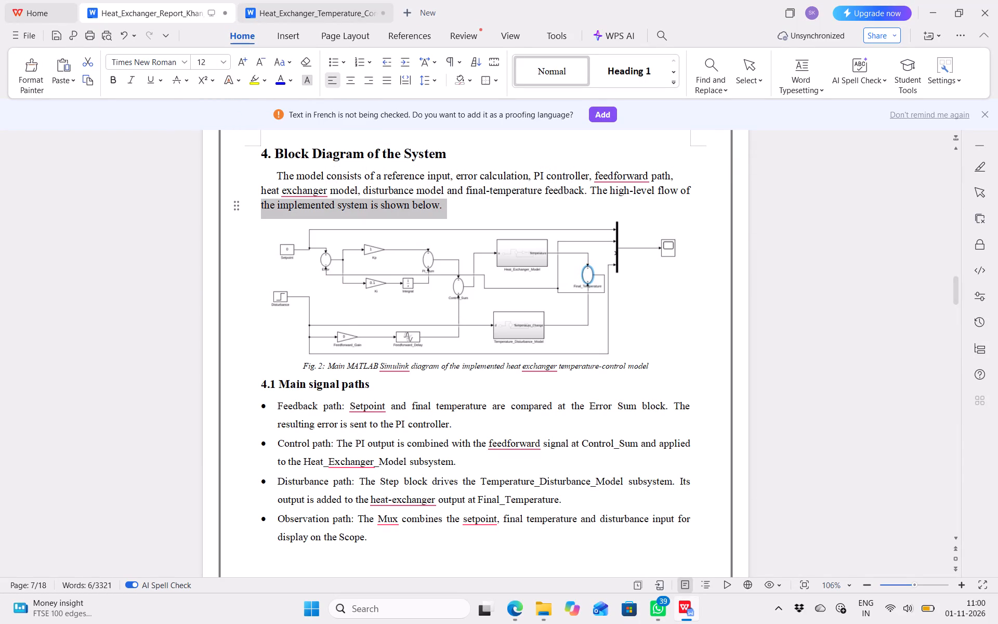
click(650, 367)
drag(650, 367, 273, 373)
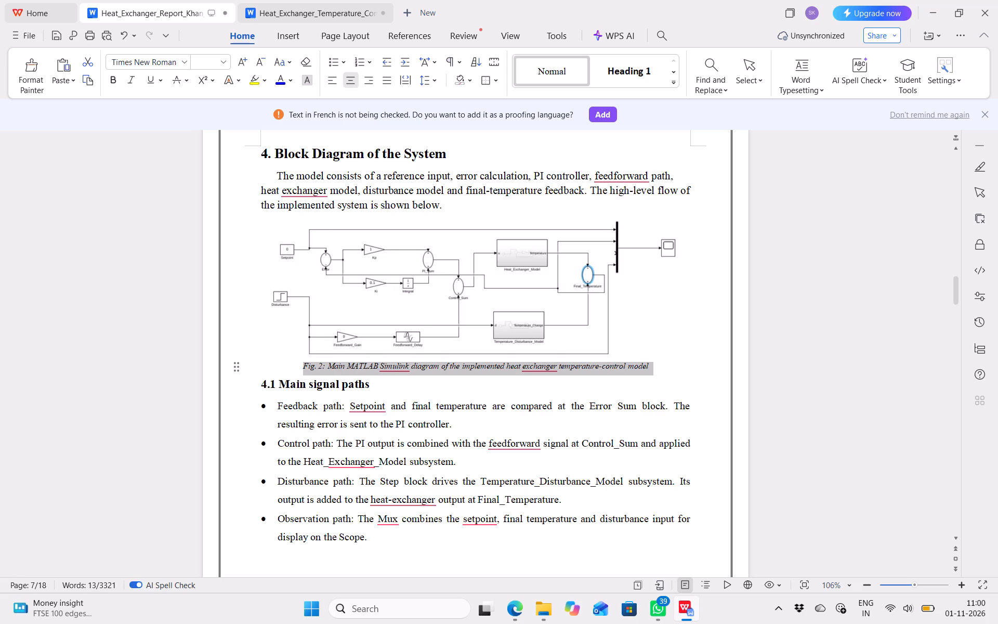
drag(273, 373, 266, 373)
click(124, 83)
click(225, 62)
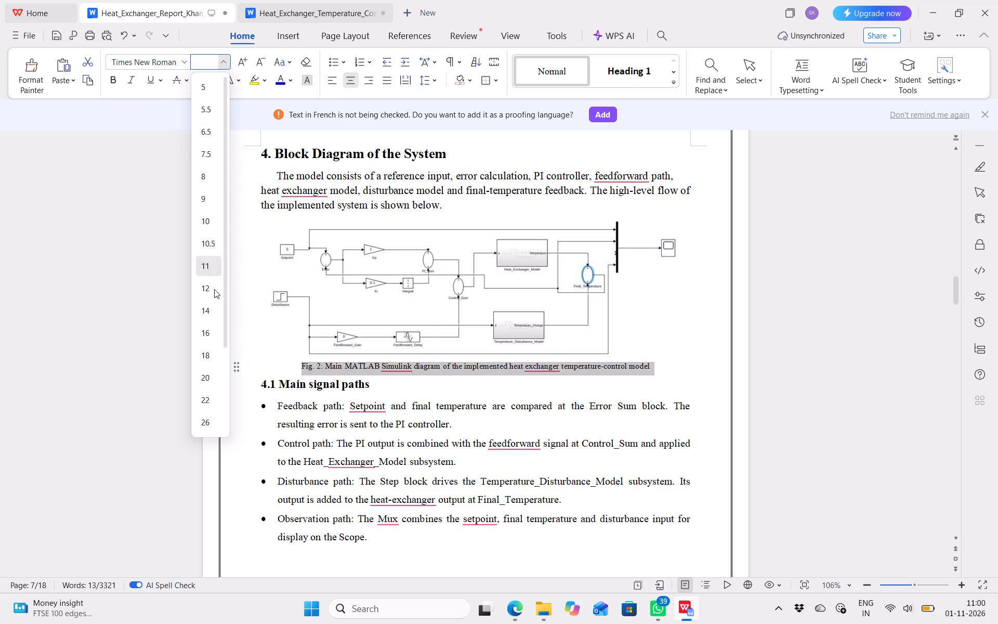
click(216, 295)
click(267, 317)
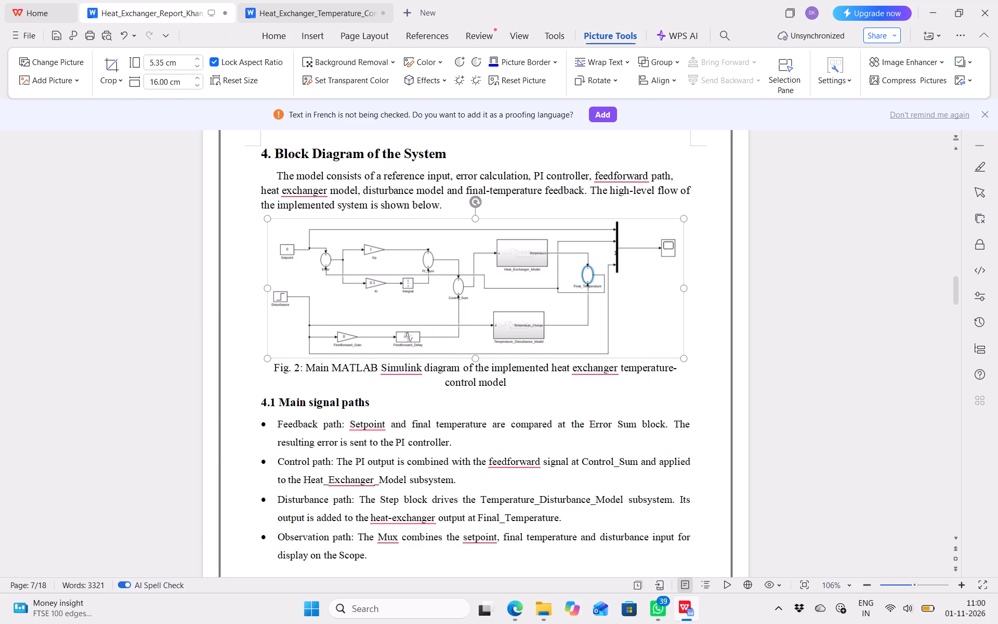
Justify the paragraph under "4. Block Diagram of the System" and remove its first-line indent.
drag(448, 206, 279, 172)
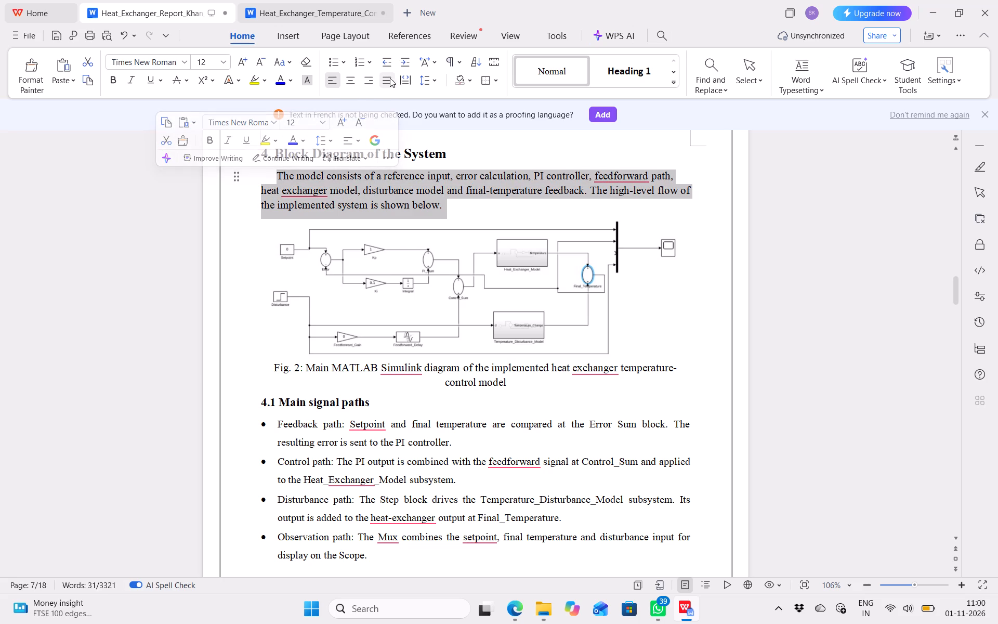
click(386, 78)
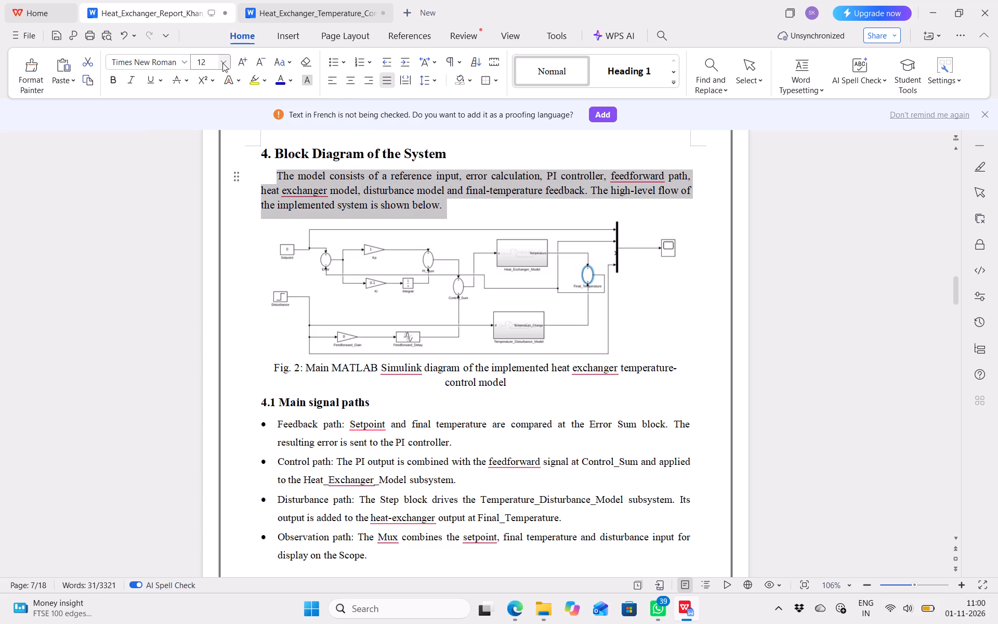
click(222, 62)
click(281, 175)
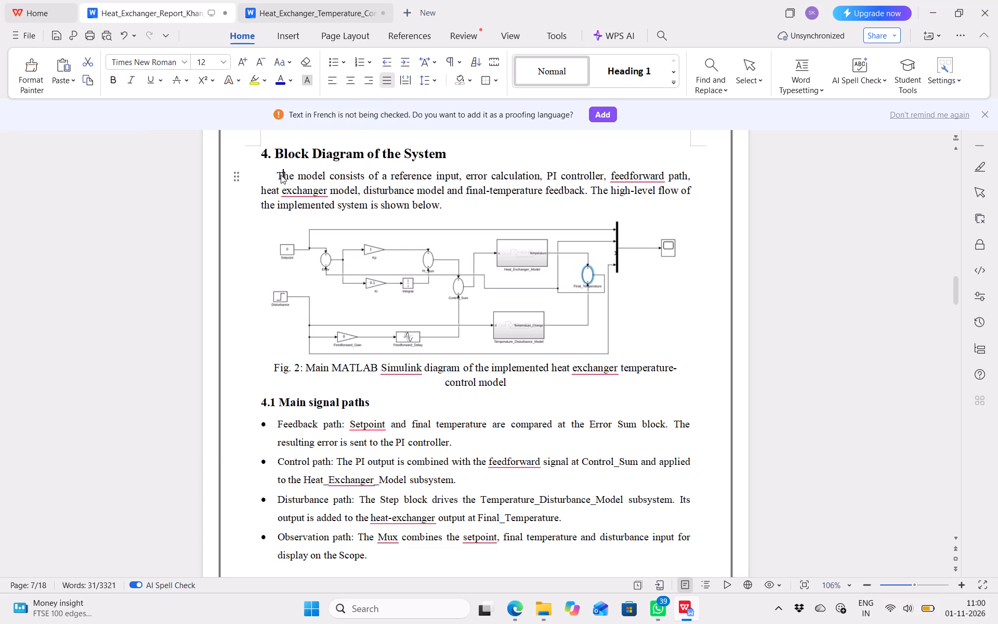
click(277, 174)
key(BackSpace)
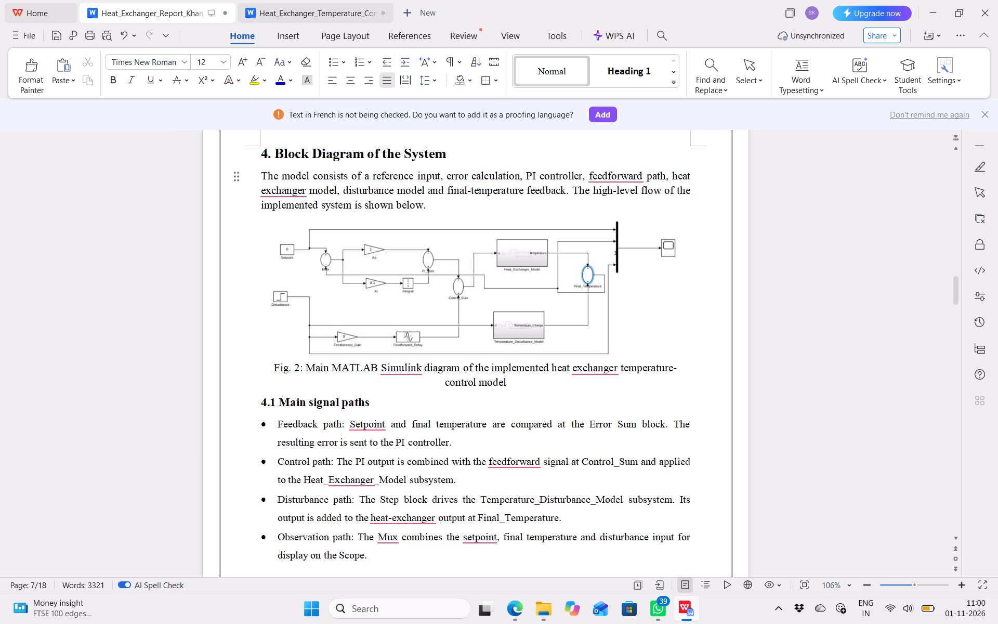
Set the paragraph under "4. Block Diagram of the System" to 1.5 line spacing.
double_click(445, 204)
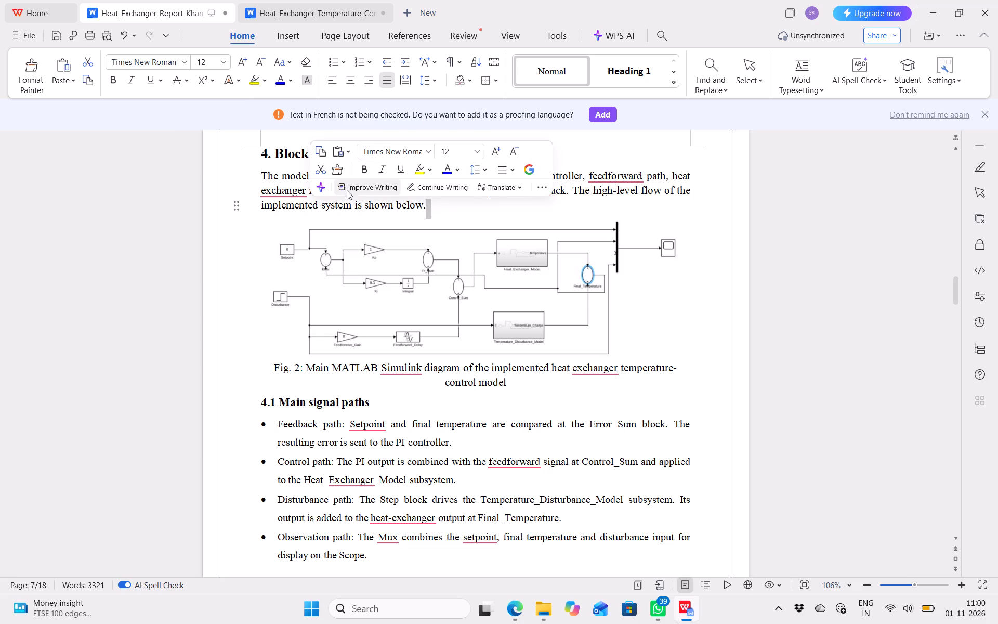
click(456, 211)
drag(425, 204, 320, 166)
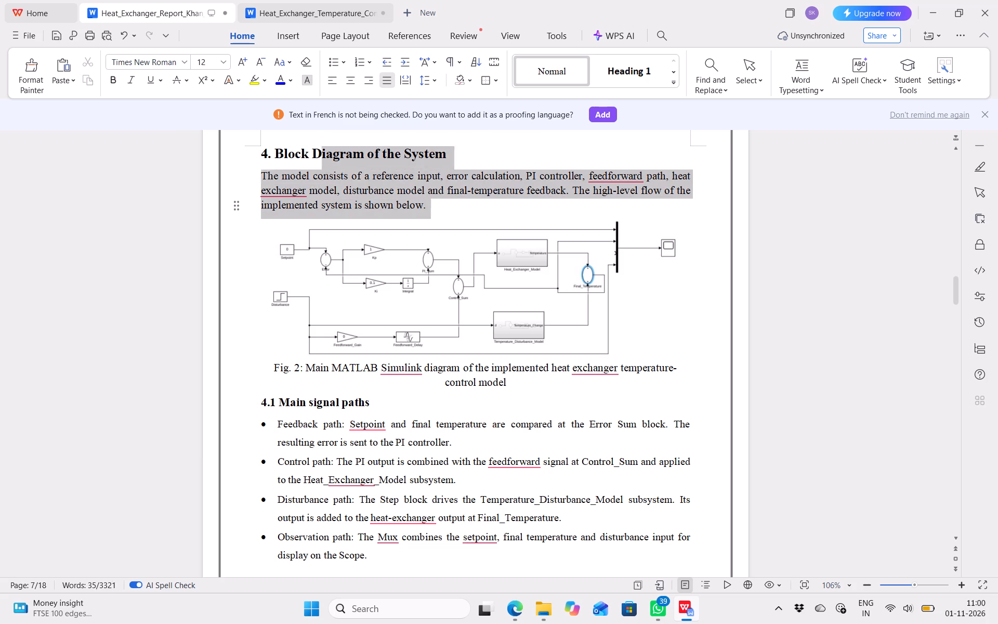
drag(320, 166, 256, 180)
click(434, 84)
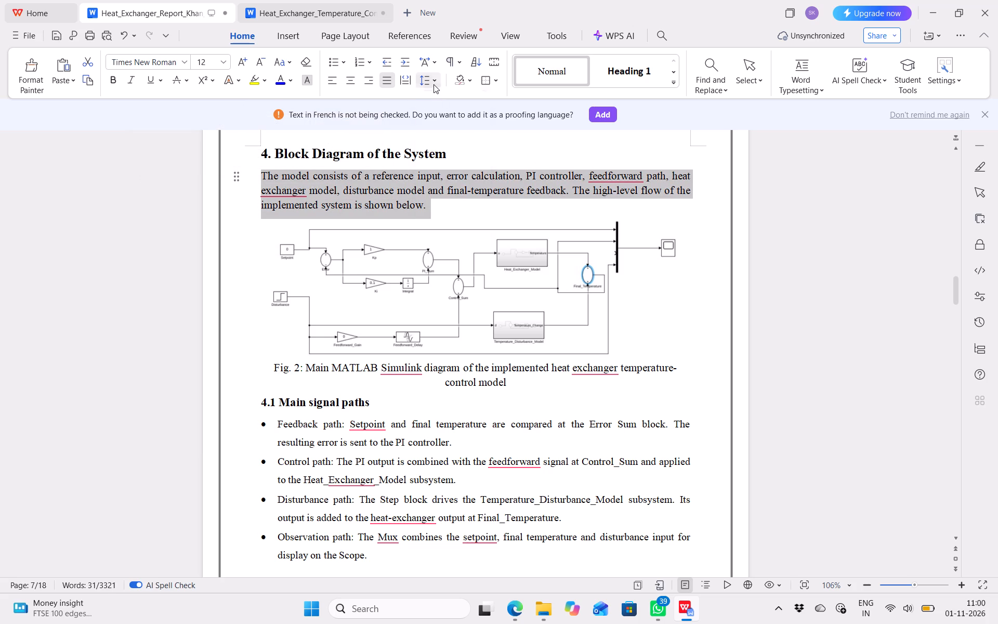
click(434, 129)
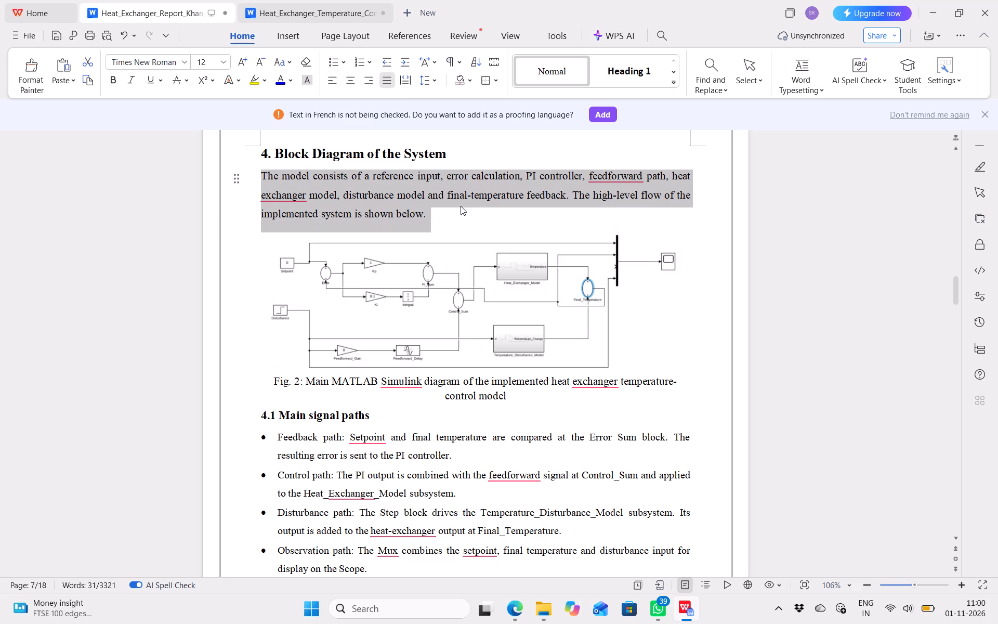
click(461, 206)
Format the closing paragraph of section 3.1, beginning "The feedforward branch", as non-italic size 12 text with 1.5 line spacing.
scroll(461, 206, up, 6)
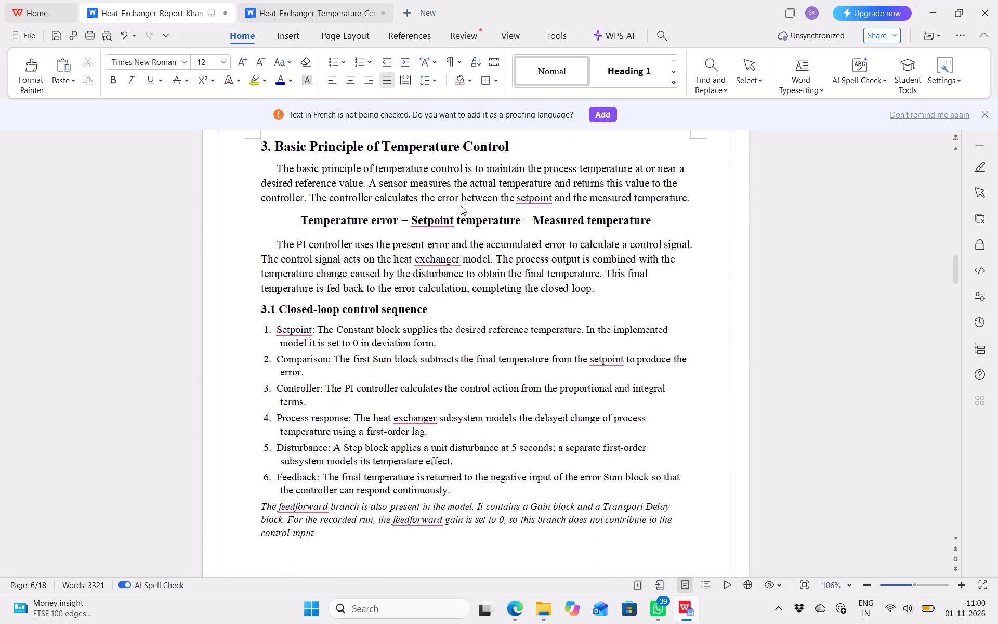
scroll(461, 206, up, 1)
scroll(373, 405, down, 2)
drag(322, 447, 315, 443)
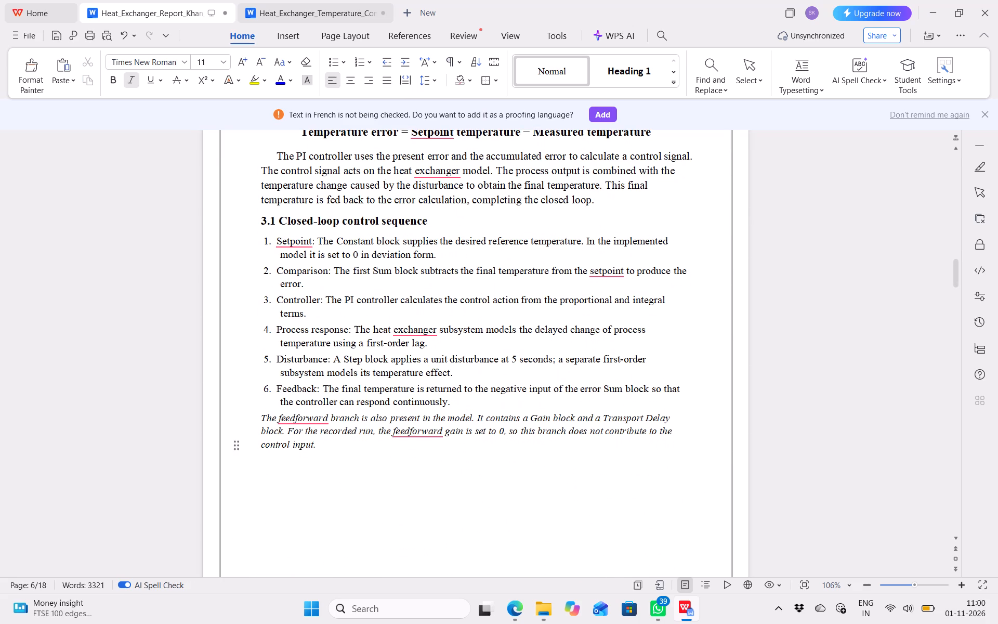
drag(315, 443, 262, 418)
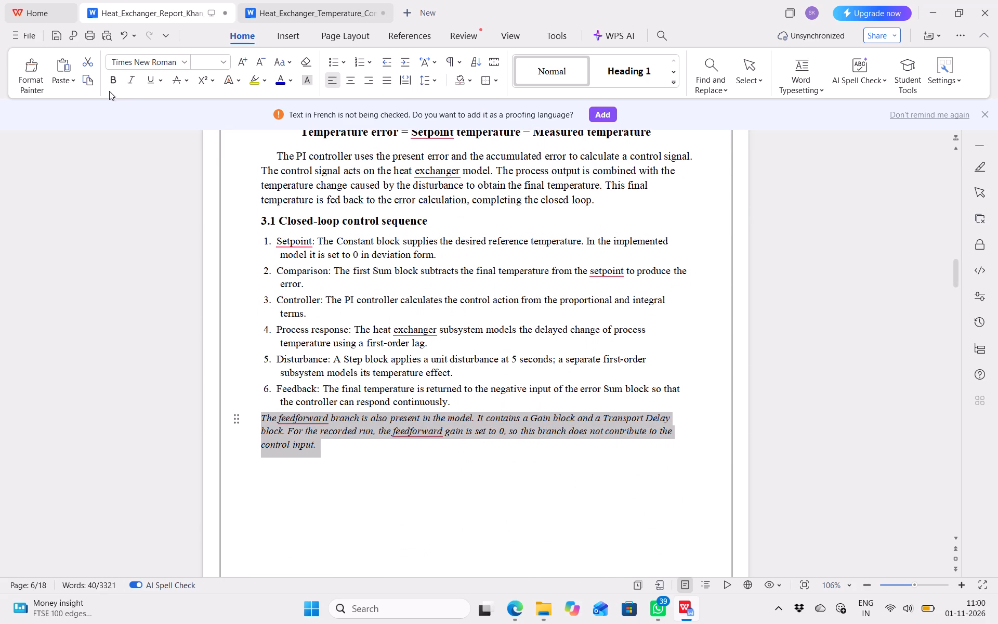
click(129, 82)
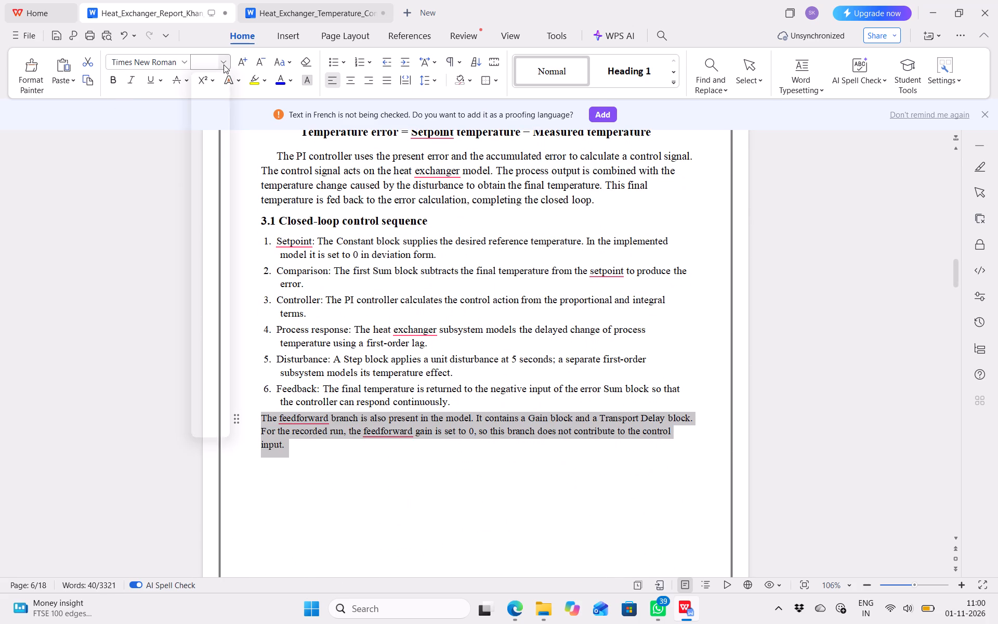
click(224, 64)
click(211, 281)
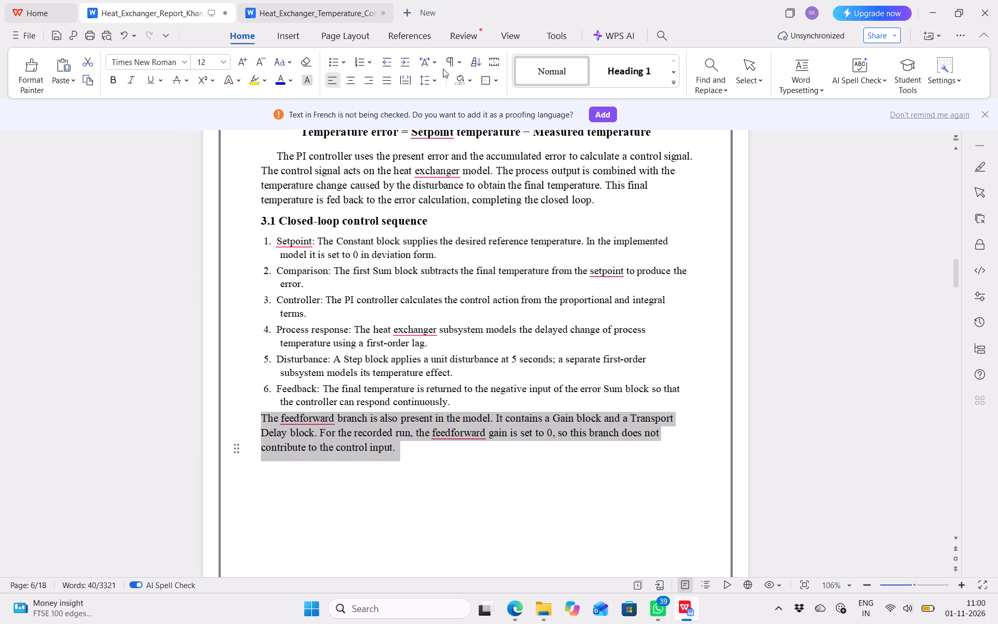
click(431, 82)
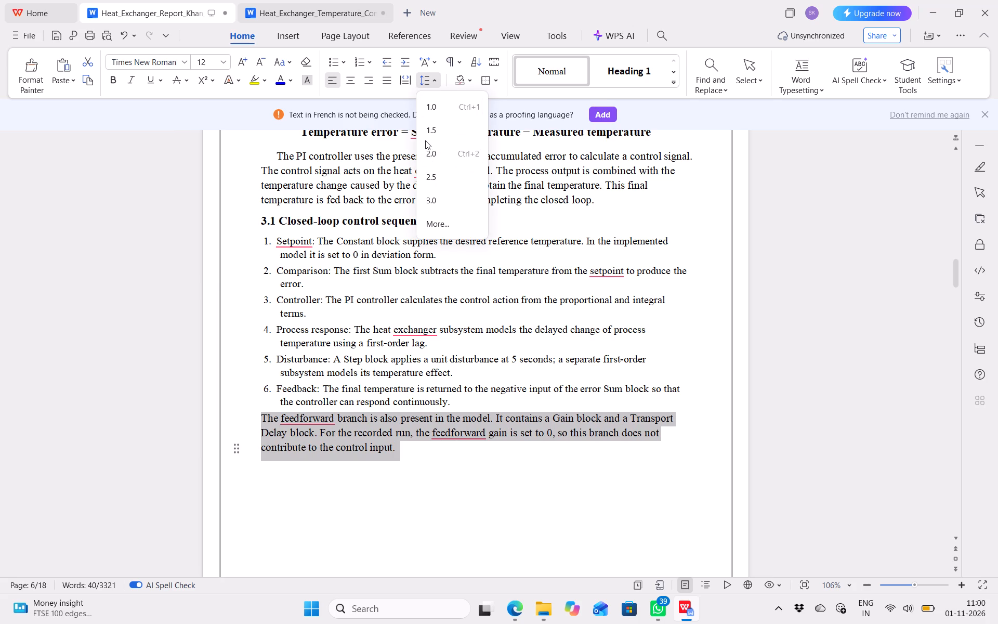
click(425, 140)
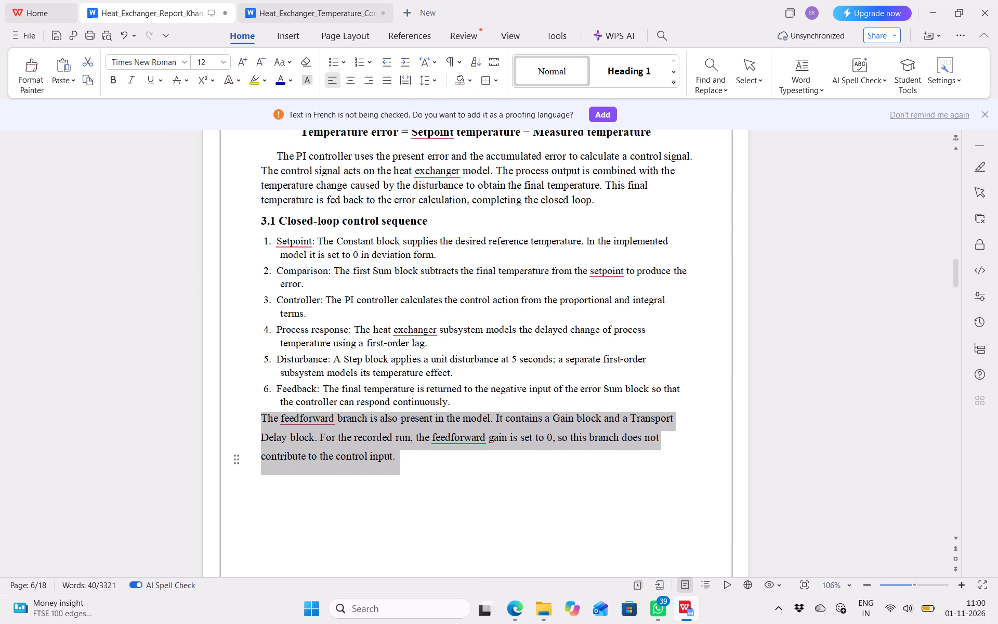
click(425, 488)
Set the six numbered items under "3.1 Closed-loop control sequence" to 1.5 line spacing and justify them.
drag(453, 405, 274, 267)
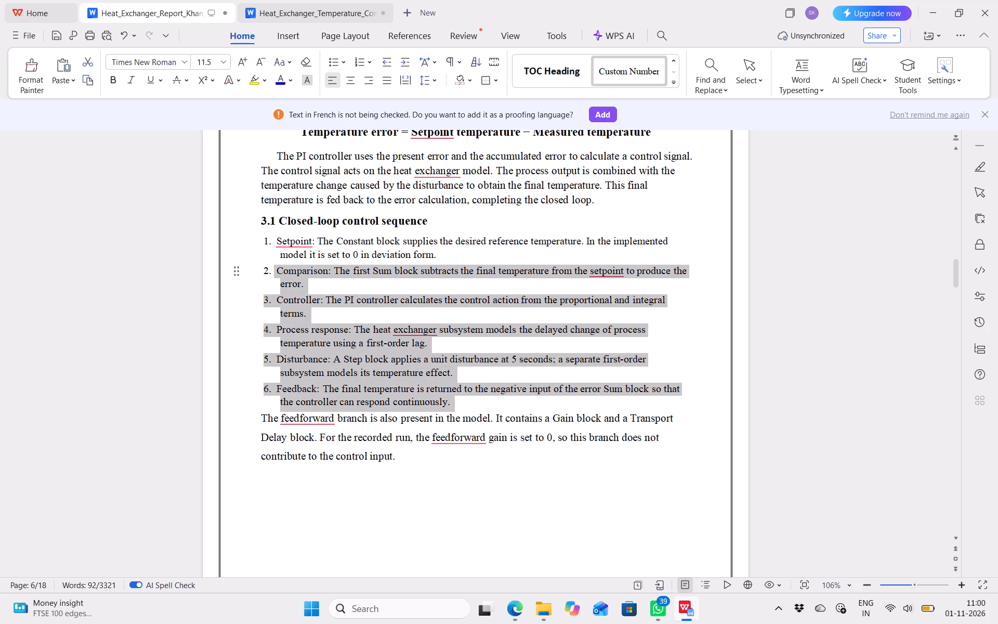
drag(274, 267, 270, 245)
drag(262, 243, 379, 356)
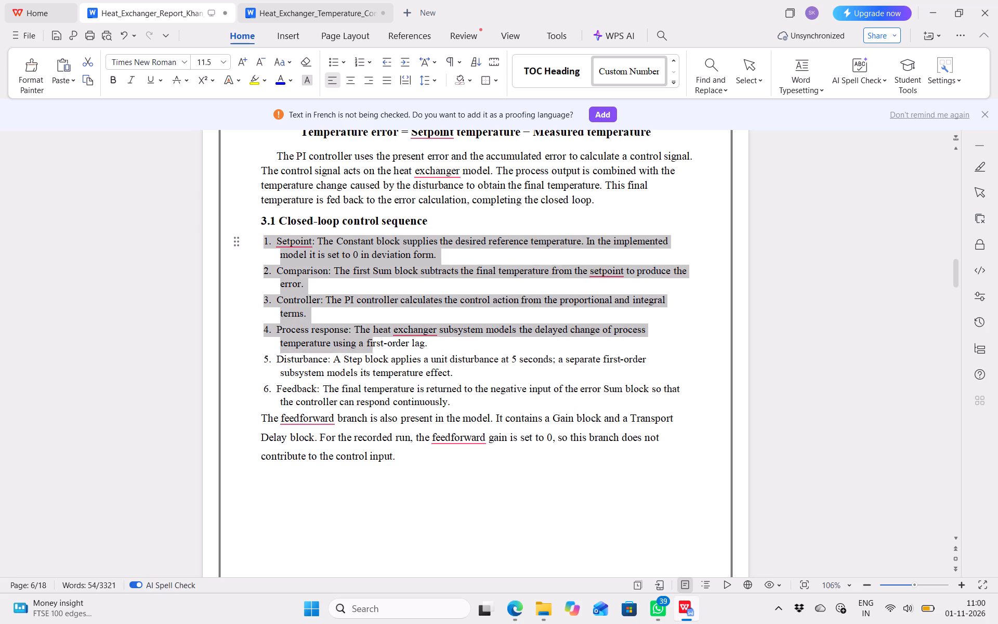
drag(379, 356, 505, 409)
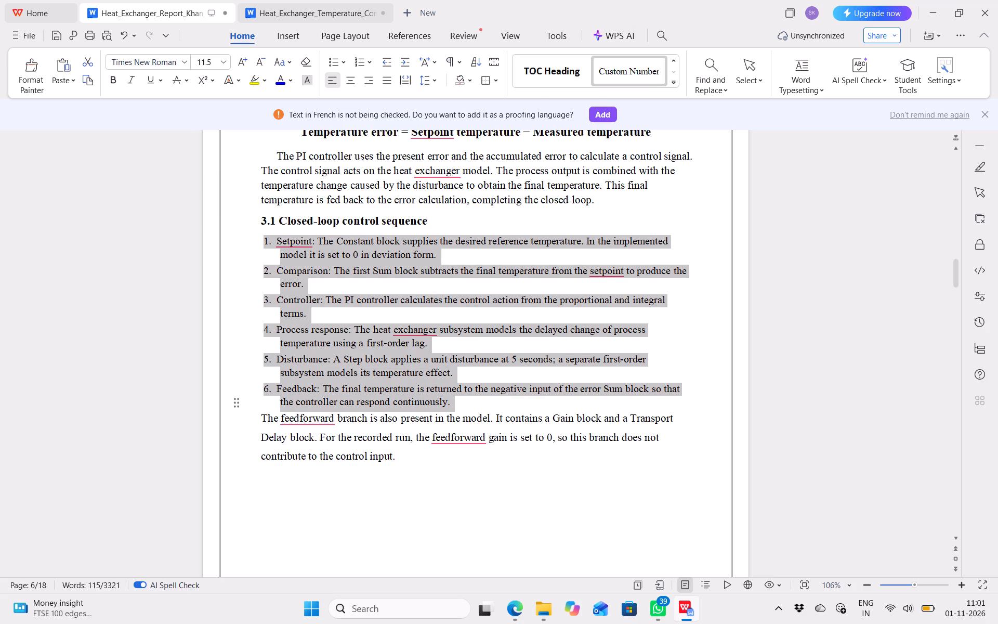
drag(505, 409, 467, 399)
click(431, 81)
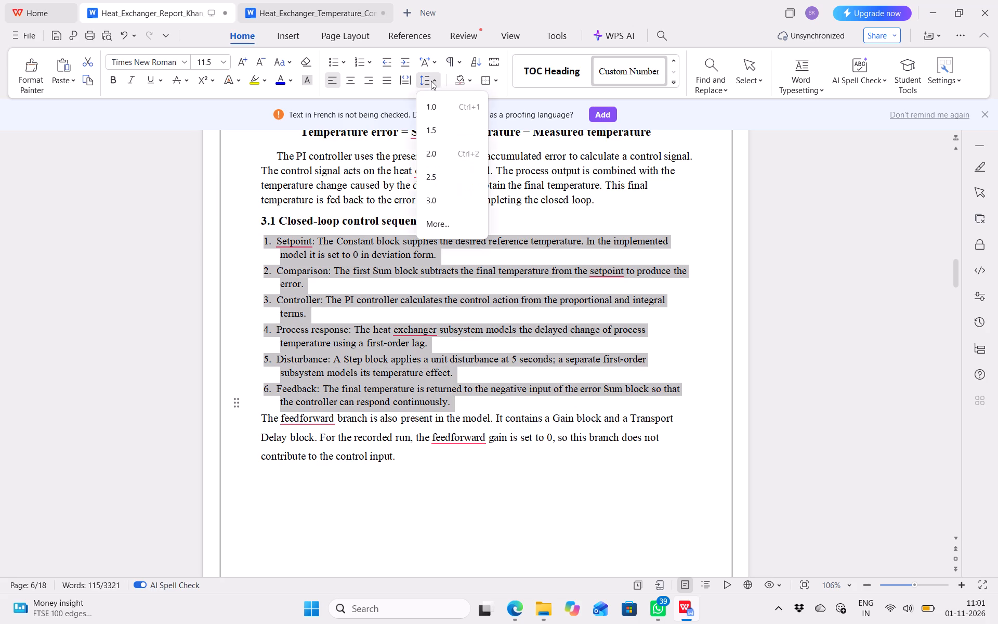
click(429, 133)
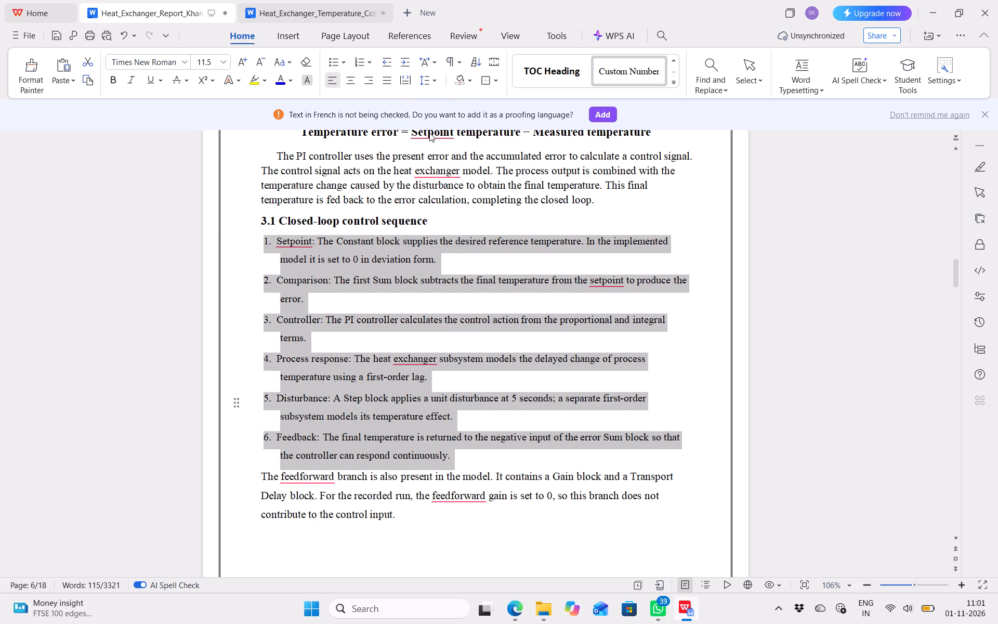
click(387, 79)
click(326, 309)
Justify the paragraph beginning "The PI controller uses" in section 3, set 1.5 line spacing and remove its first-line indent.
scroll(326, 309, up, 1)
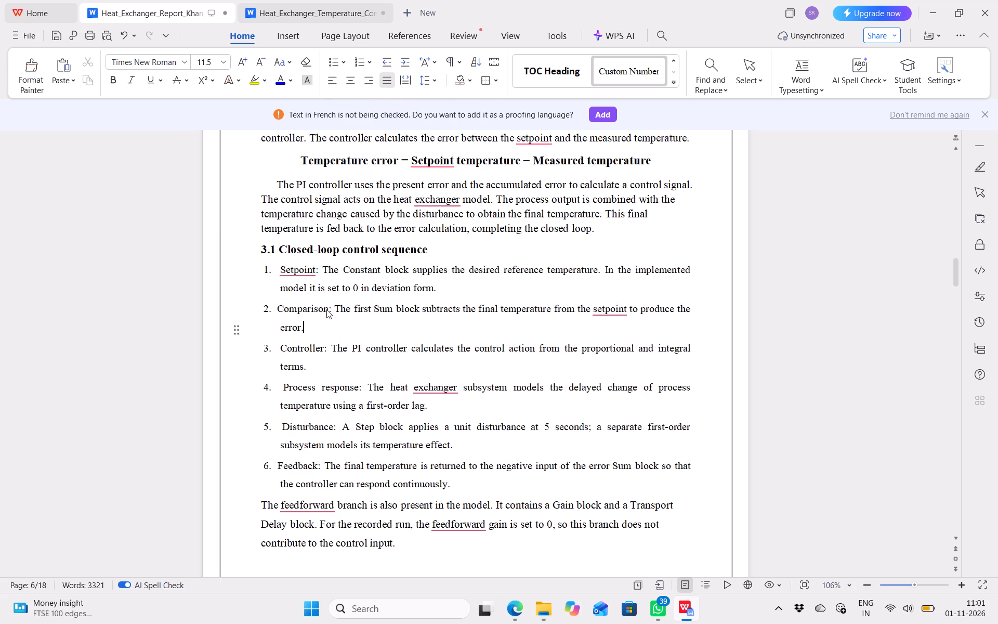
scroll(326, 309, up, 2)
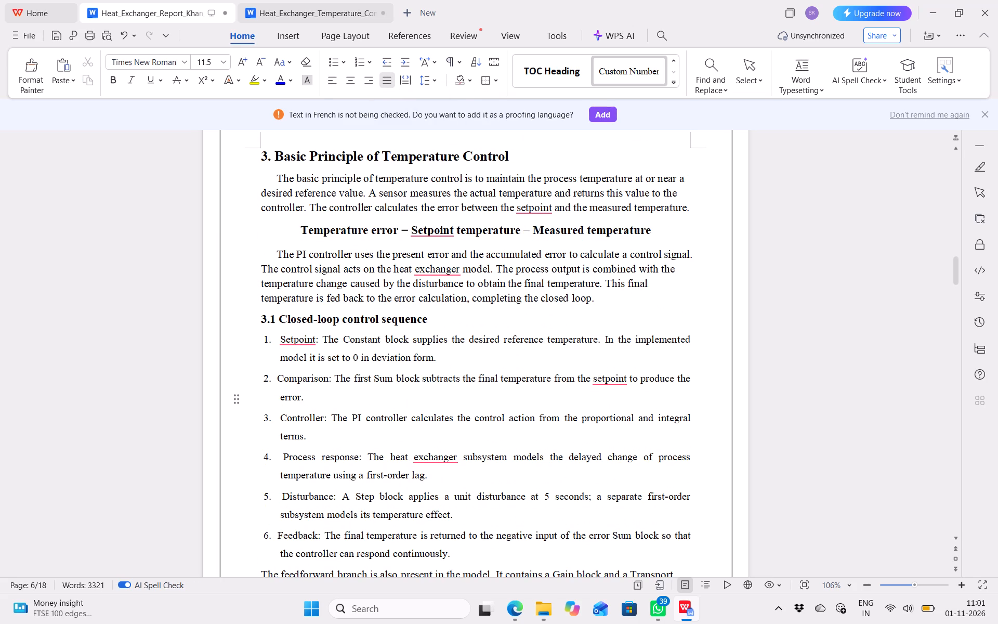
drag(609, 296, 285, 257)
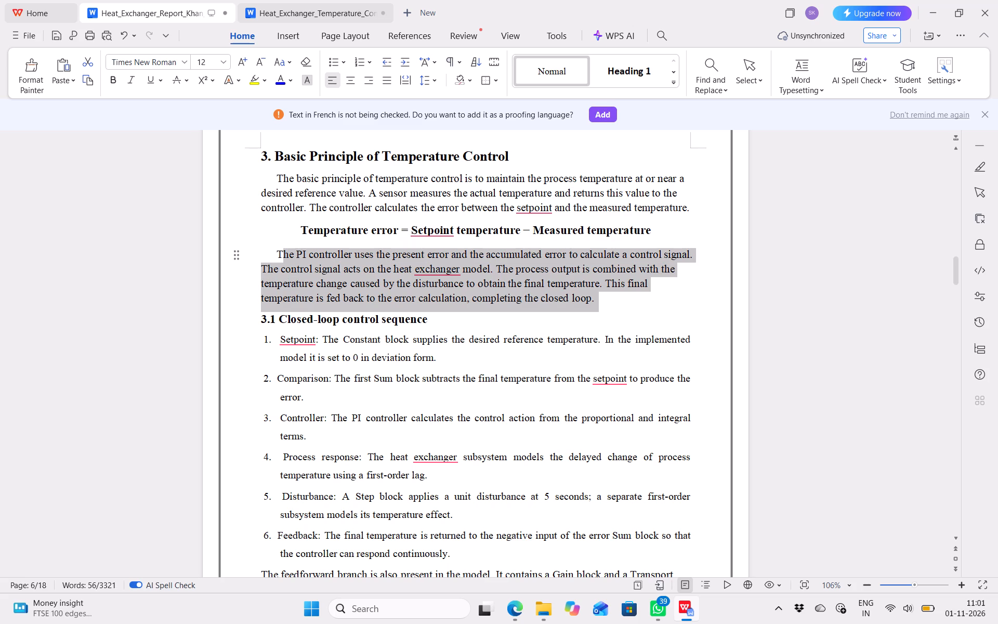
drag(285, 257, 271, 248)
click(386, 81)
click(438, 79)
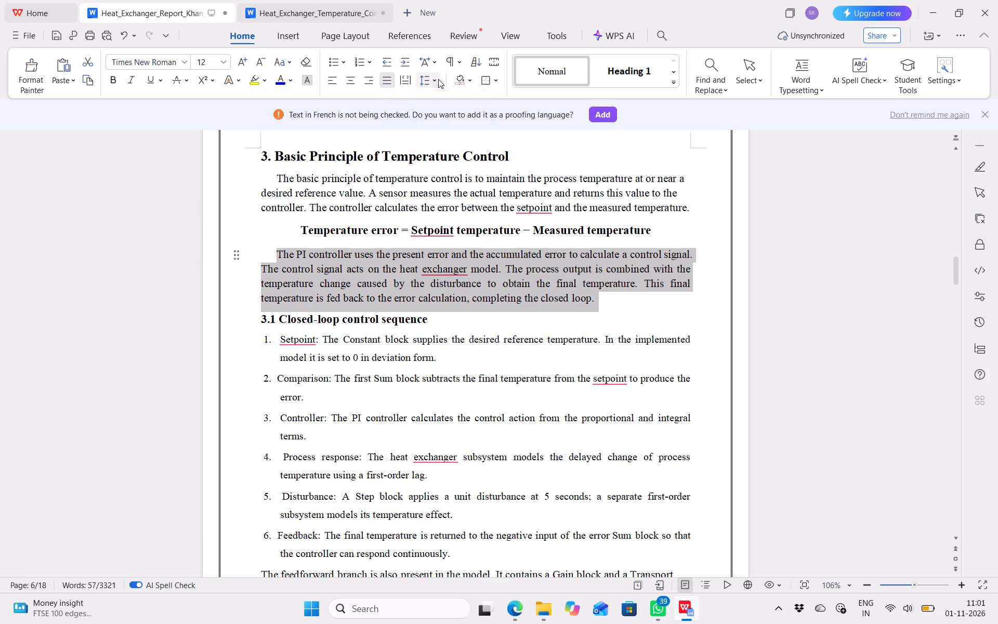
click(426, 132)
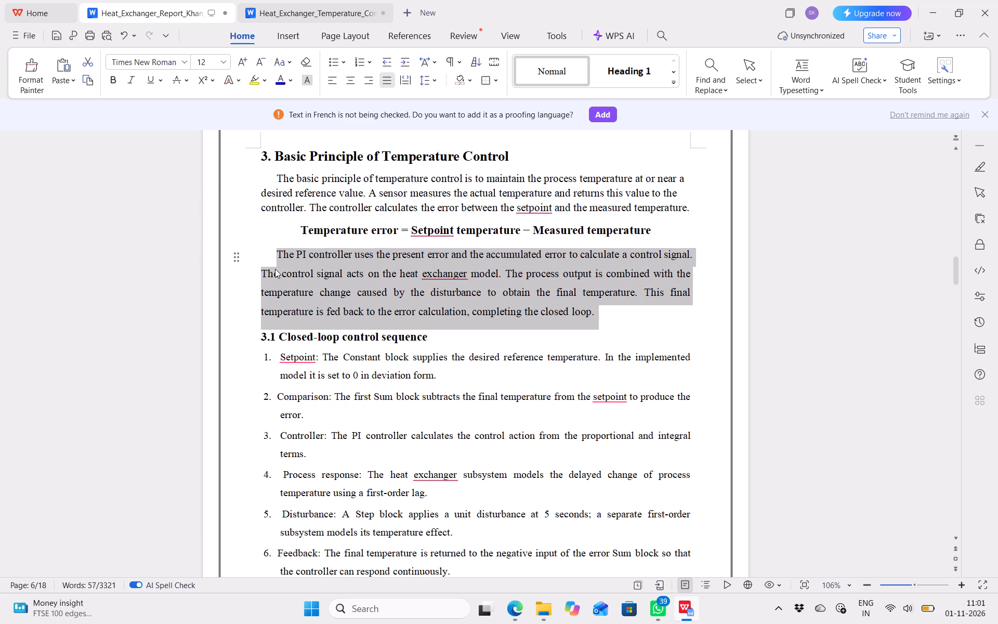
click(273, 247)
click(274, 250)
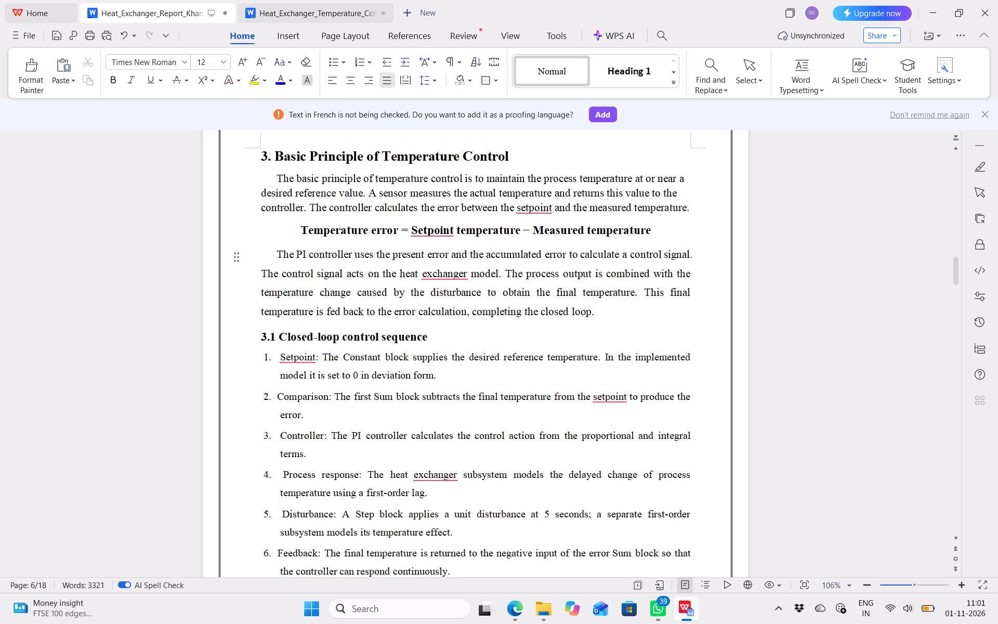
key(BackSpace)
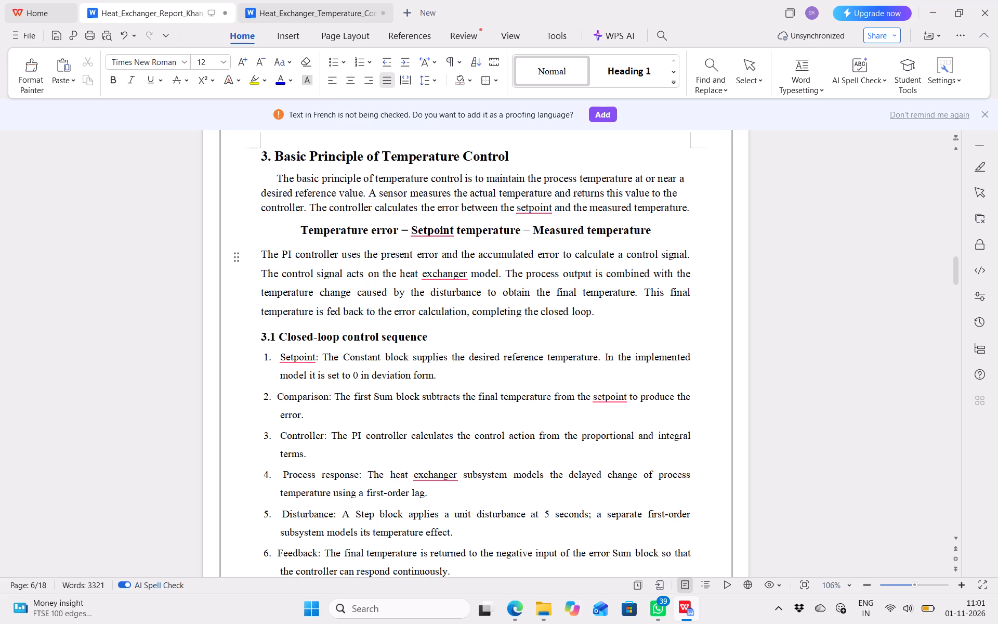
Set the centred "Temperature error" equation line in section 3 to font size 12.
drag(667, 222, 309, 229)
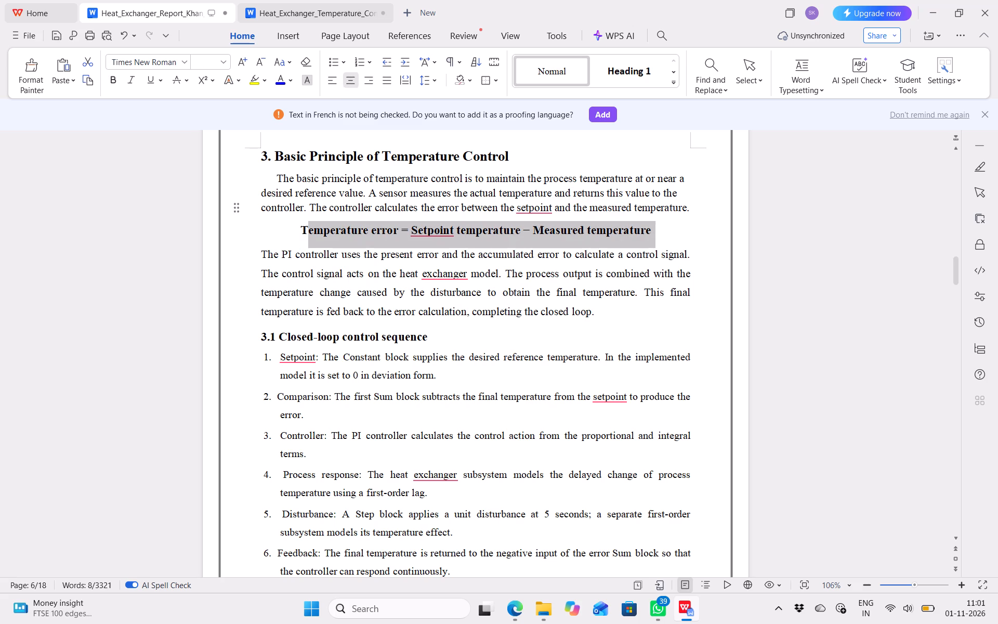
drag(309, 229, 301, 228)
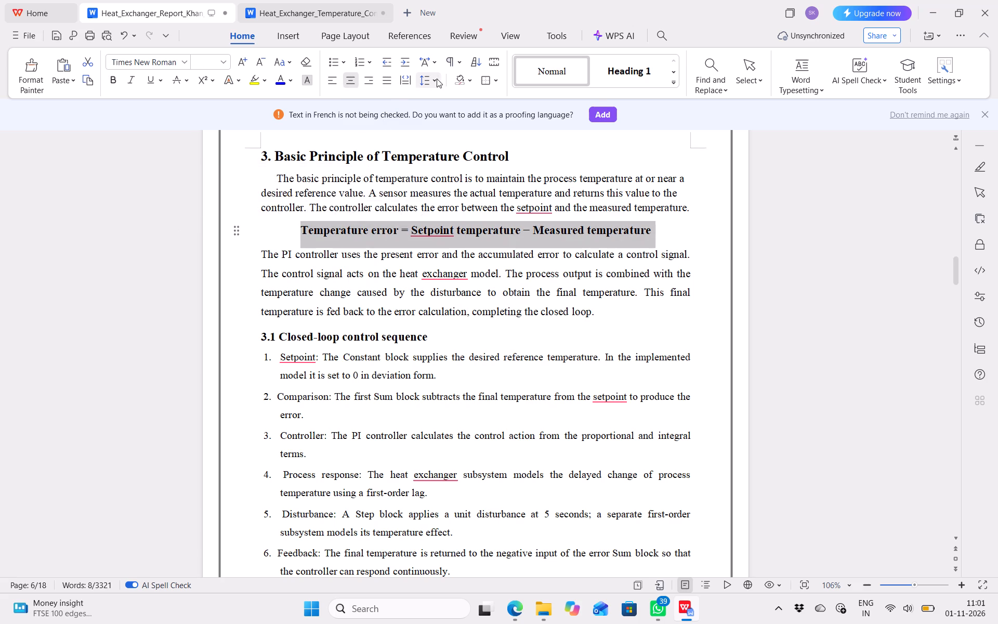
click(432, 80)
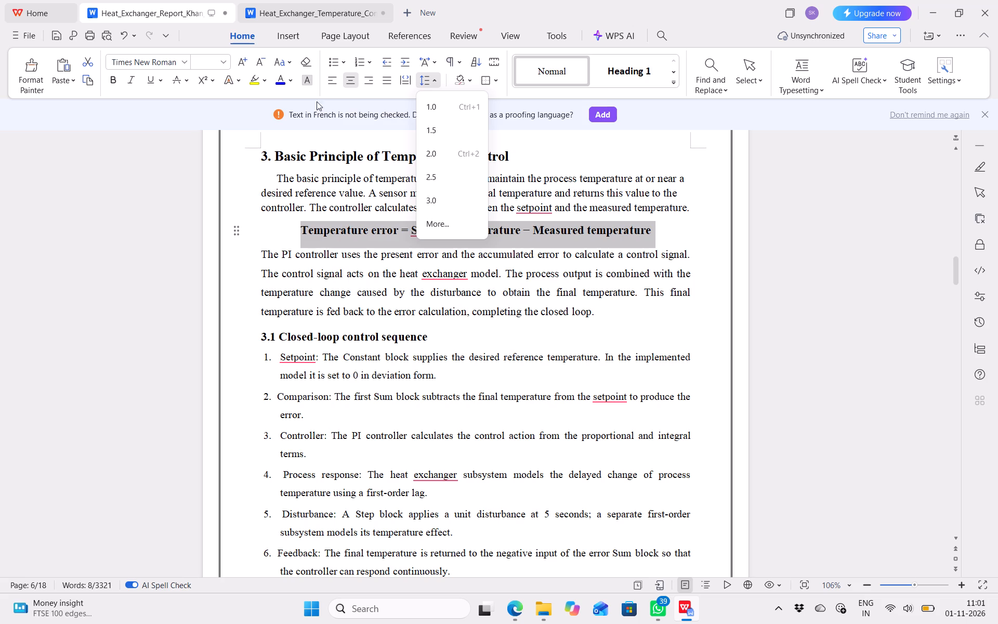
click(226, 64)
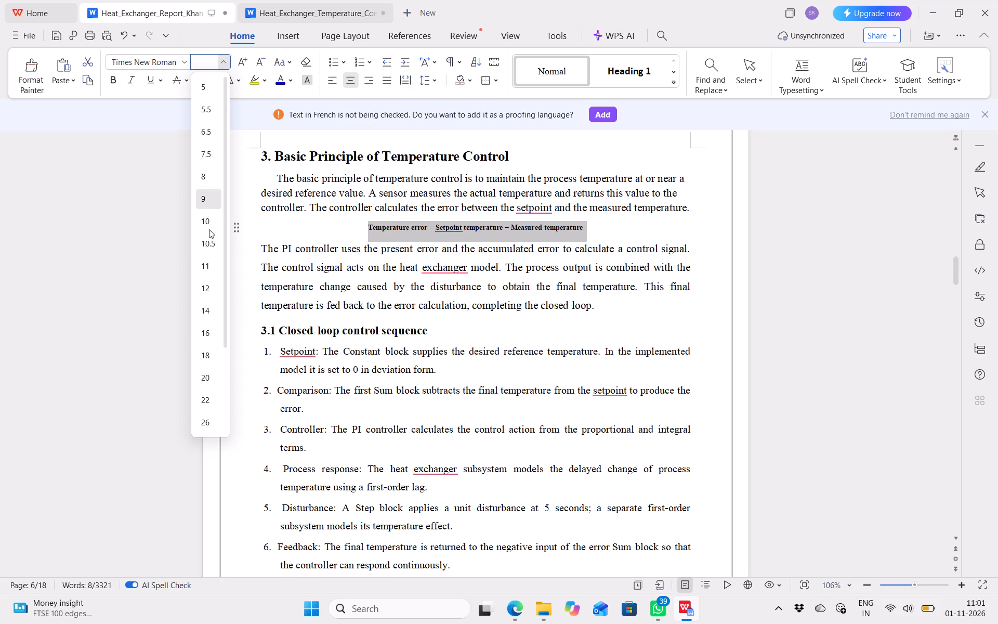
click(214, 280)
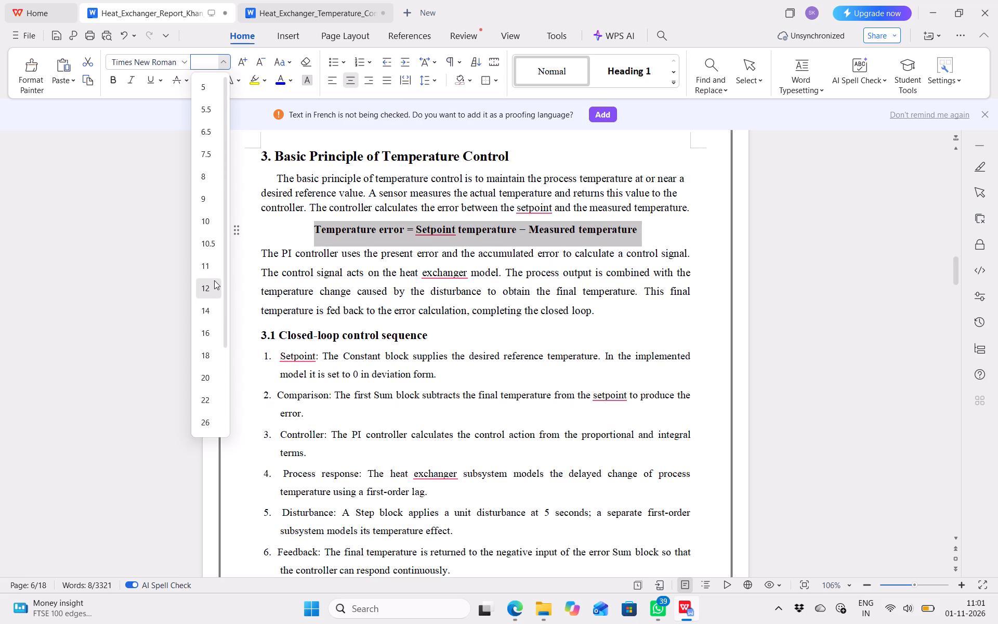
Justify the opening paragraph under "3. Basic Principle of Temperature Control", set 1.5 line spacing and remove its first-line indent.
drag(699, 210, 684, 206)
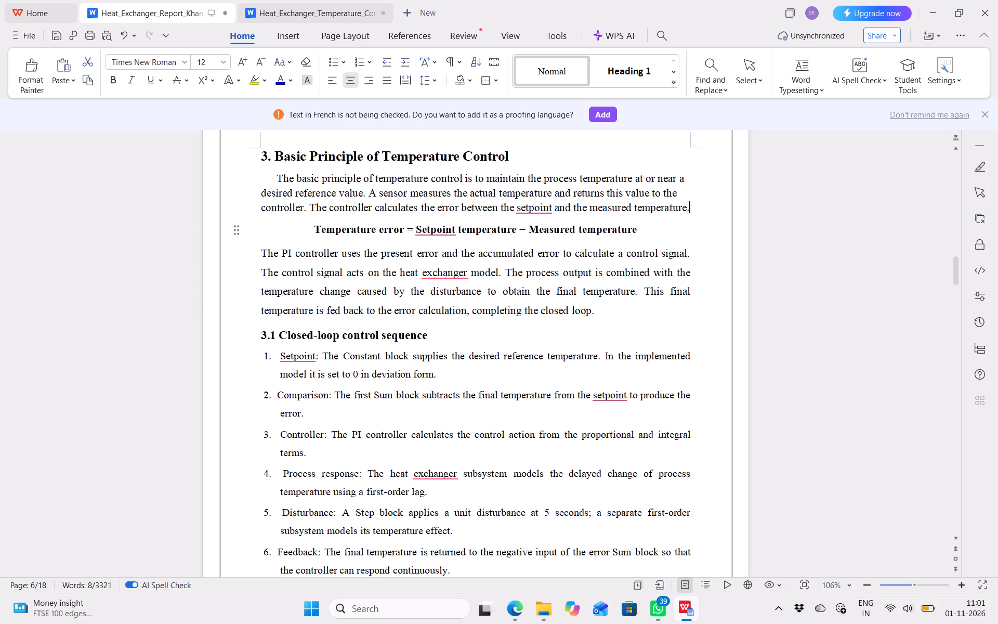
drag(684, 206, 266, 180)
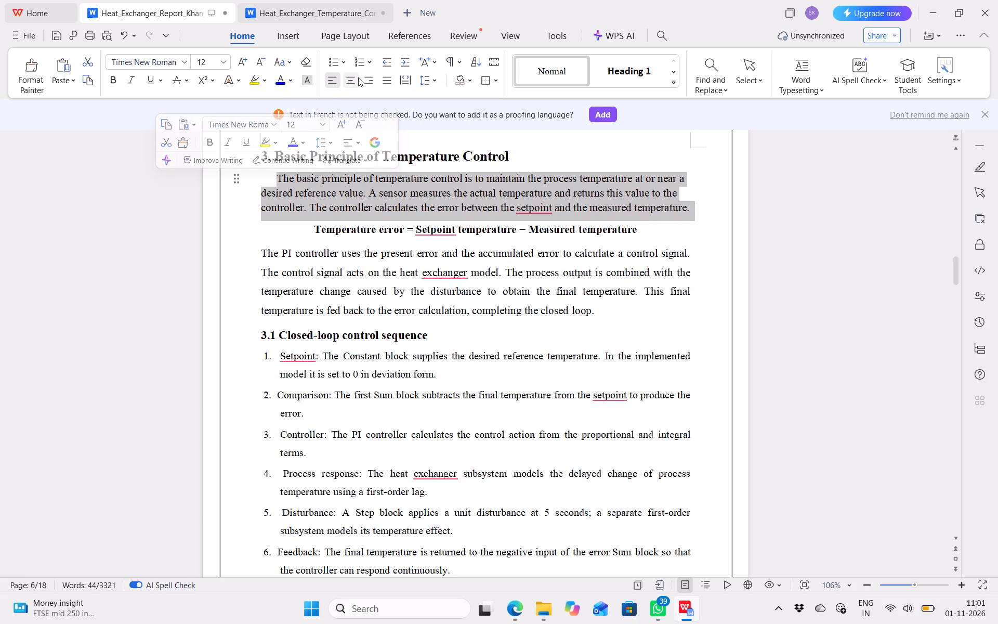
click(385, 82)
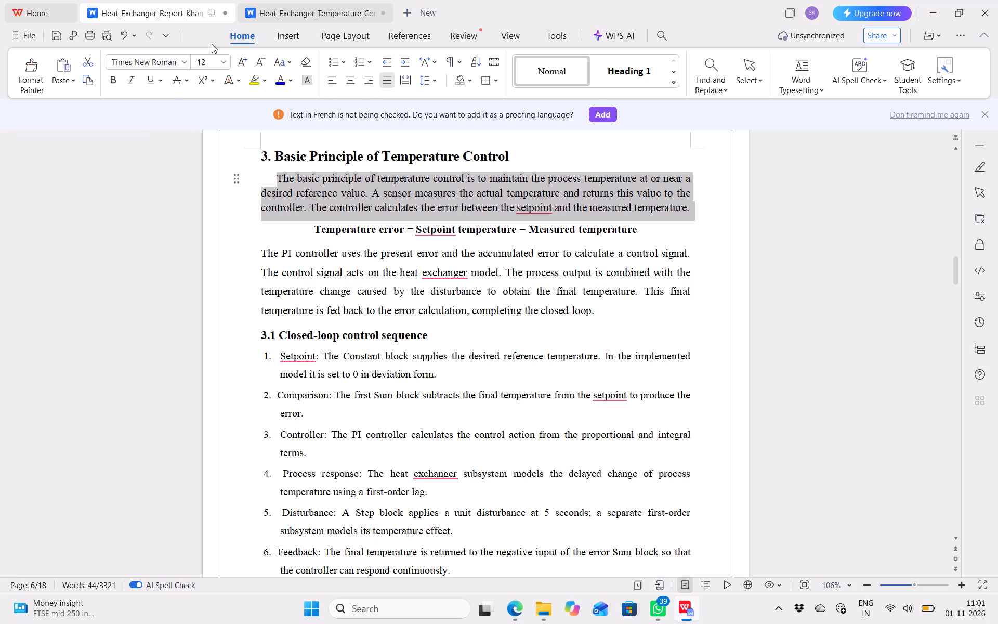
click(435, 81)
click(434, 138)
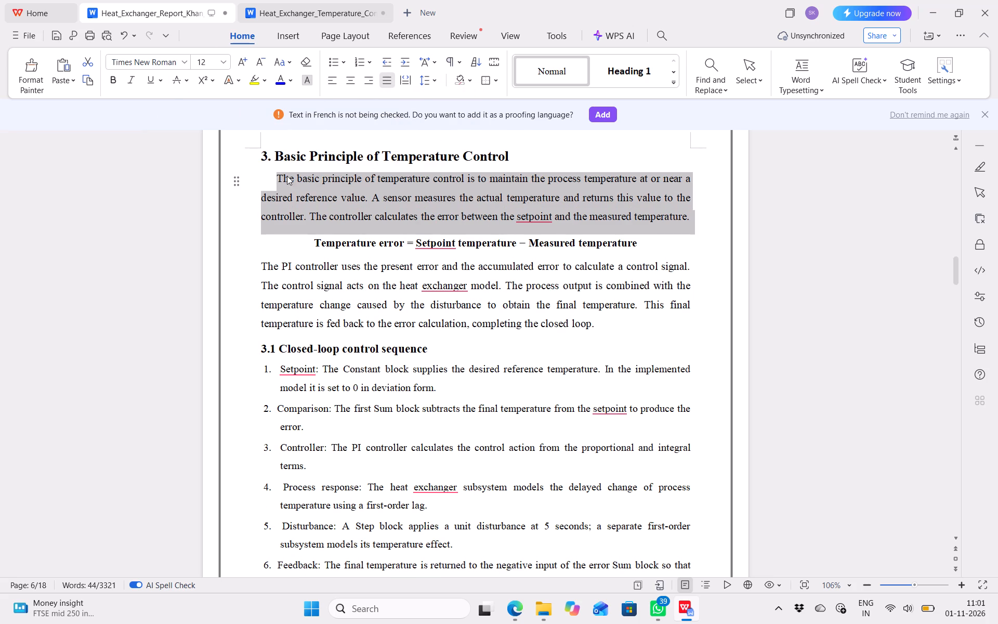
click(279, 176)
key(BackSpace)
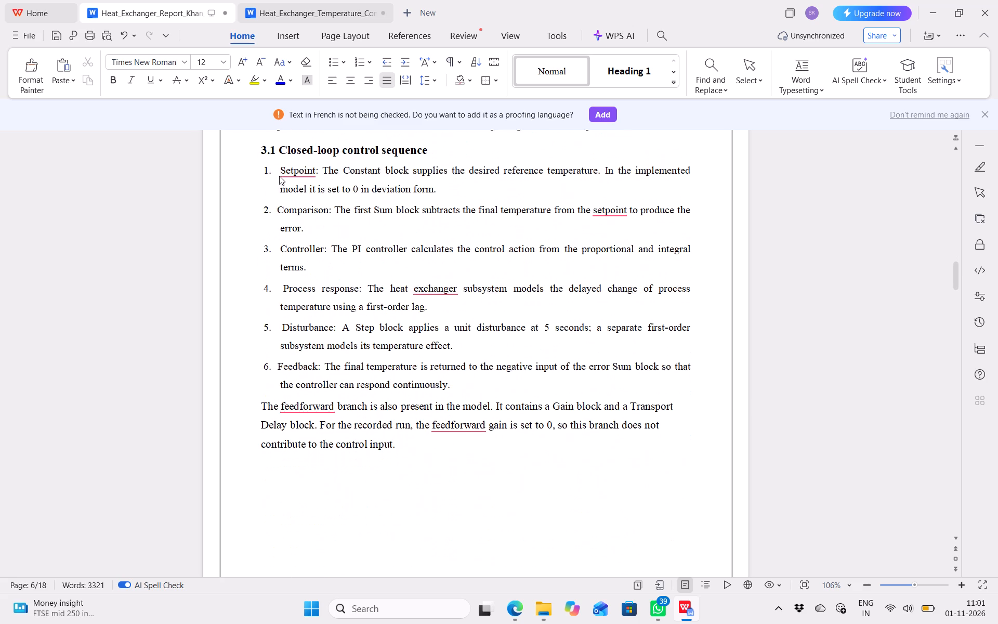
Justify the four paragraphs under "1. Introduction of the System" and set them to 1.5 line spacing.
scroll(279, 176, up, 5)
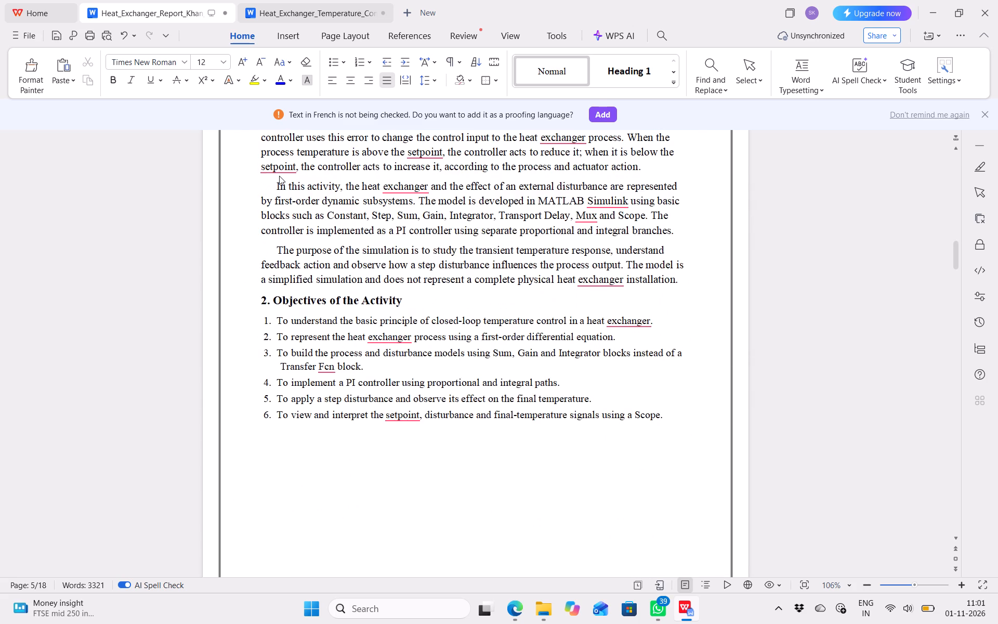
scroll(279, 176, up, 3)
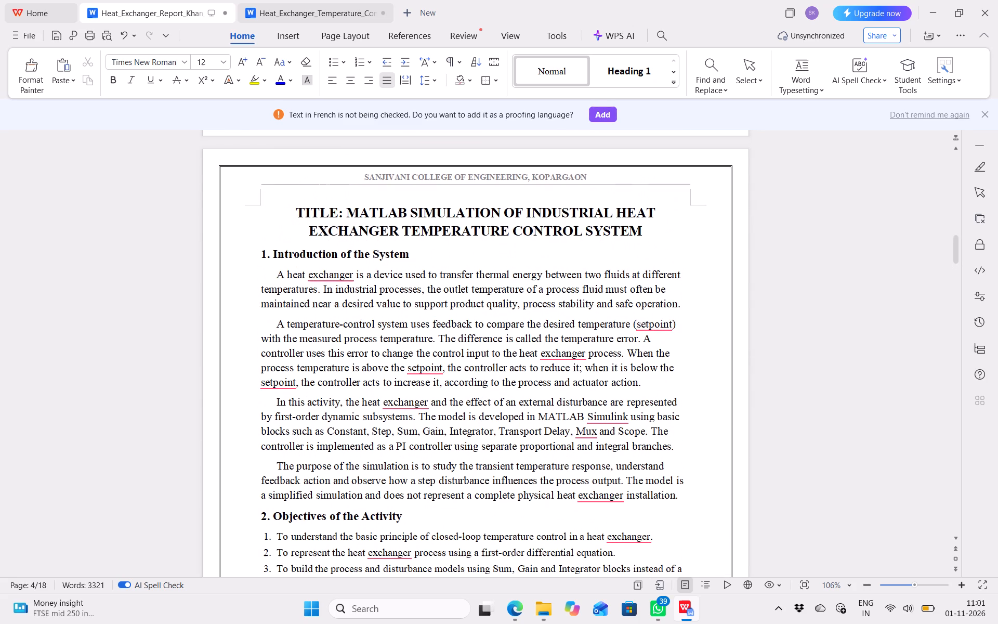
drag(273, 272, 487, 475)
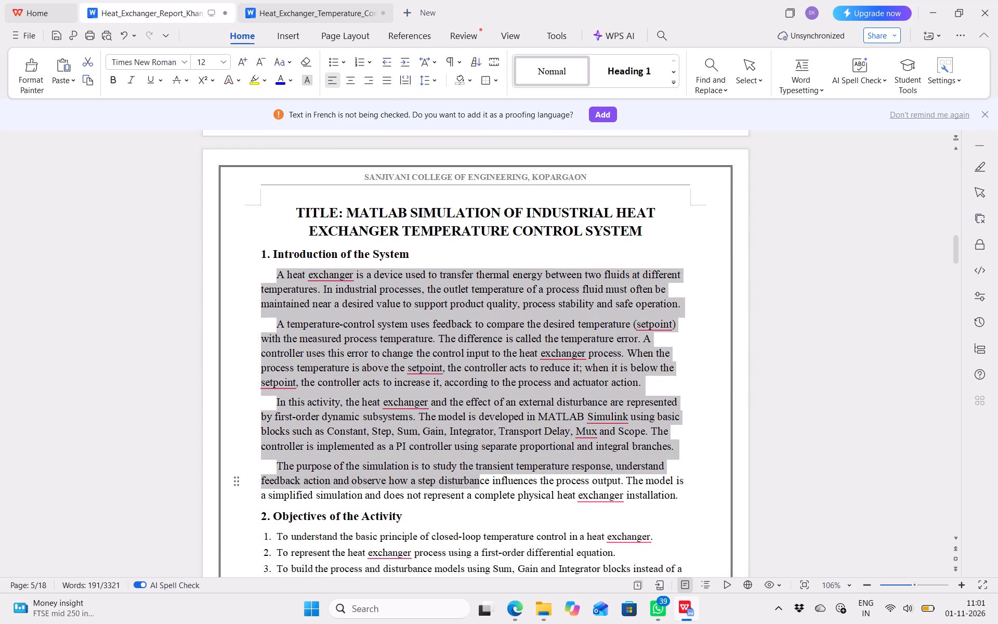
drag(487, 475, 596, 493)
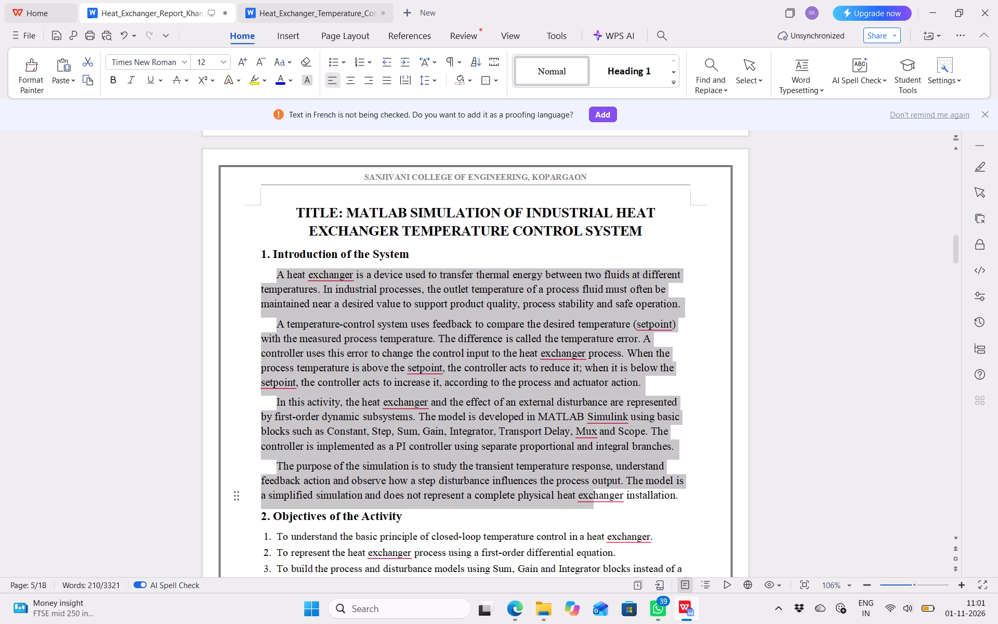
drag(596, 493, 719, 491)
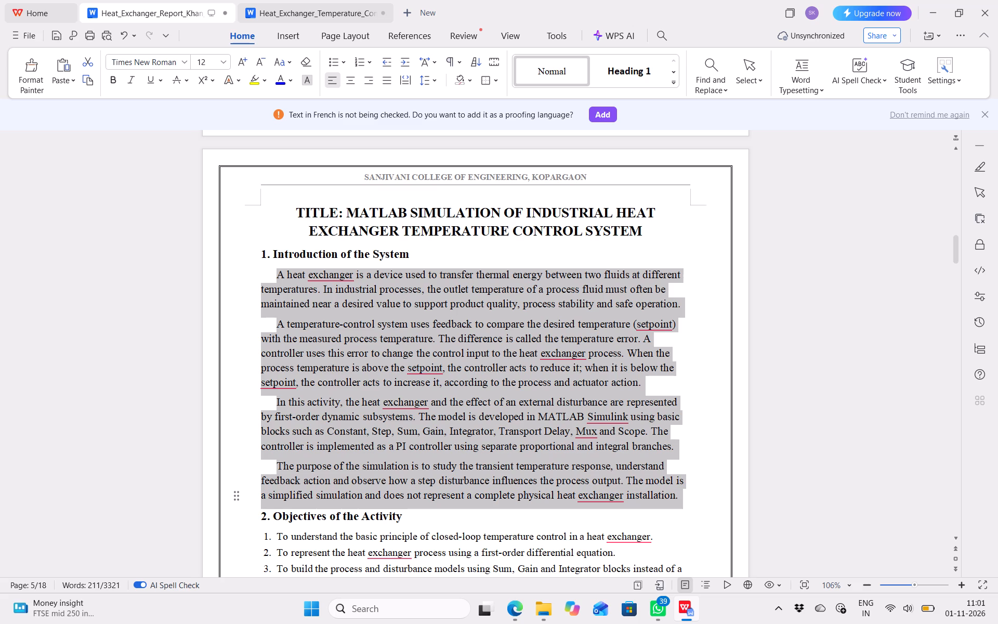
click(388, 82)
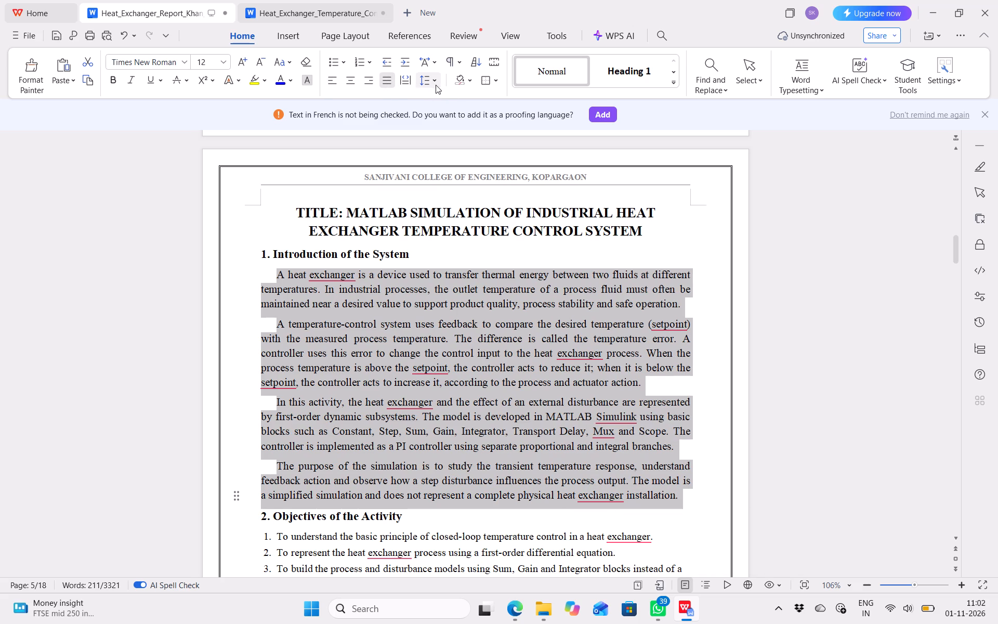
click(436, 84)
click(439, 123)
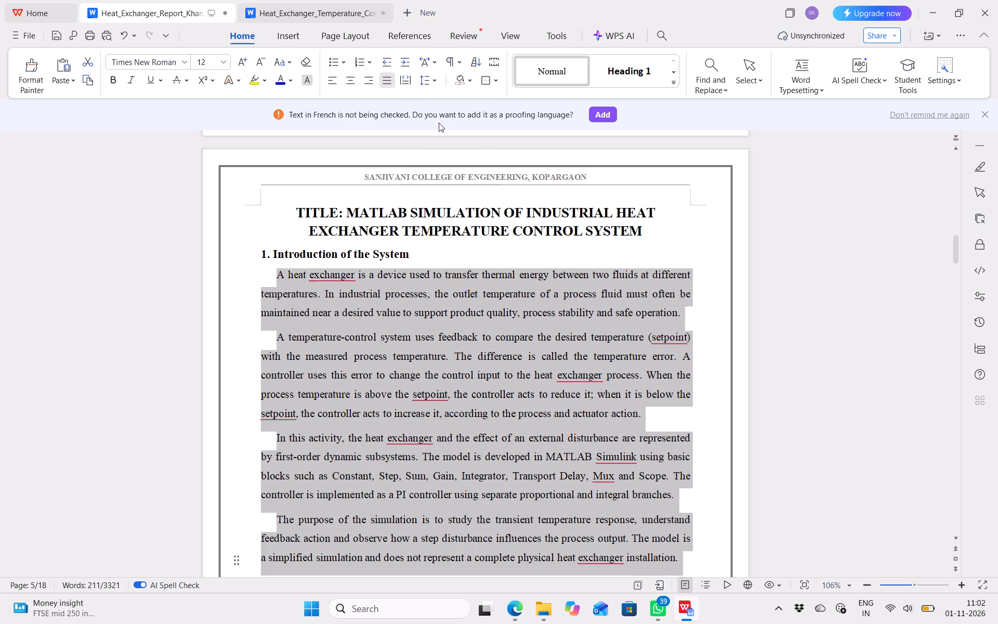
Remove the first-line indent from each of the four paragraphs under "1. Introduction of the System".
click(279, 274)
key(BackSpace)
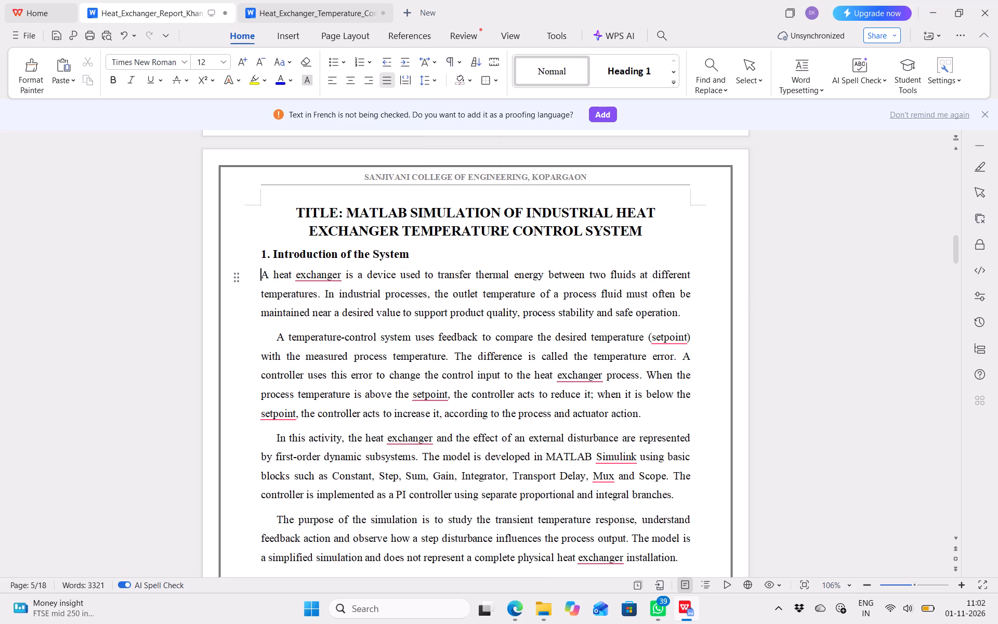
click(278, 342)
key(BackSpace)
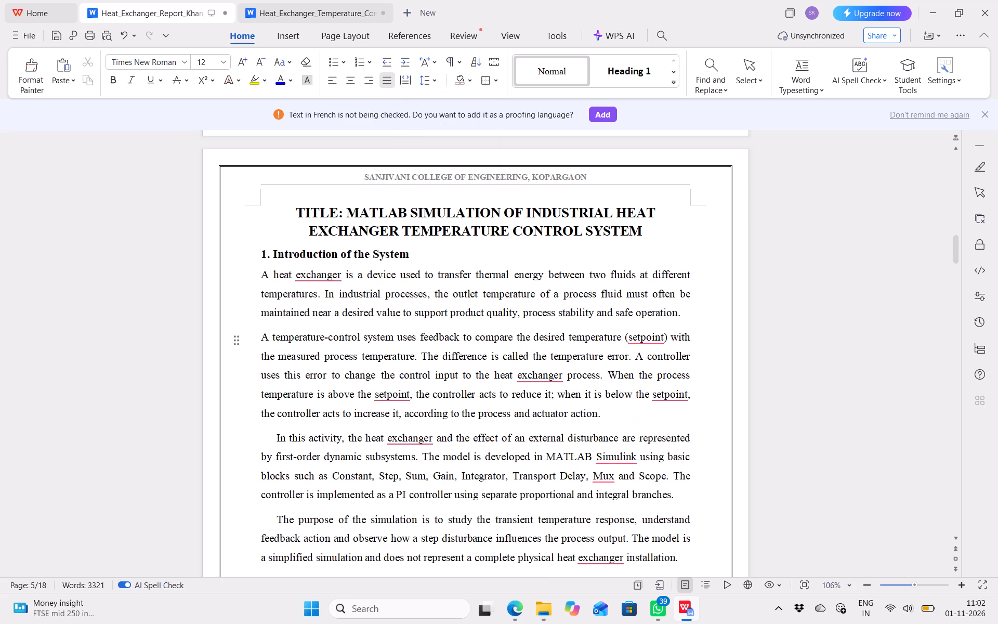
click(278, 438)
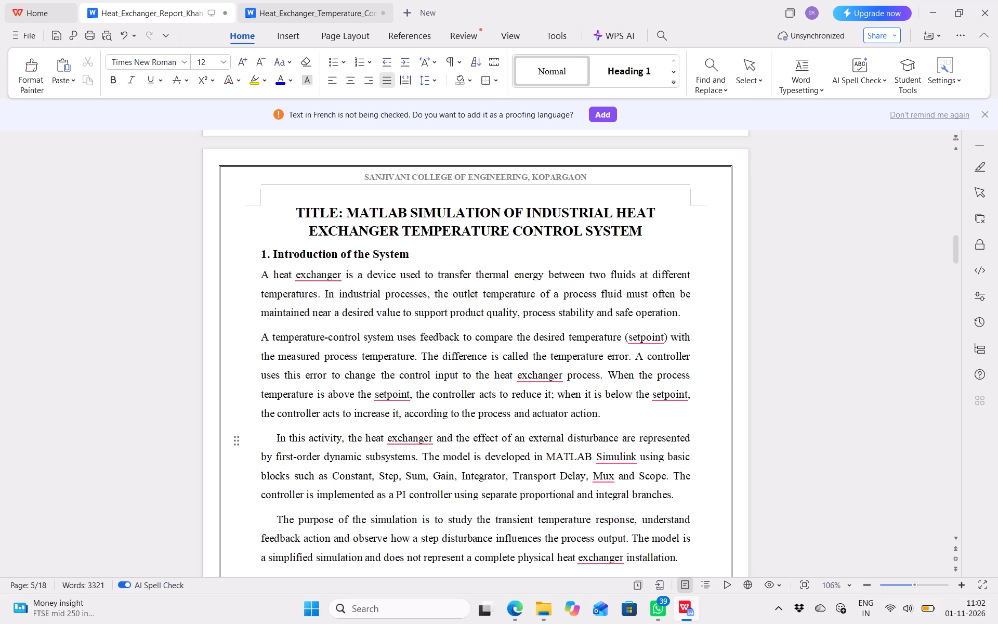
key(Left)
key(BackSpace)
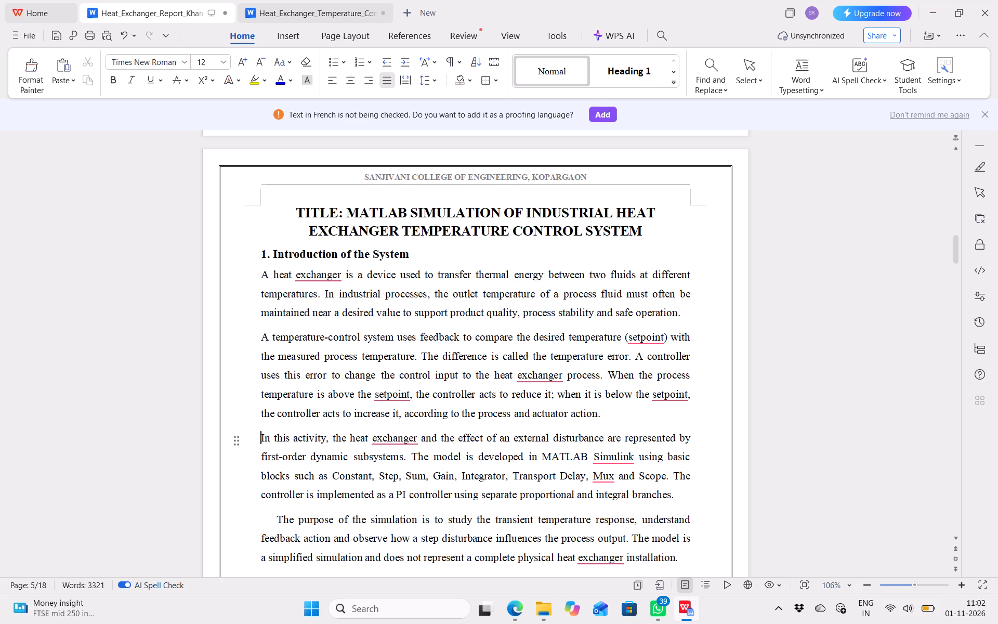
click(278, 519)
key(BackSpace)
Justify the six numbered items under "2. Objectives of the Activity" and set them to 1.5 line spacing.
scroll(278, 519, down, 2)
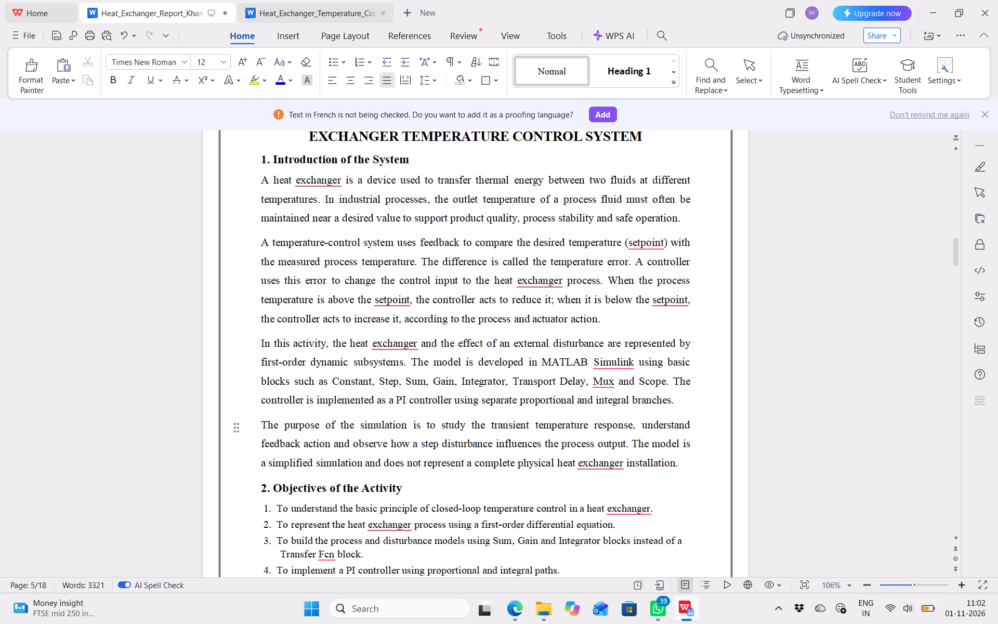
scroll(278, 519, down, 1)
drag(678, 526, 428, 475)
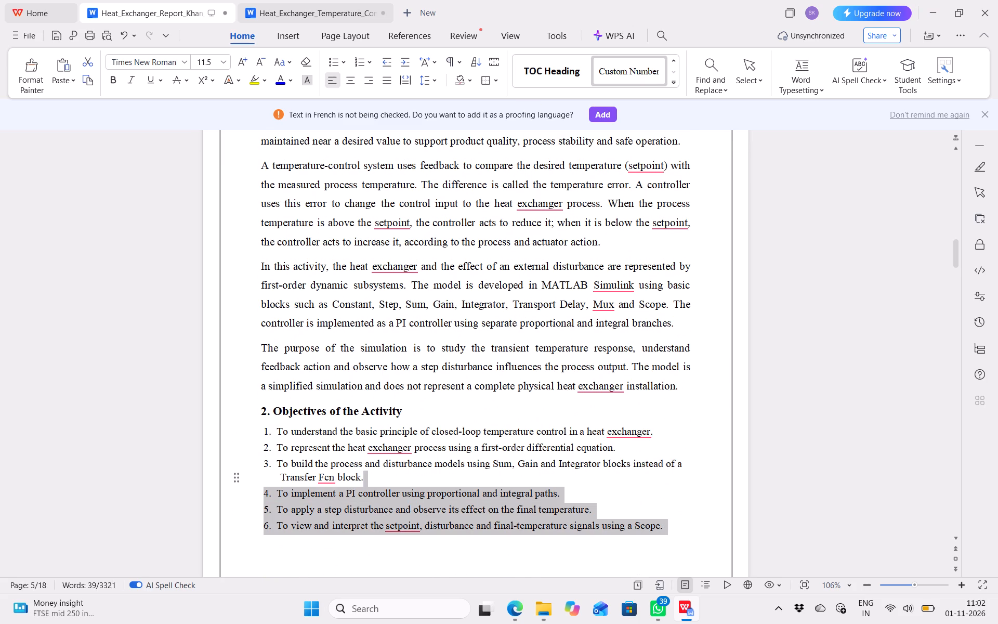
drag(428, 475, 261, 434)
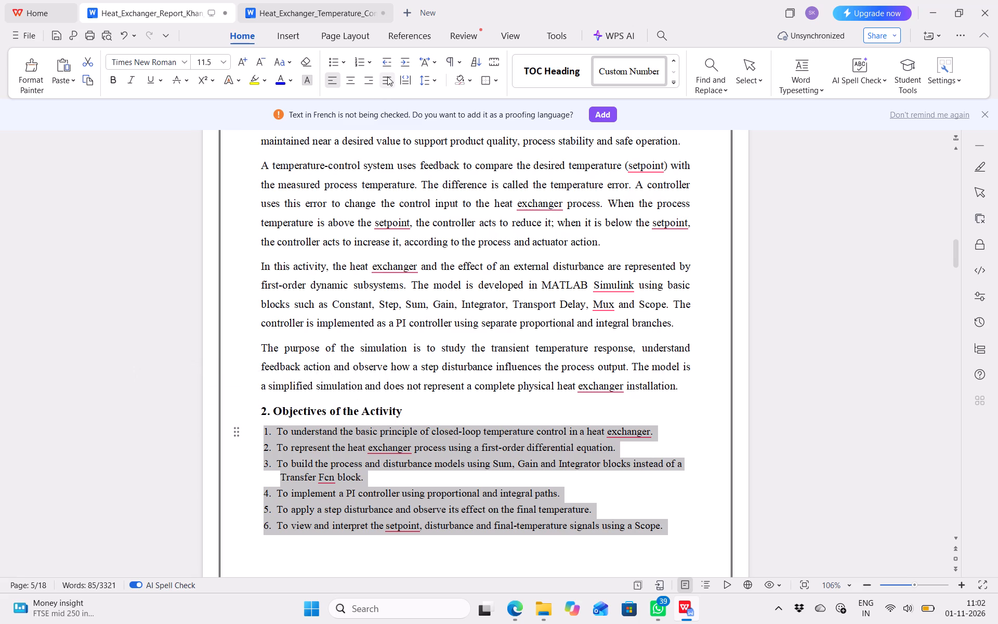
click(389, 84)
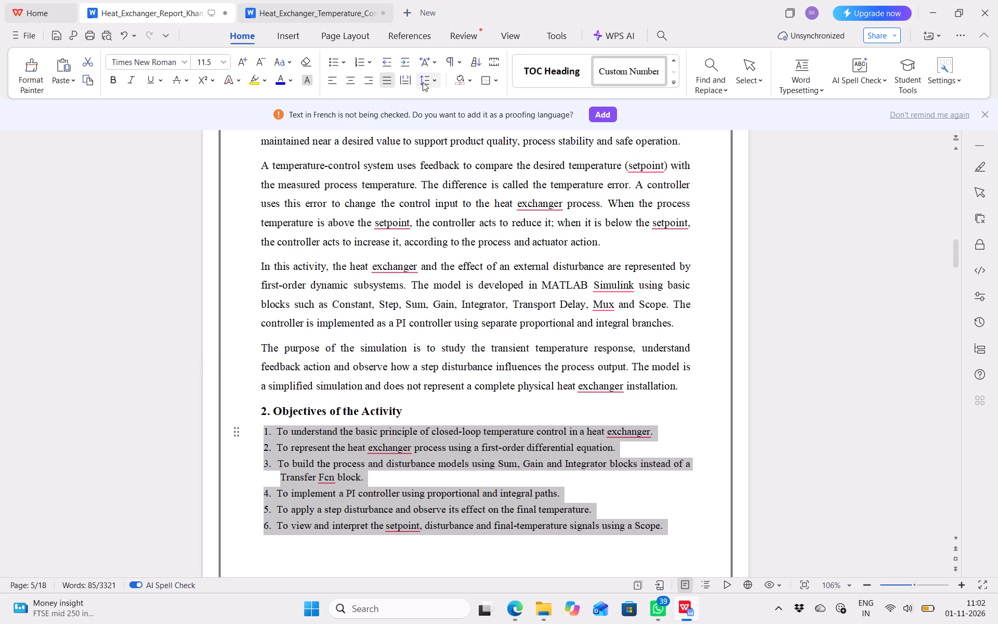
click(425, 82)
click(434, 129)
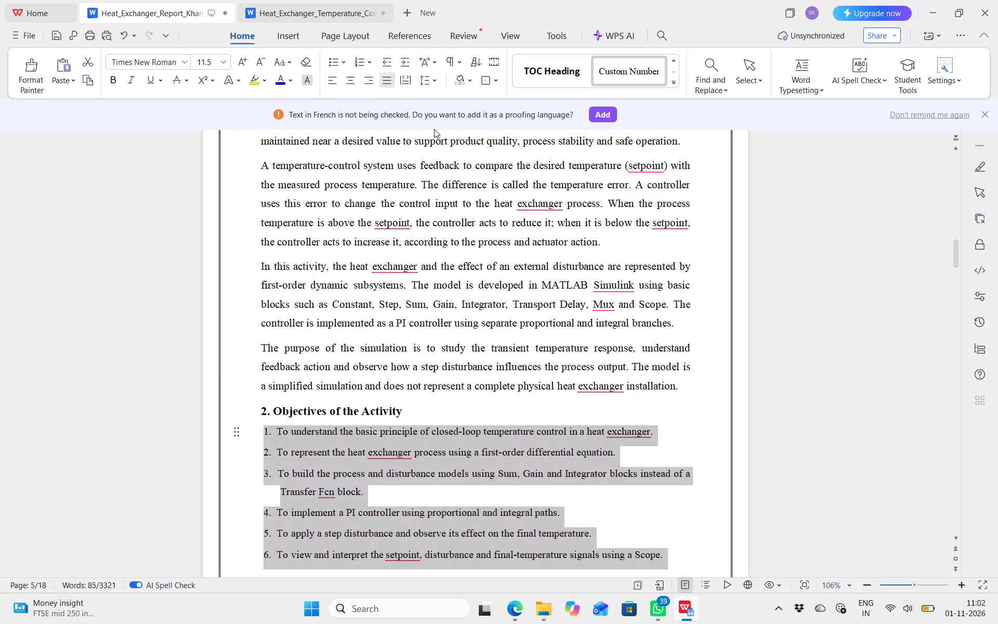
Set all text in the Table of Contents table to font size 12.
click(383, 507)
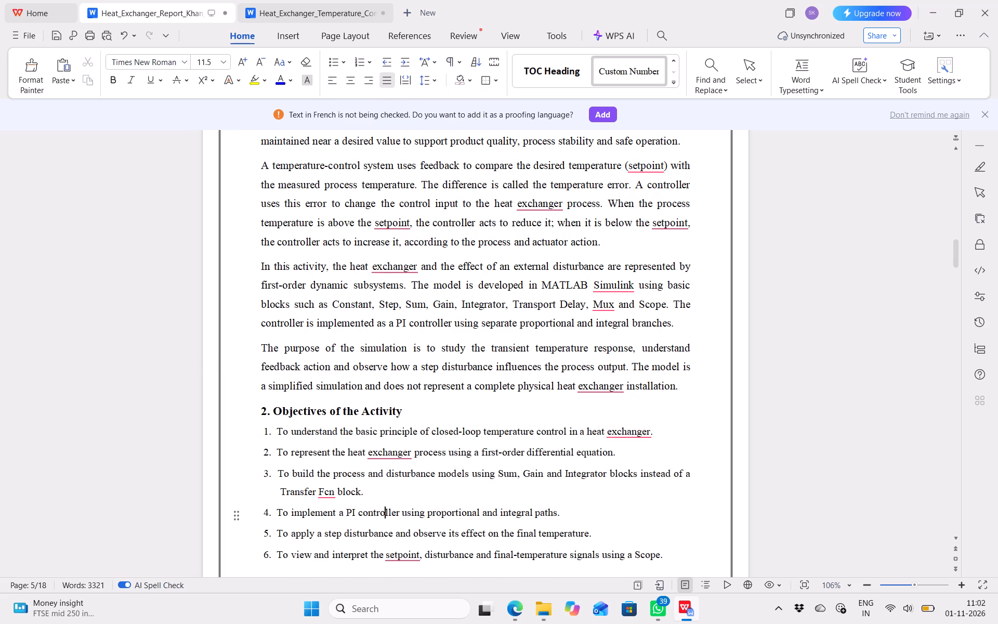
scroll(282, 493, down, 1)
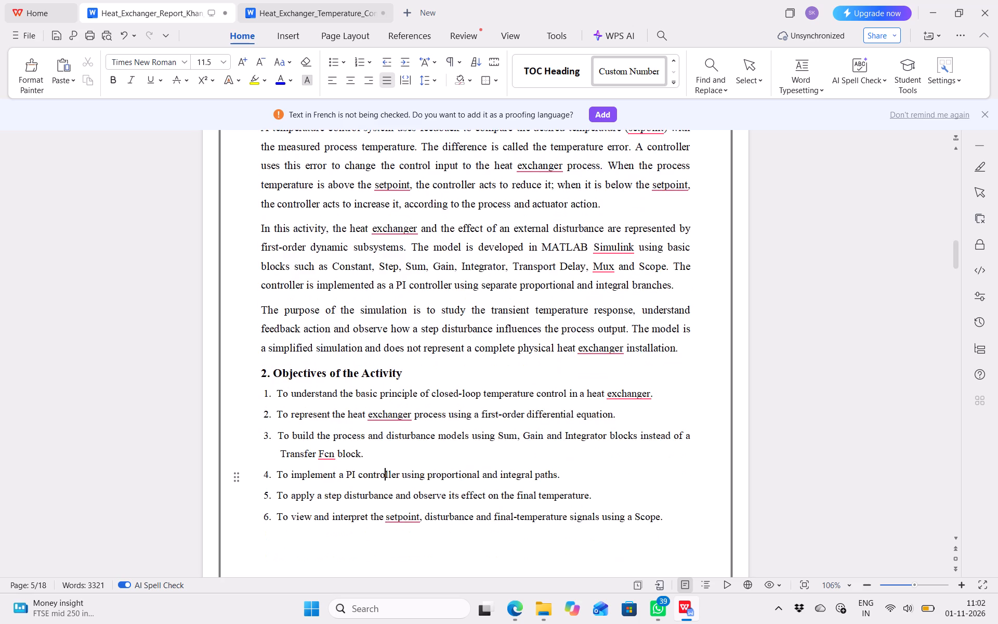
scroll(282, 493, down, 2)
scroll(282, 493, up, 2)
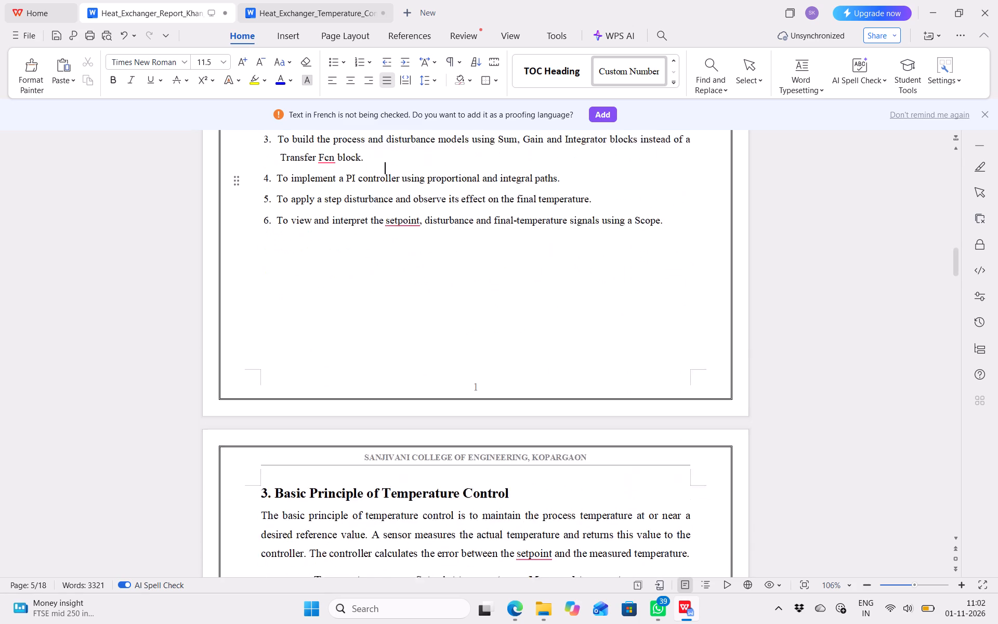
scroll(282, 493, up, 3)
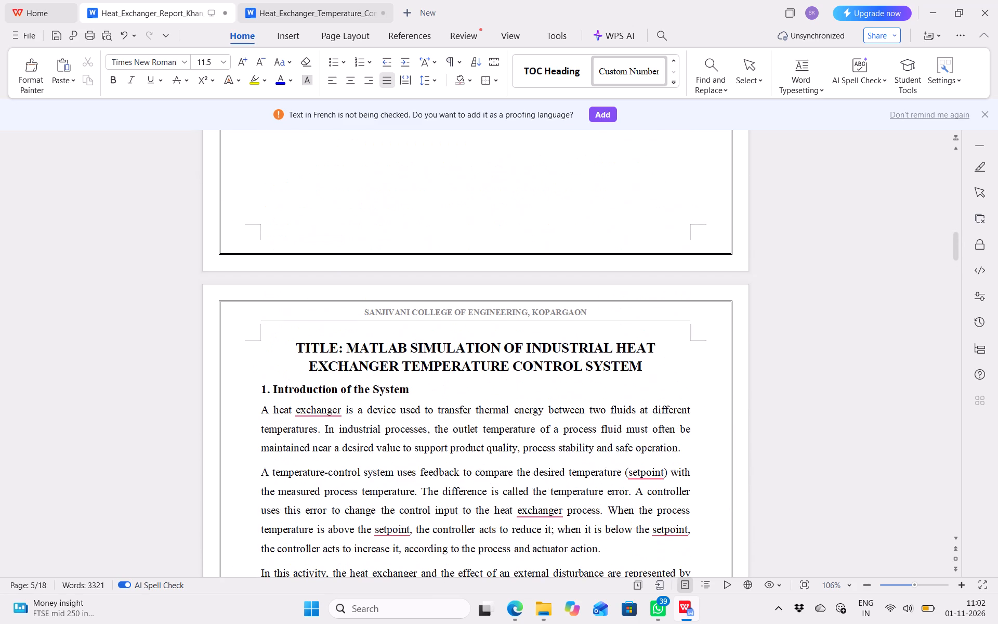
scroll(282, 493, up, 6)
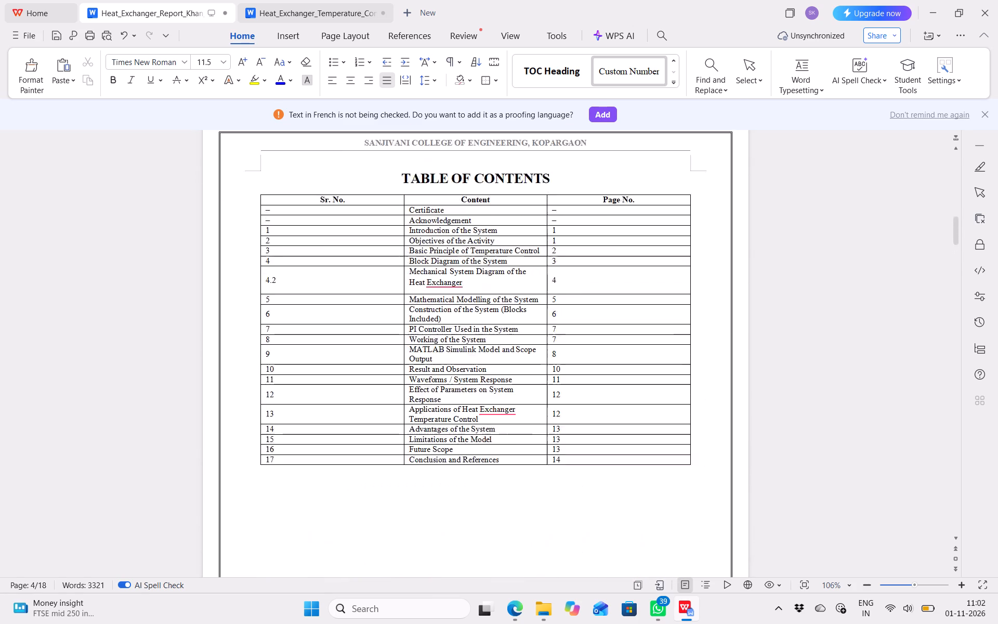
scroll(282, 493, up, 1)
click(250, 226)
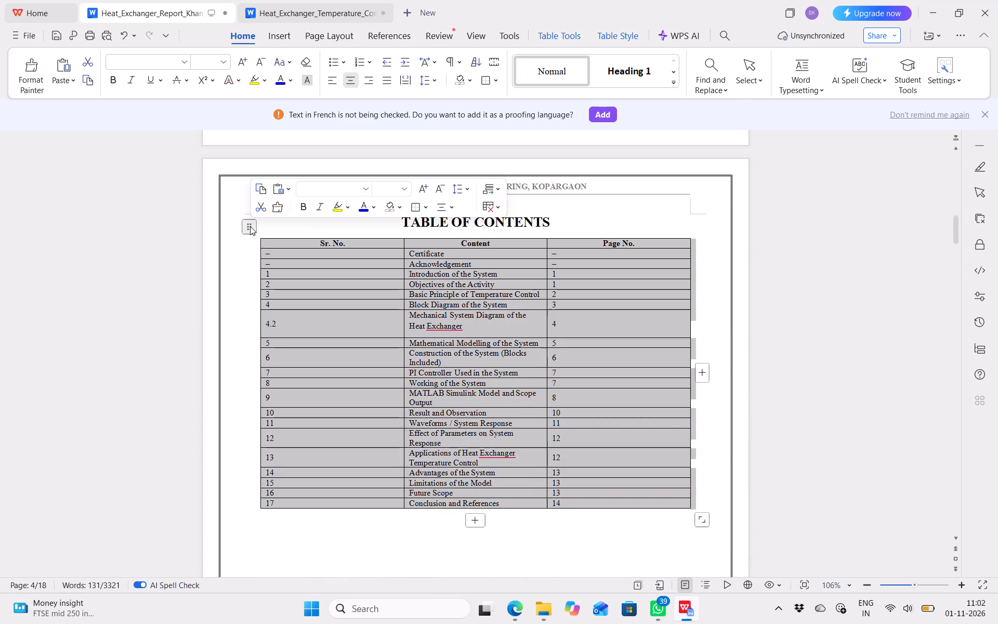
click(224, 64)
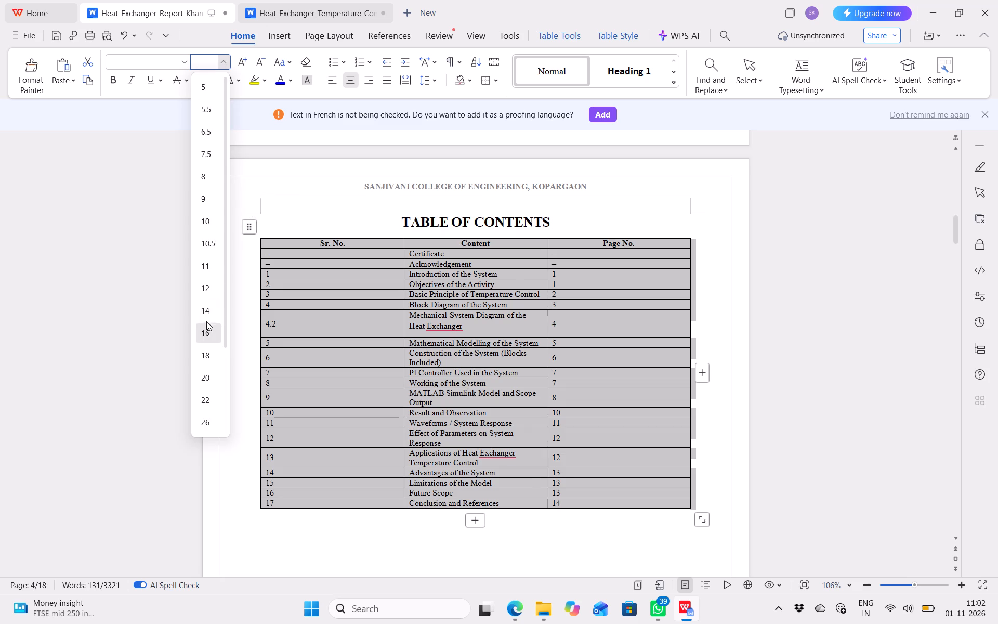
click(215, 283)
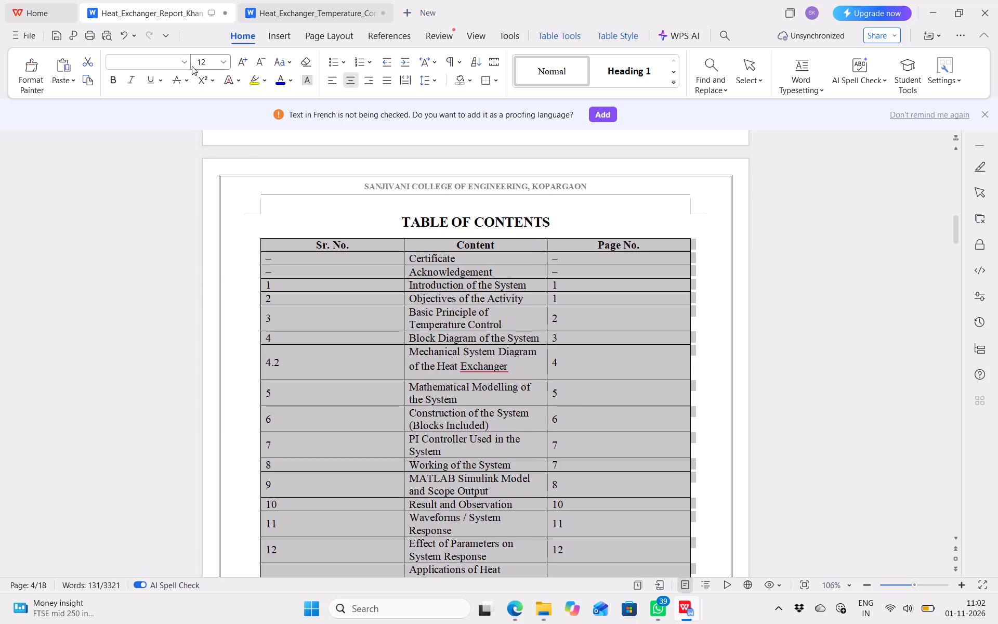
click(188, 64)
click(188, 64)
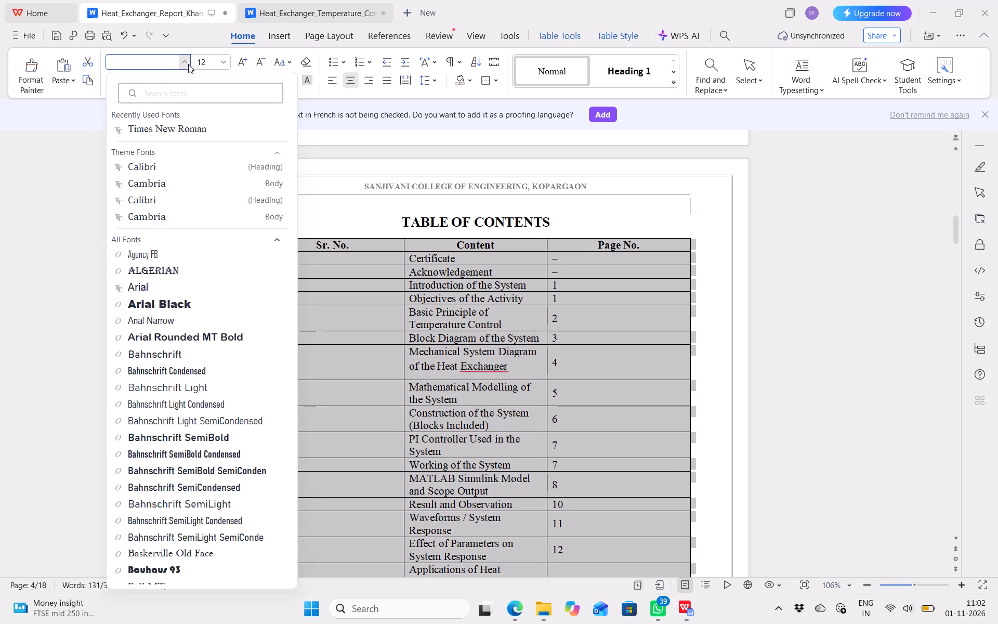
click(191, 121)
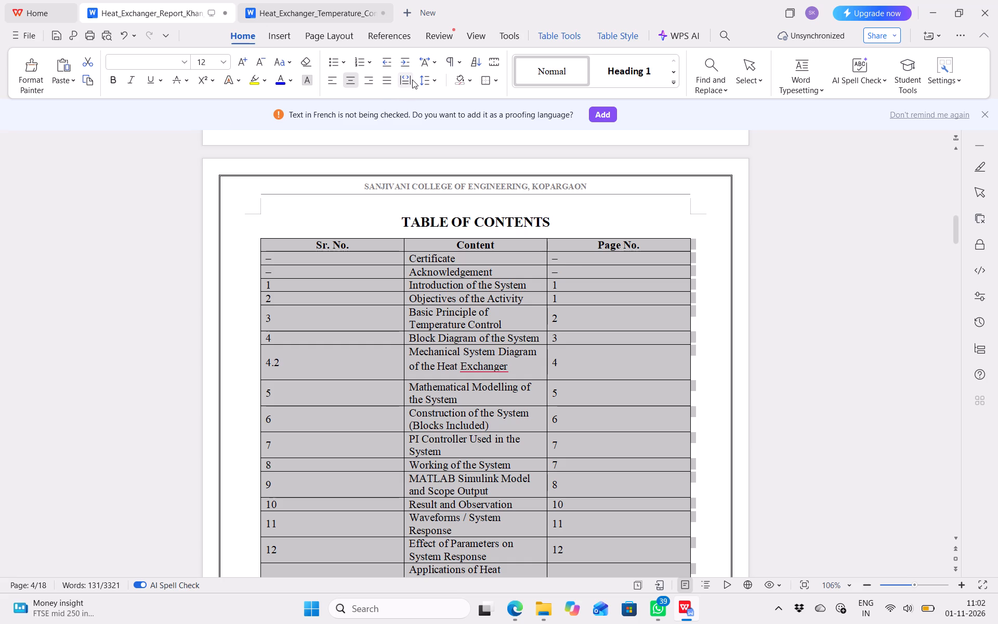
Keep the Table of Contents table centred and set its text to 1.5 line spacing.
click(383, 79)
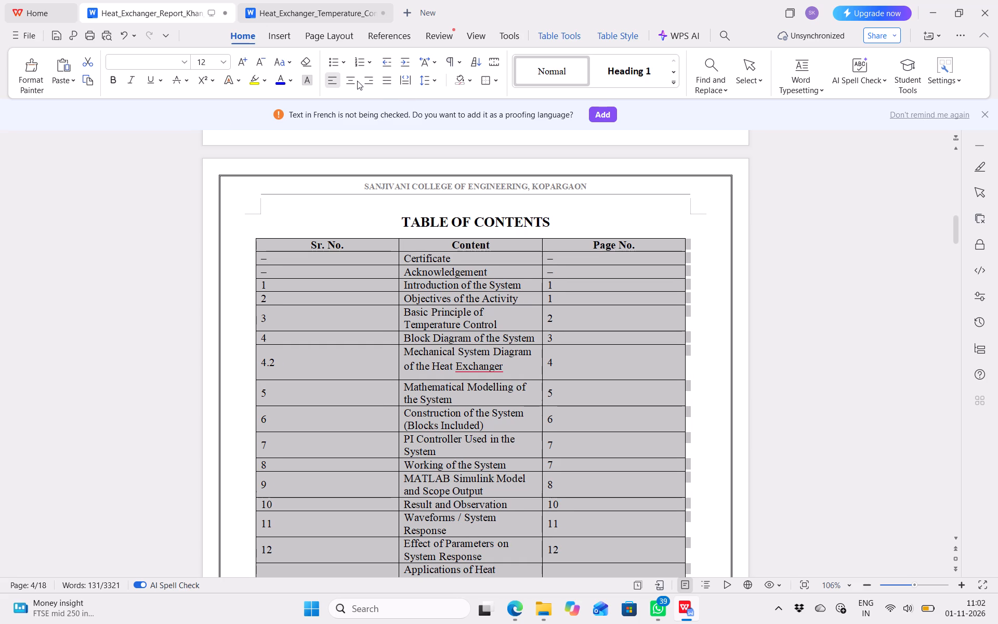
click(354, 80)
click(436, 84)
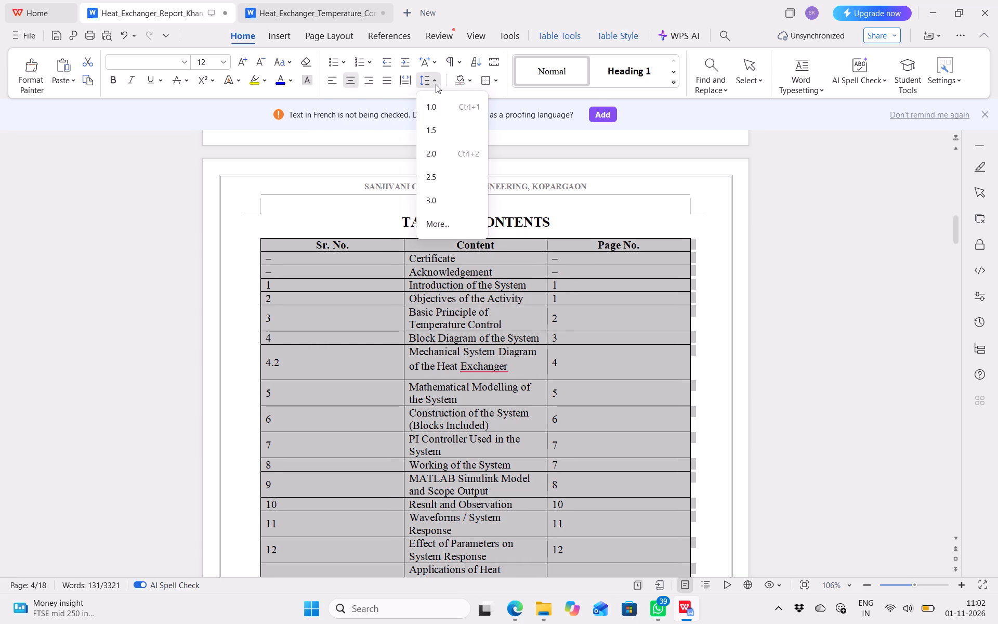
click(440, 126)
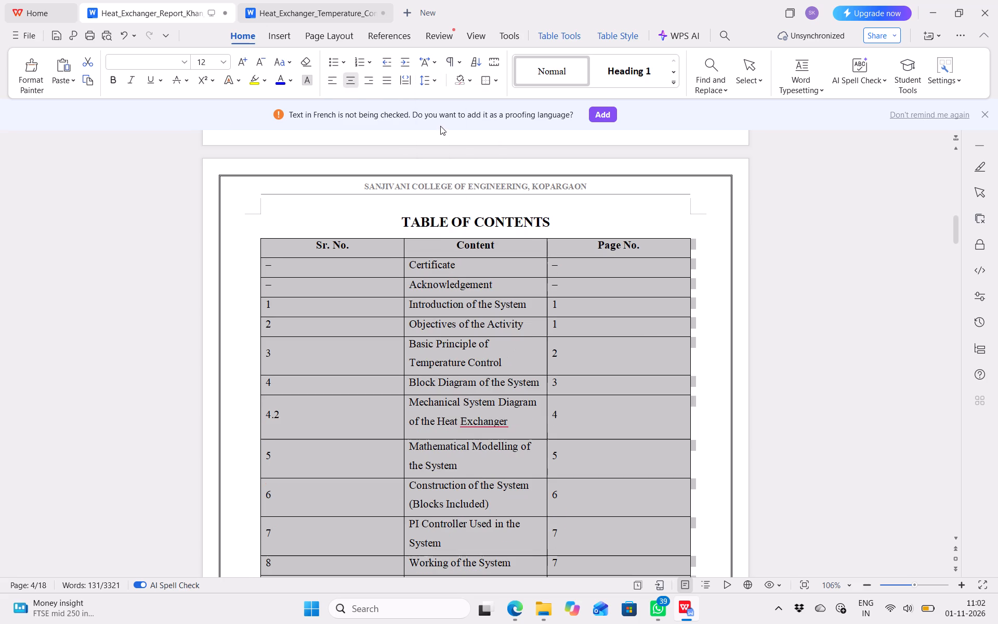
click(375, 219)
scroll(375, 219, down, 4)
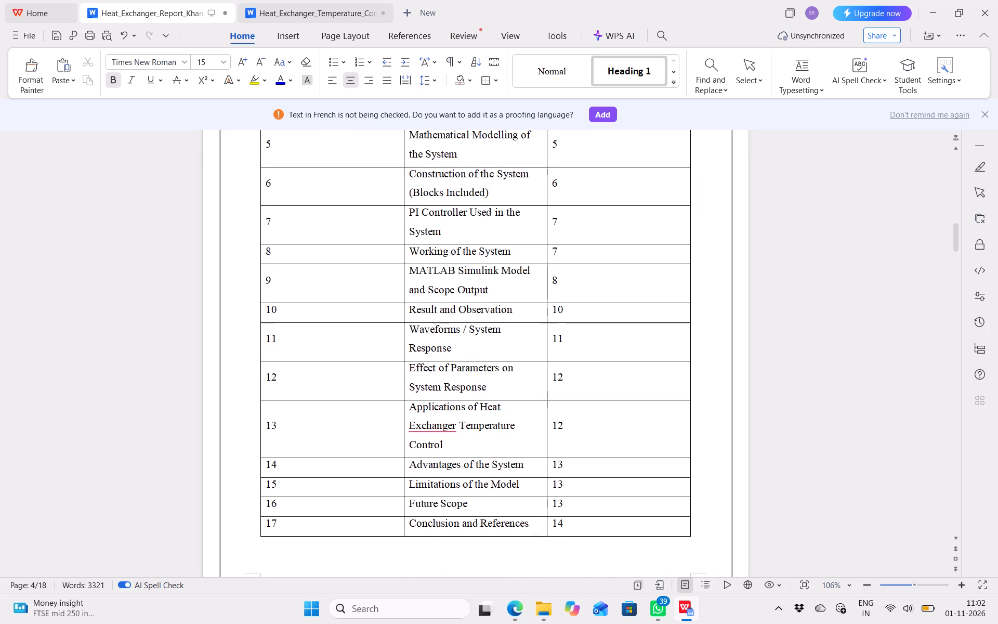
scroll(375, 219, down, 1)
Remove the first-line indent from each of the five paragraphs under the Acknowledgement heading.
scroll(375, 219, up, 5)
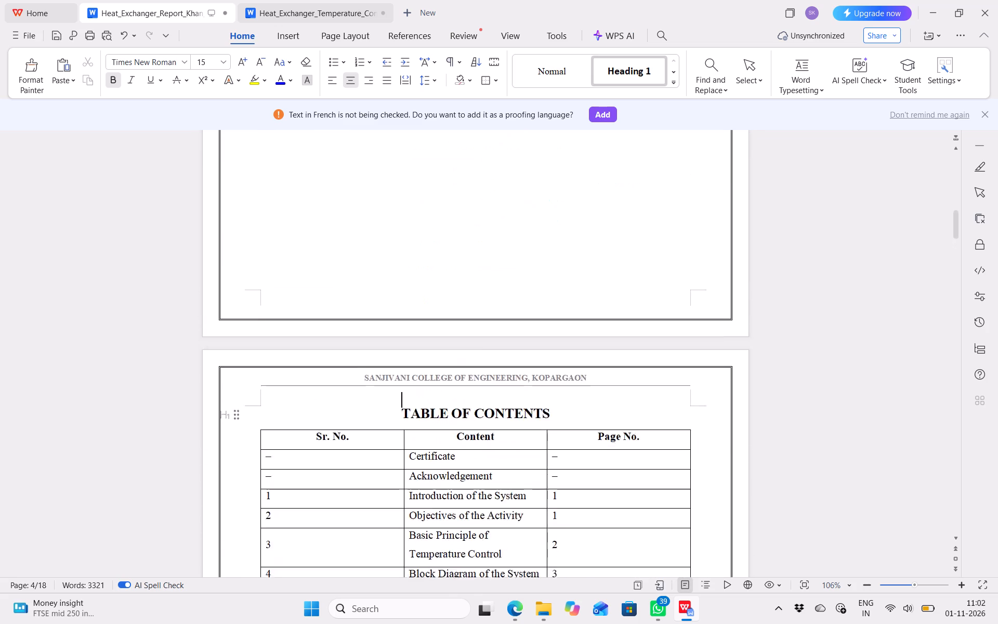
scroll(375, 219, up, 3)
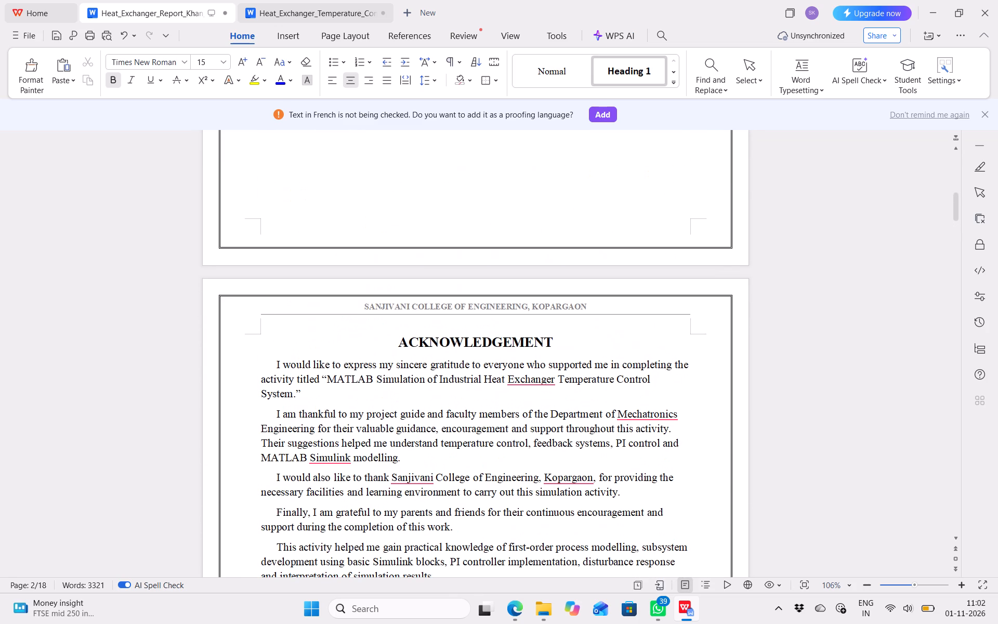
click(274, 364)
key(BackSpace)
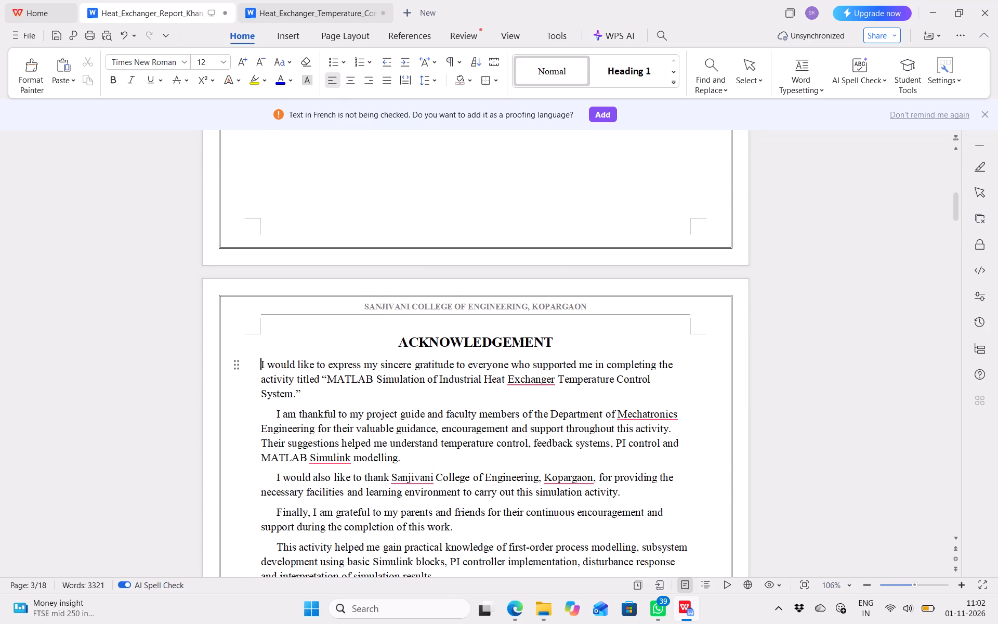
click(273, 408)
key(BackSpace)
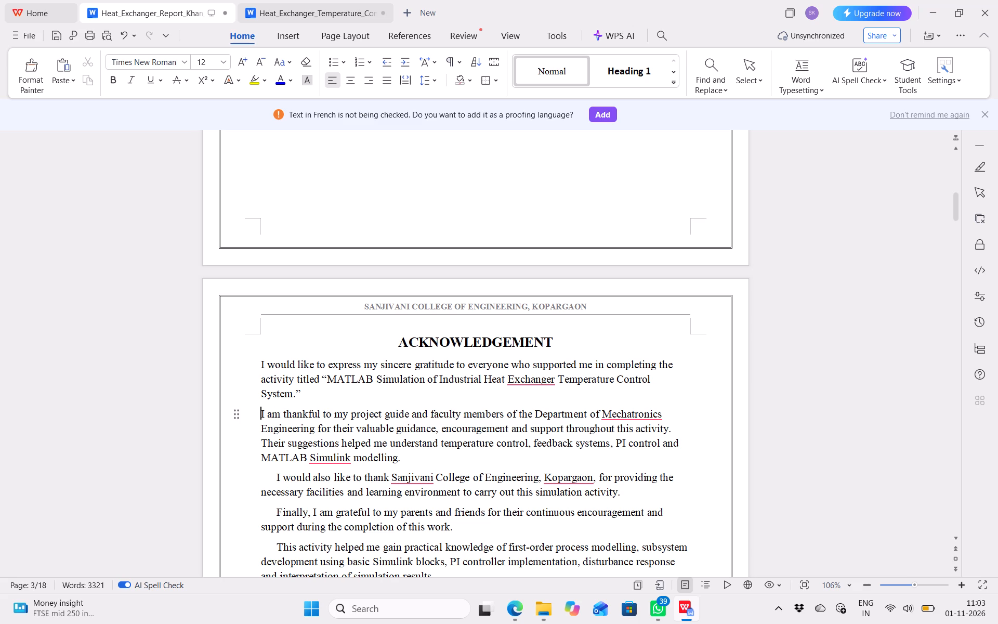
click(276, 480)
key(BackSpace)
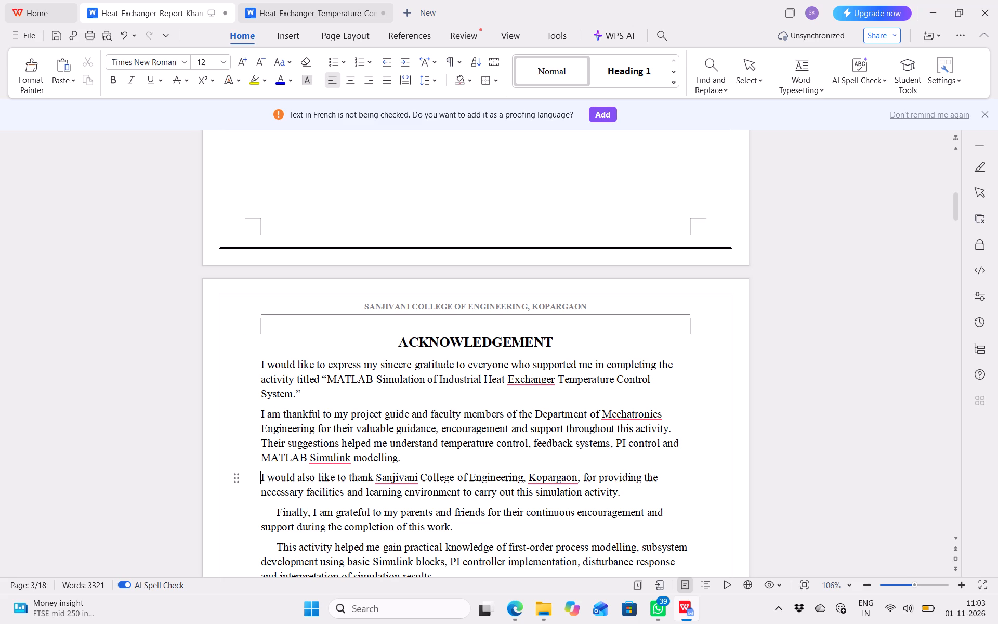
click(276, 516)
key(BackSpace)
click(276, 547)
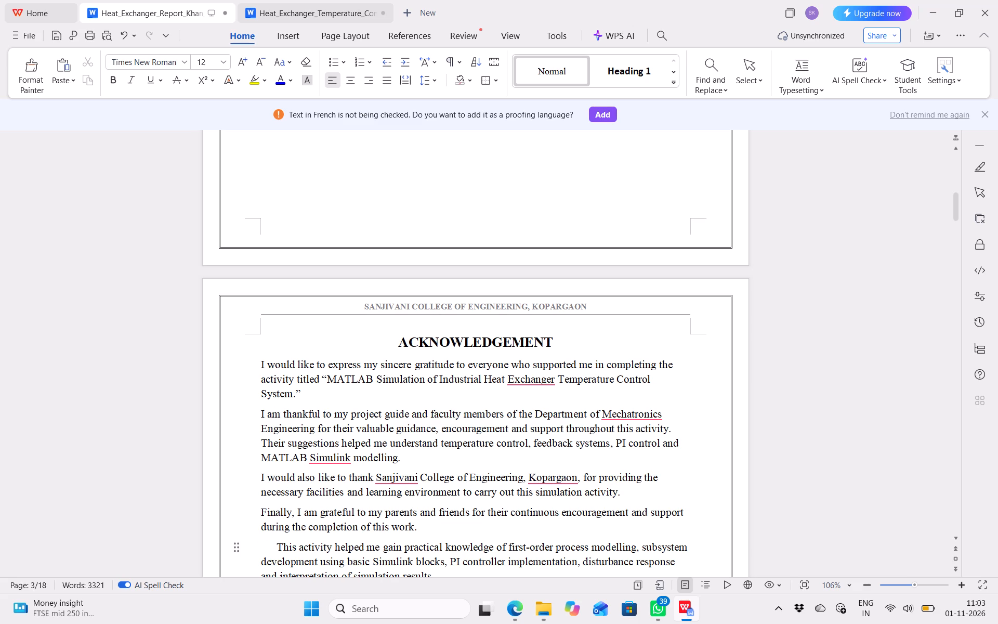
key(BackSpace)
Set the five Acknowledgement paragraphs to 1.5 line spacing and justify them.
scroll(276, 547, down, 1)
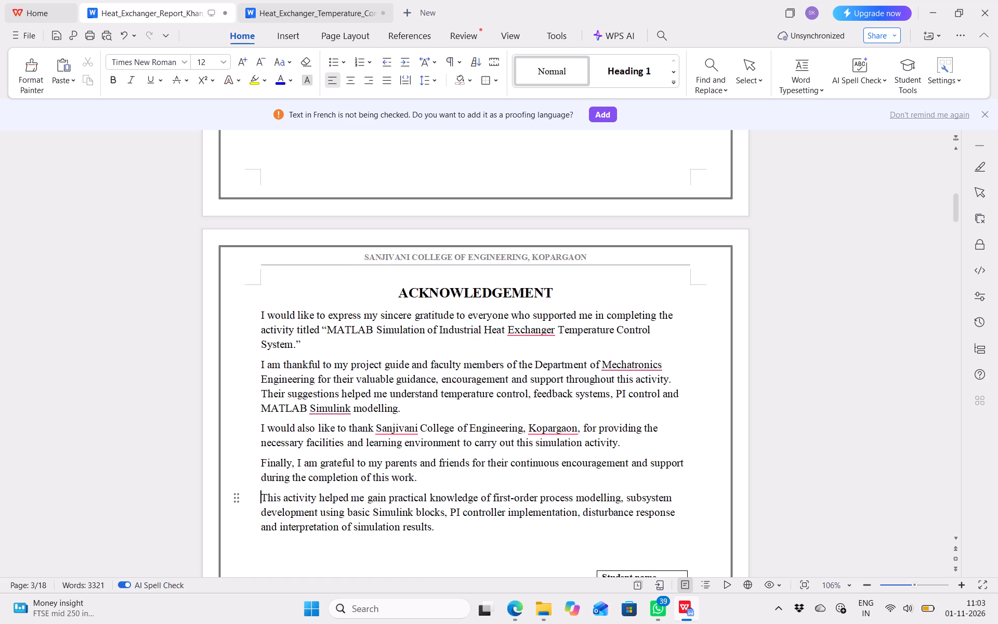
drag(432, 526, 238, 320)
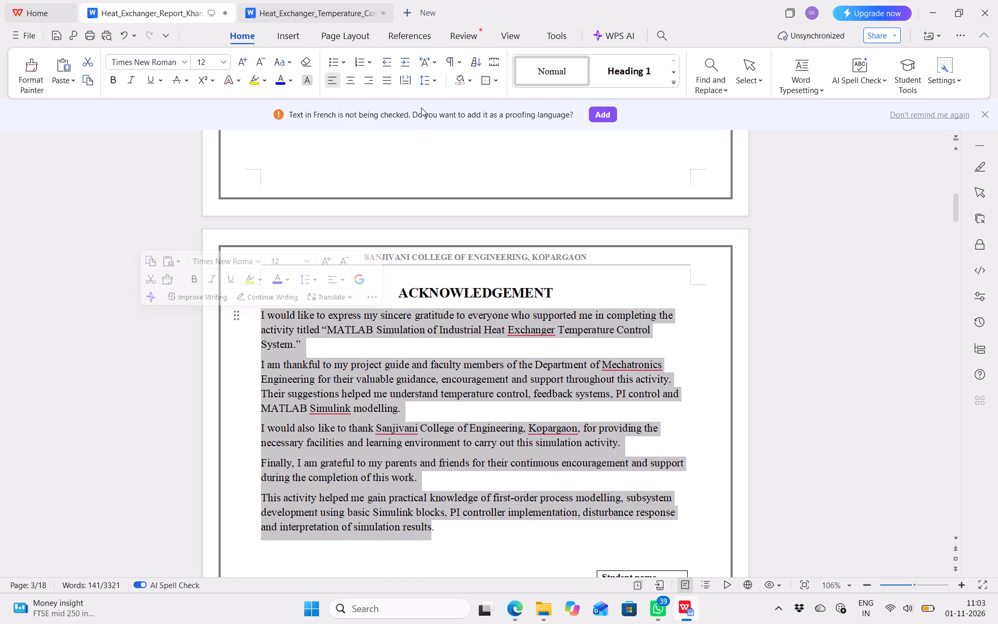
click(435, 81)
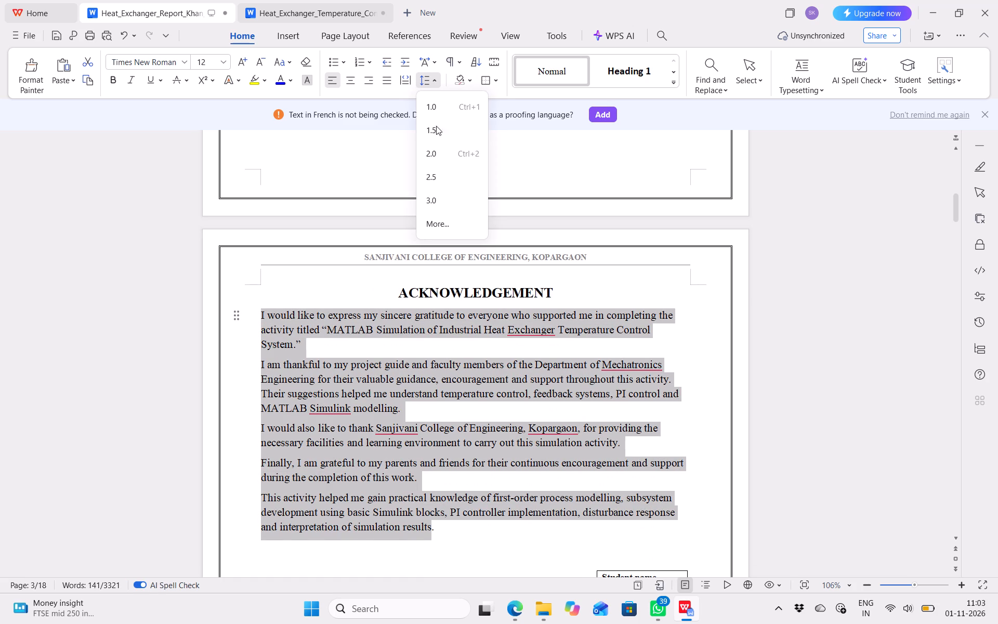
click(438, 134)
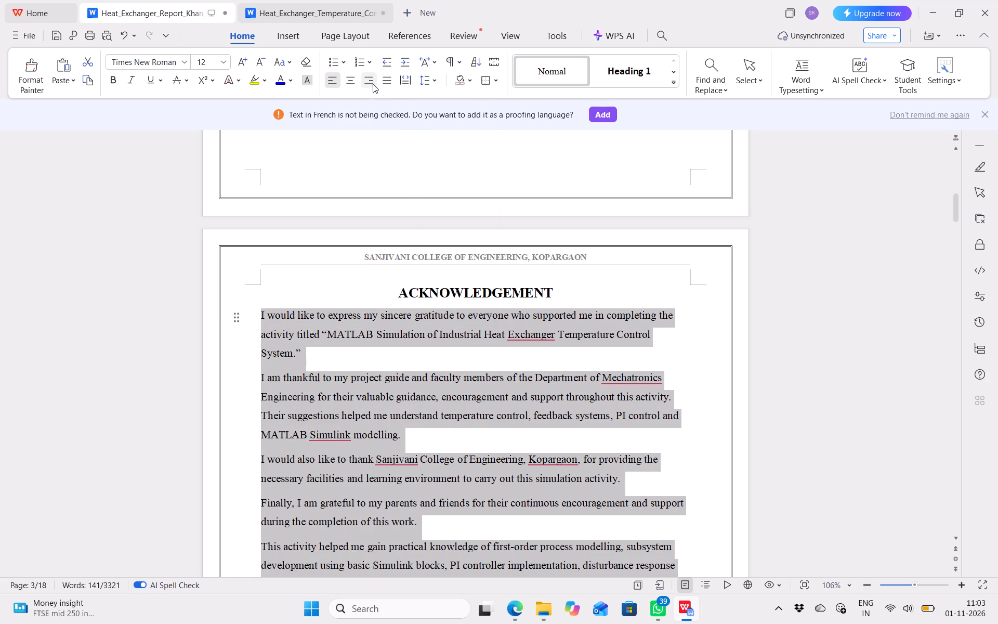
click(390, 85)
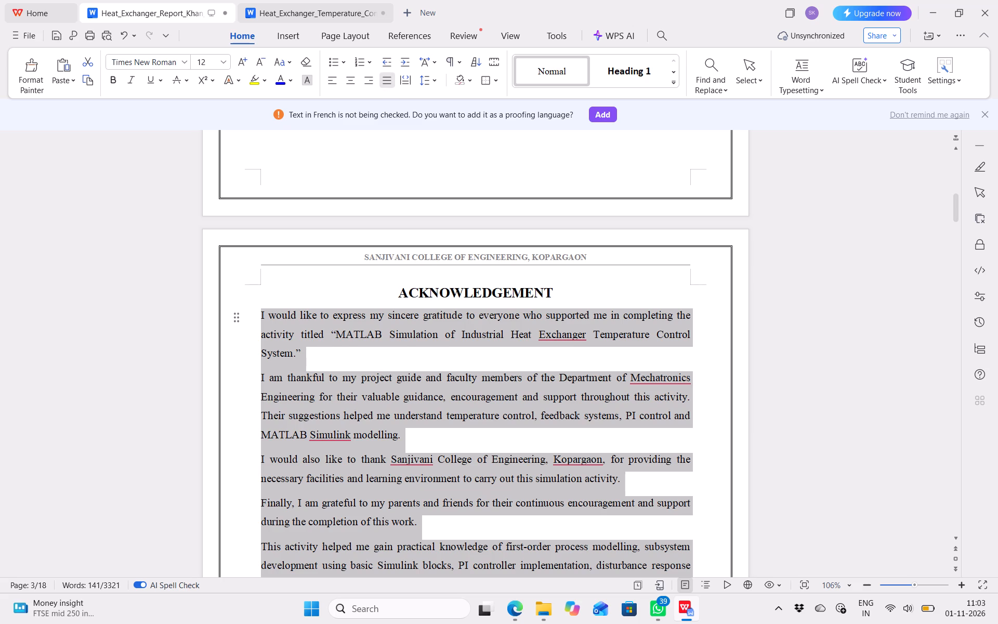
click(310, 148)
scroll(377, 419, down, 2)
scroll(377, 419, up, 2)
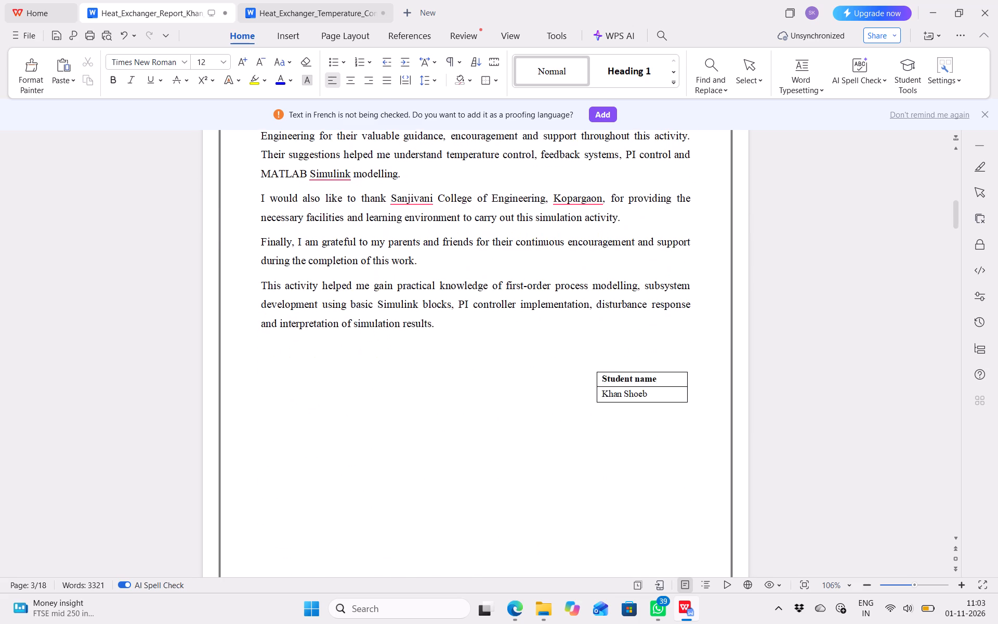
Save the formatted heat exchanger report.
scroll(377, 419, up, 4)
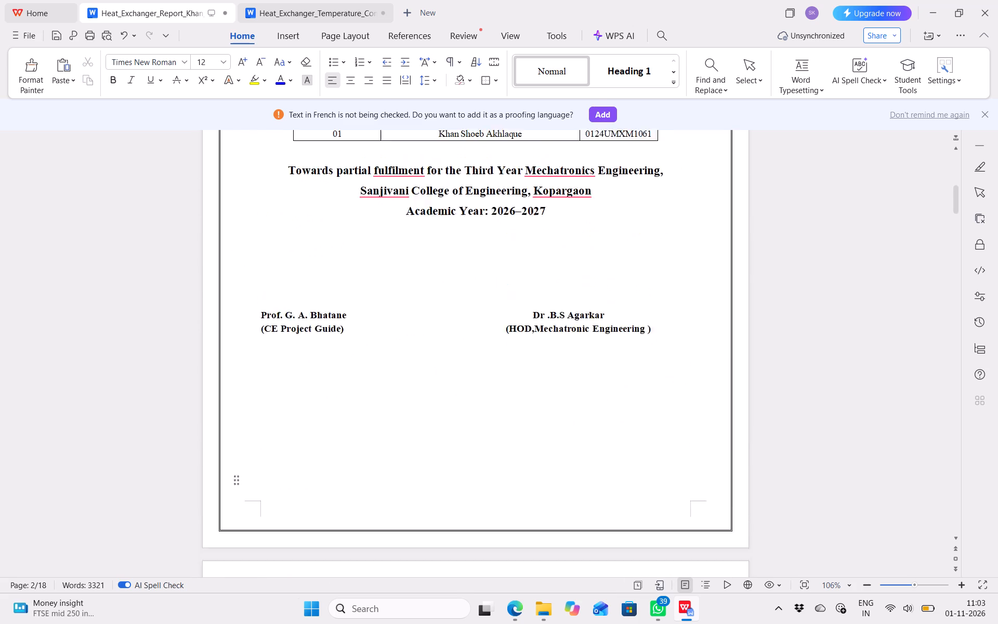
scroll(377, 419, up, 18)
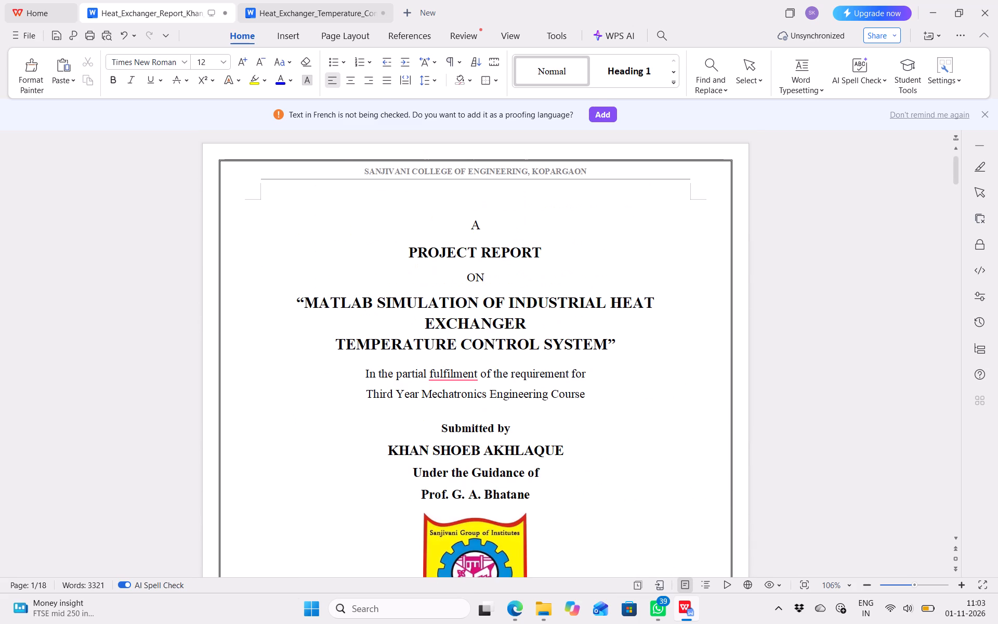
scroll(377, 419, up, 1)
key(ctrl+s)
key(ctrl+s)
click(30, 40)
click(59, 115)
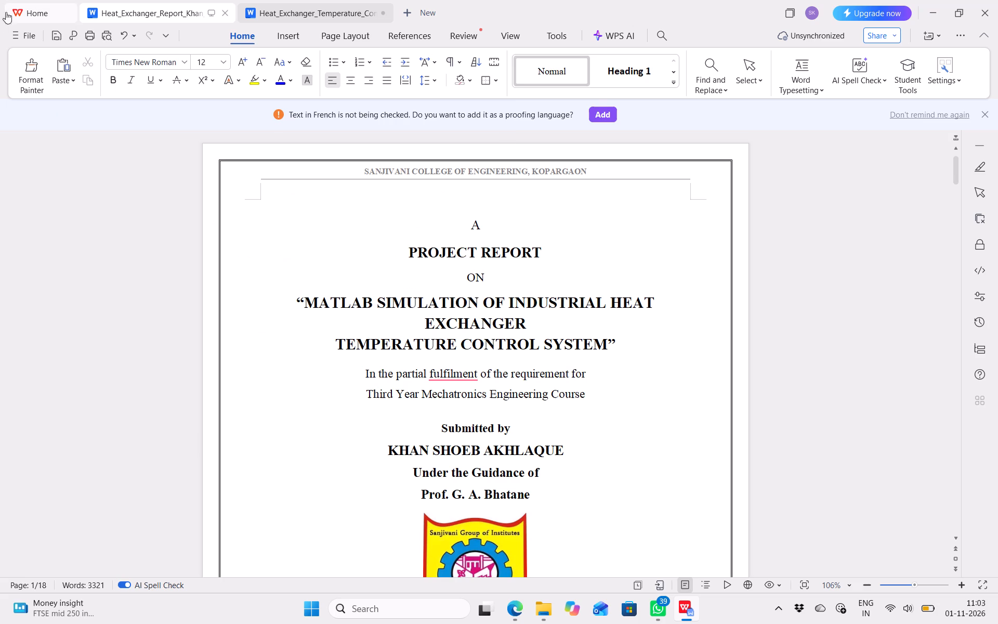
Save a copy of the heat exchanger report to the Desktop as a Word document named final_CE.
click(10, 30)
click(53, 159)
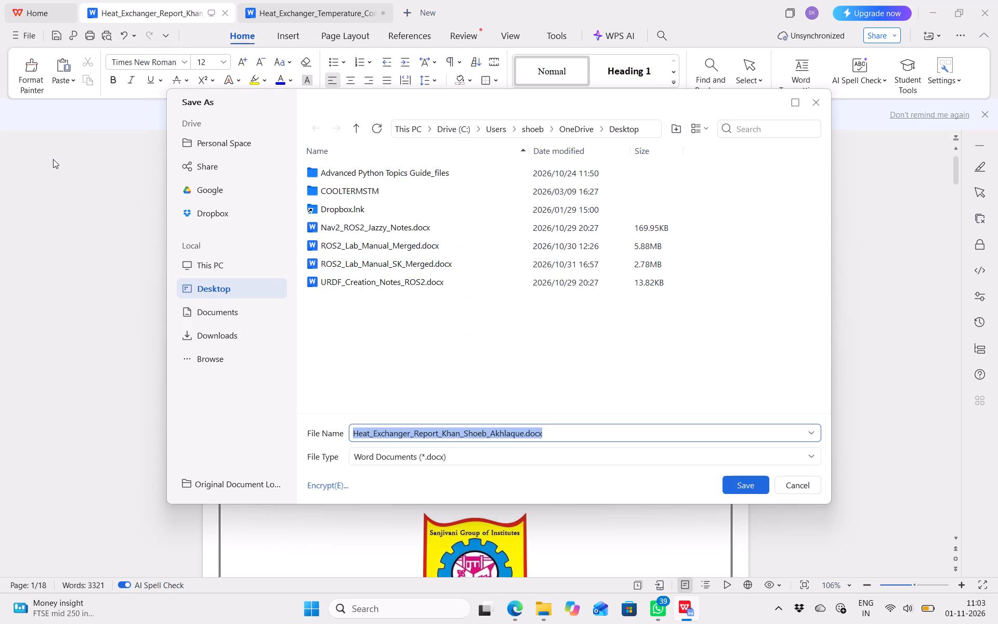
key(BackSpace)
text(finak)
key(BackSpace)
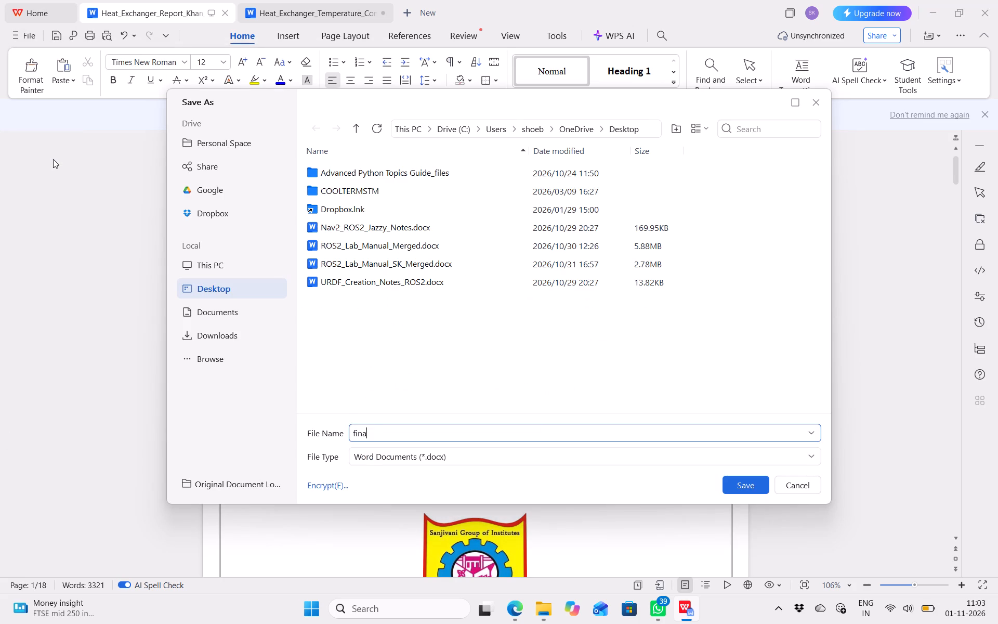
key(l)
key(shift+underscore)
click(741, 483)
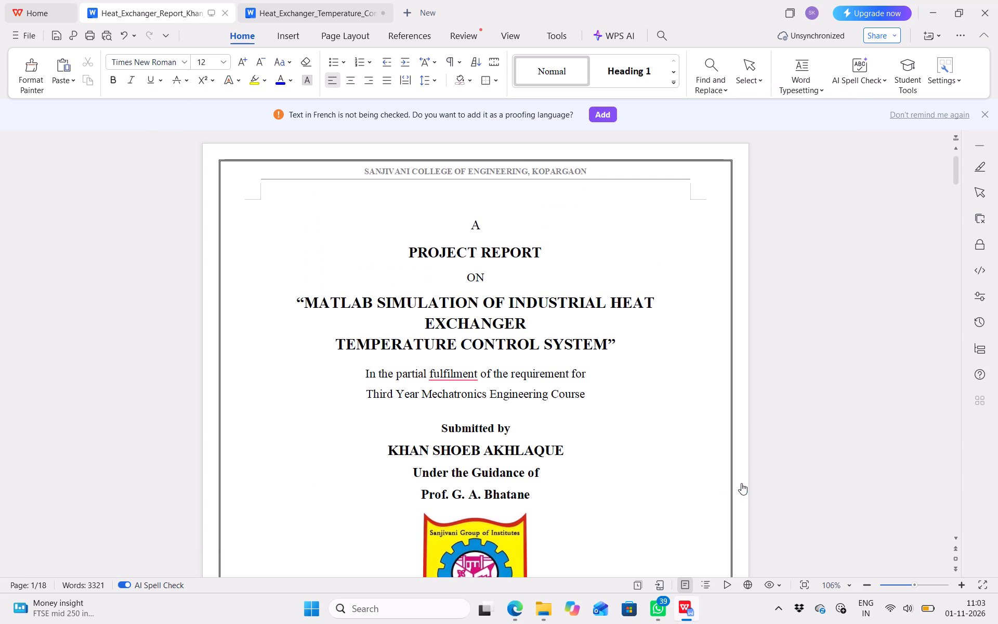
Minimise the report editor and the browser with the reference PDF to show the desktop.
click(928, 18)
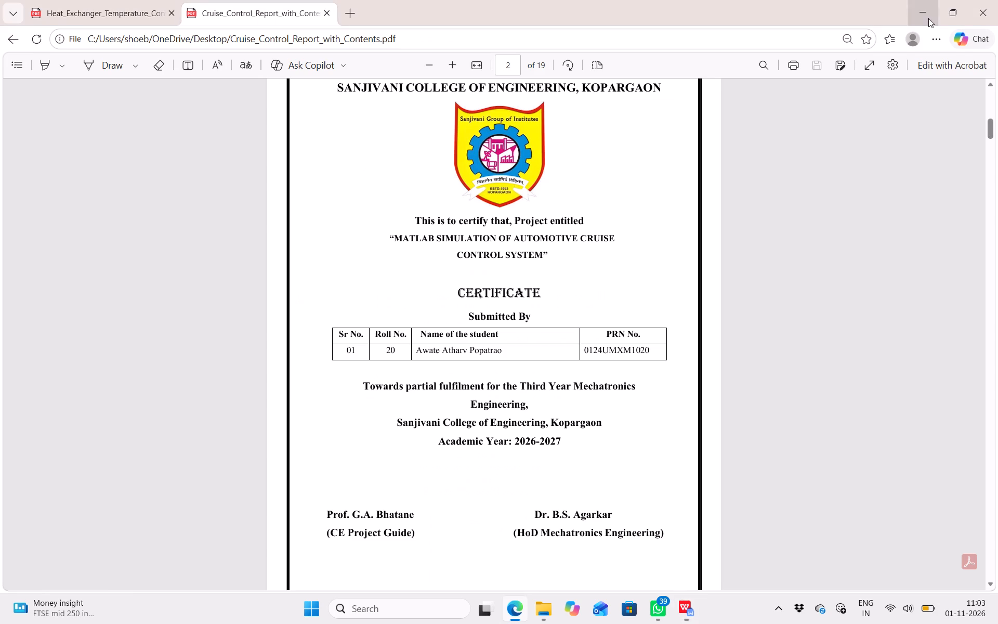
click(928, 18)
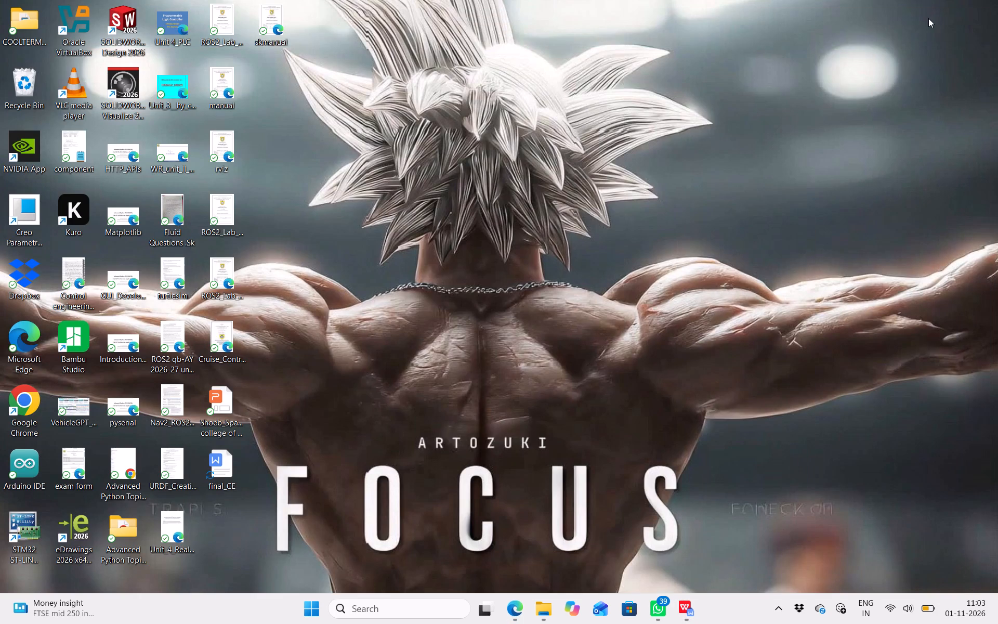
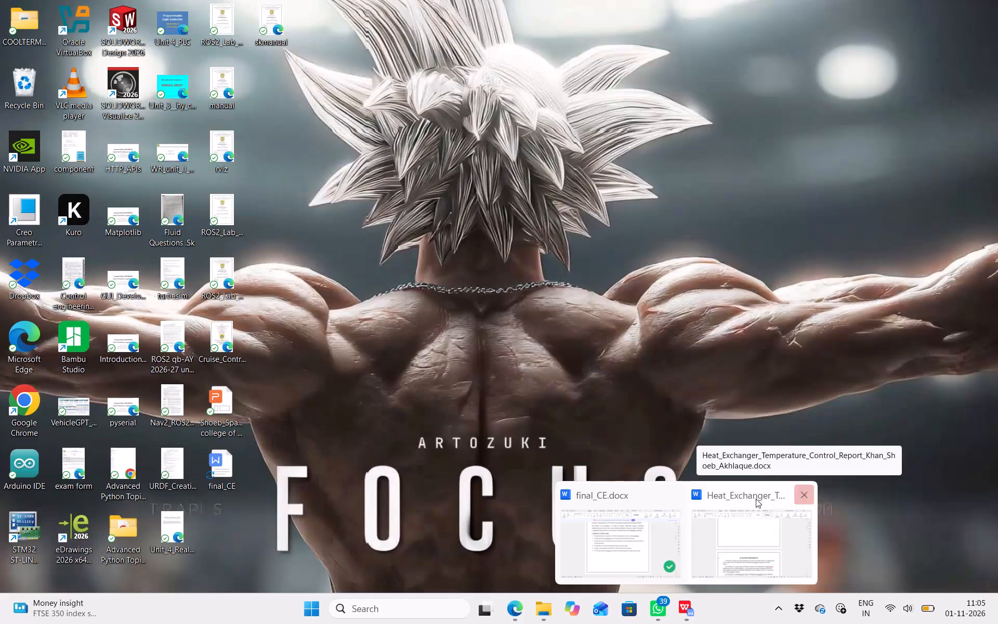
Close final_CE.docx and the heat exchanger report, saving the report's changes, and dismiss the WPS Pro renewal offer.
click(679, 493)
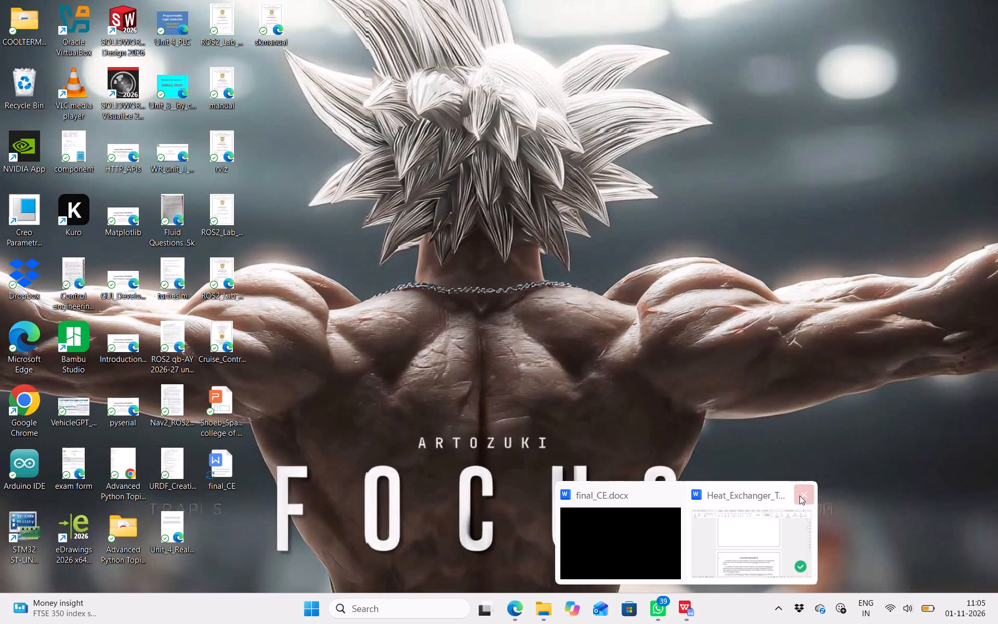
click(807, 495)
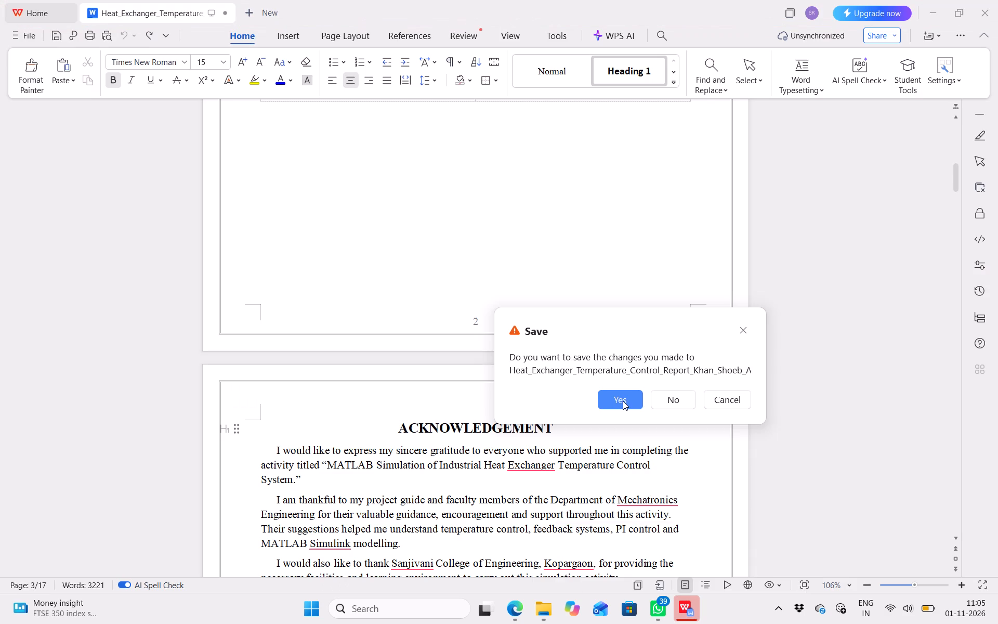
click(622, 400)
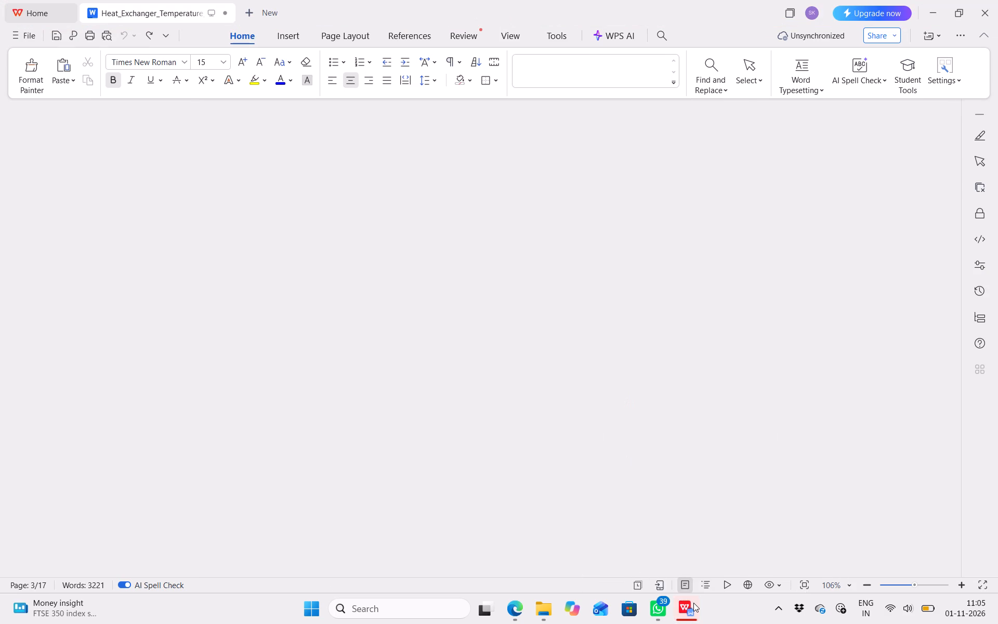
click(693, 602)
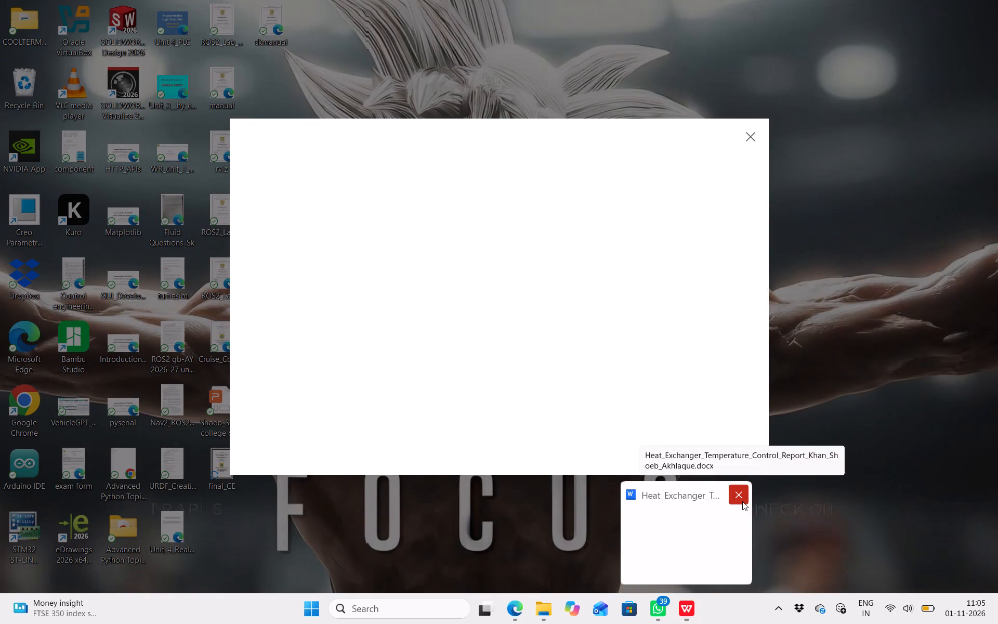
click(742, 501)
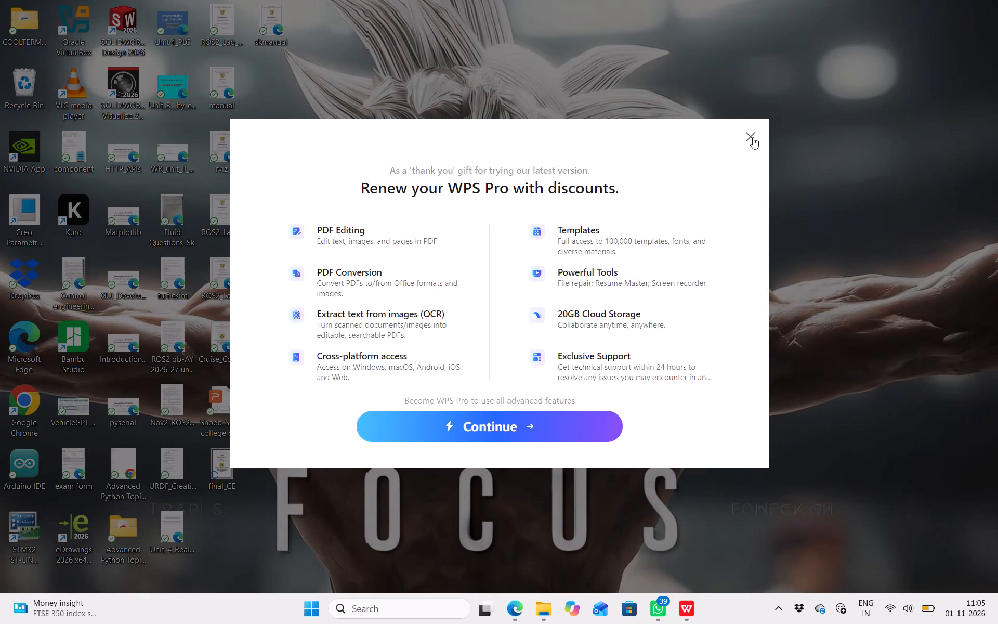
click(753, 137)
Launch the Kuro application from the desktop.
double_click(64, 225)
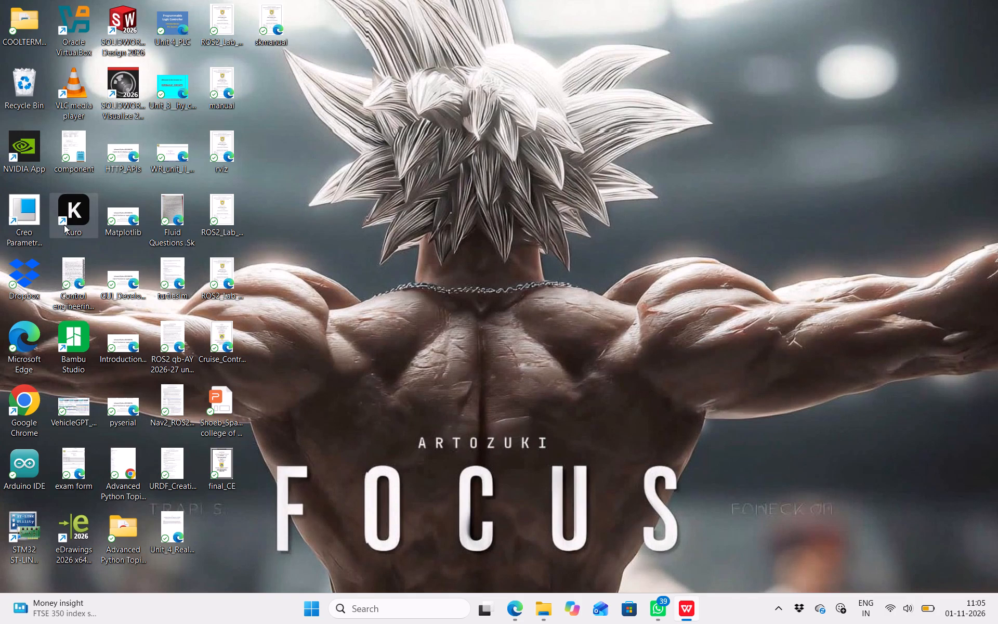